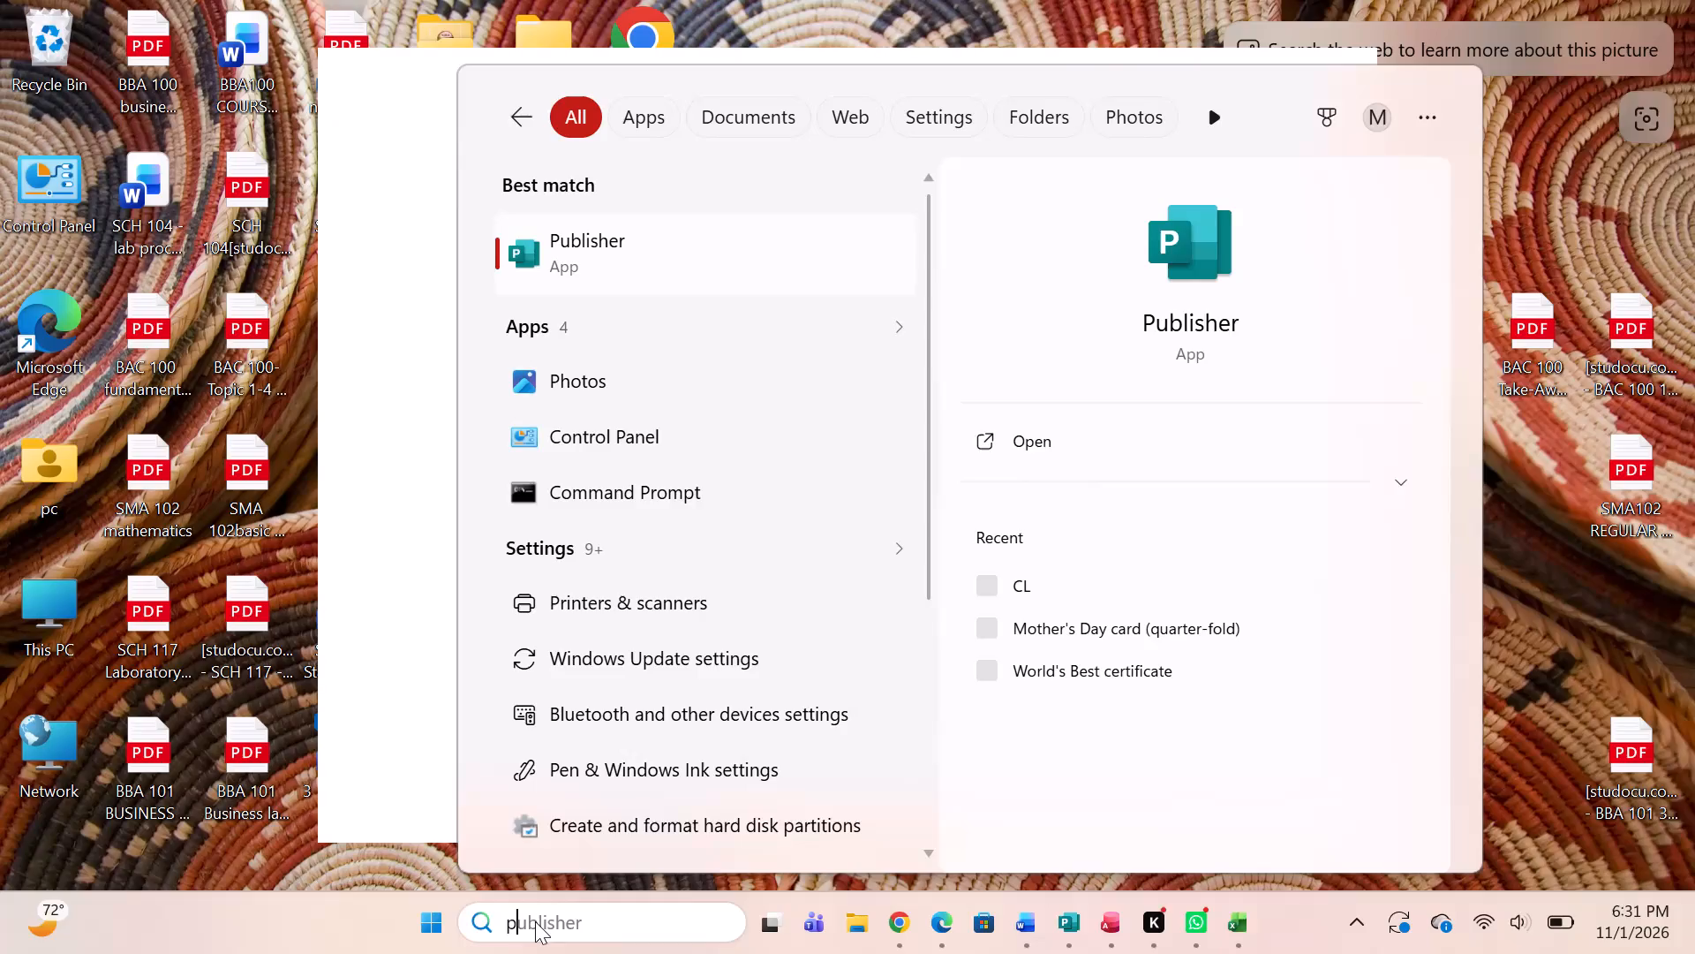
Search the computer for Publisher and open the app.
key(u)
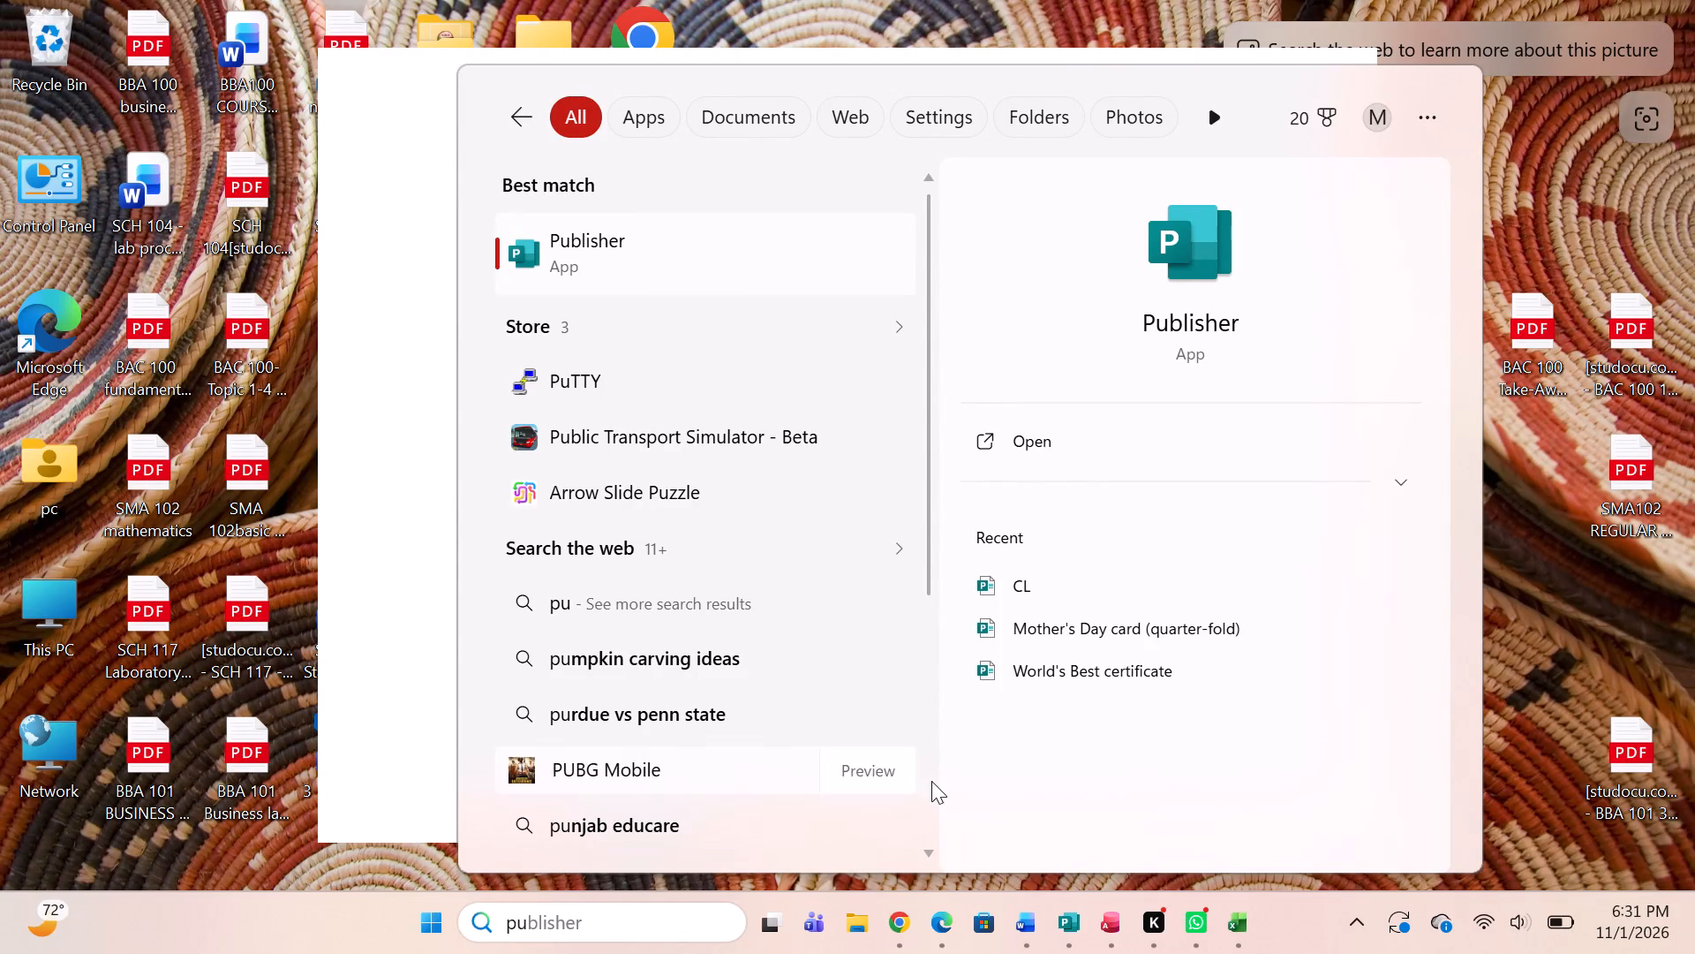
click(1125, 432)
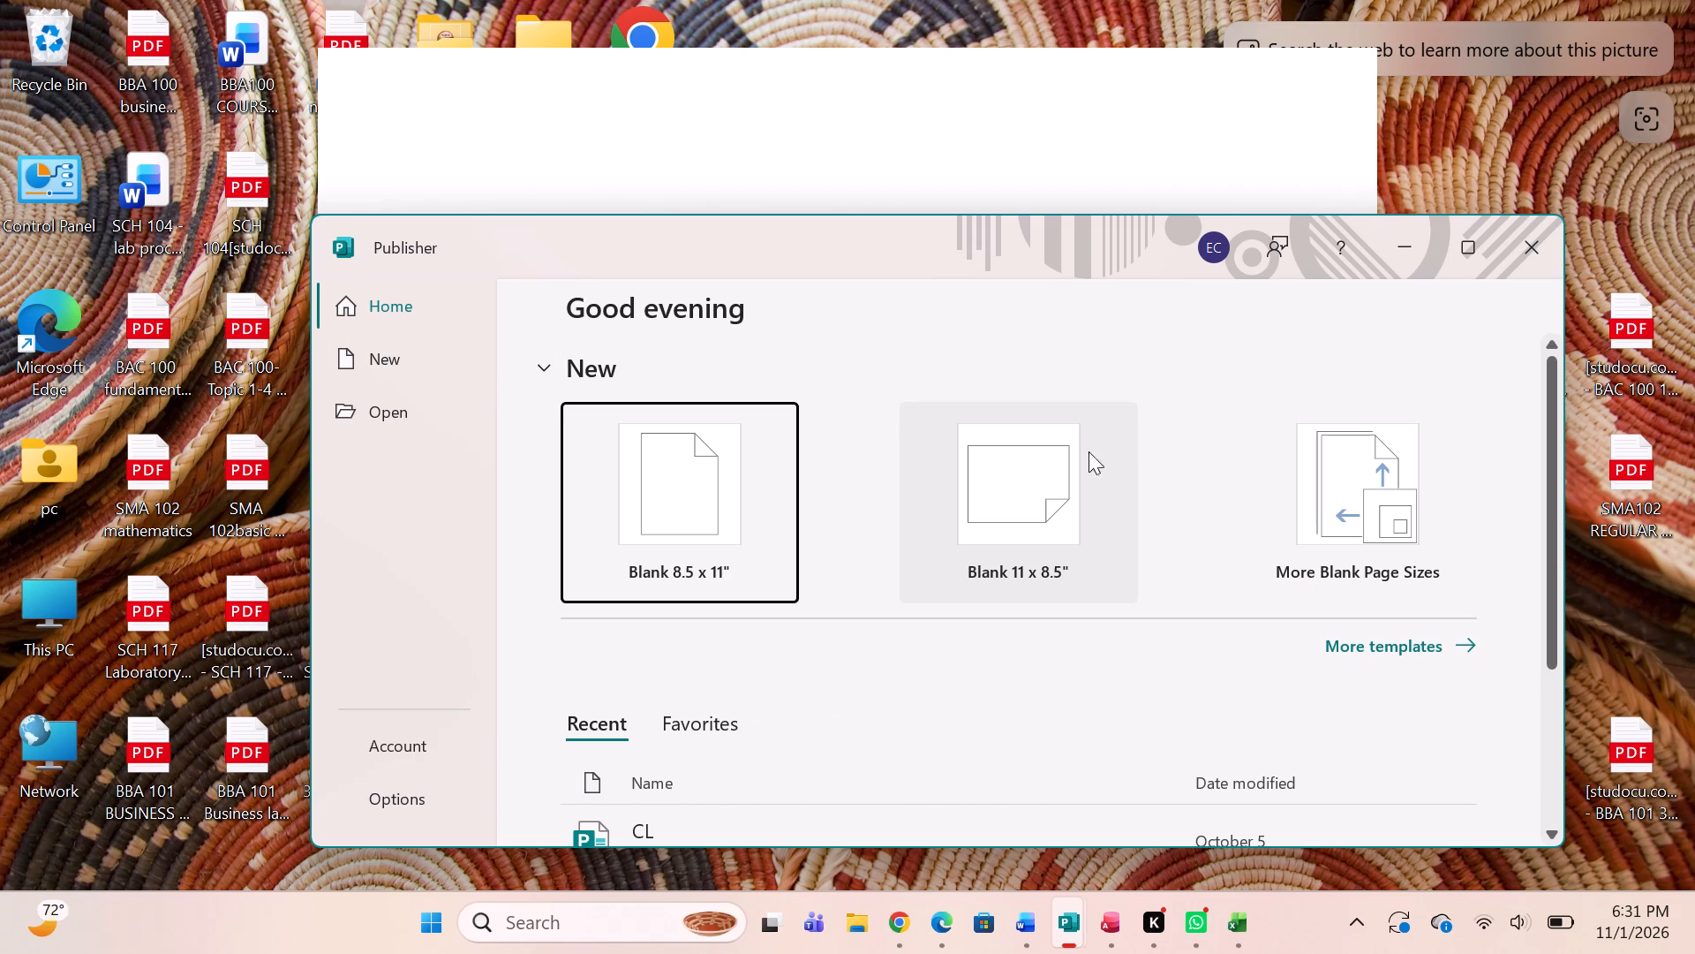
Create a blank 11 x 8.5" publication, dismiss the retirement notice and maximize the window.
click(1008, 493)
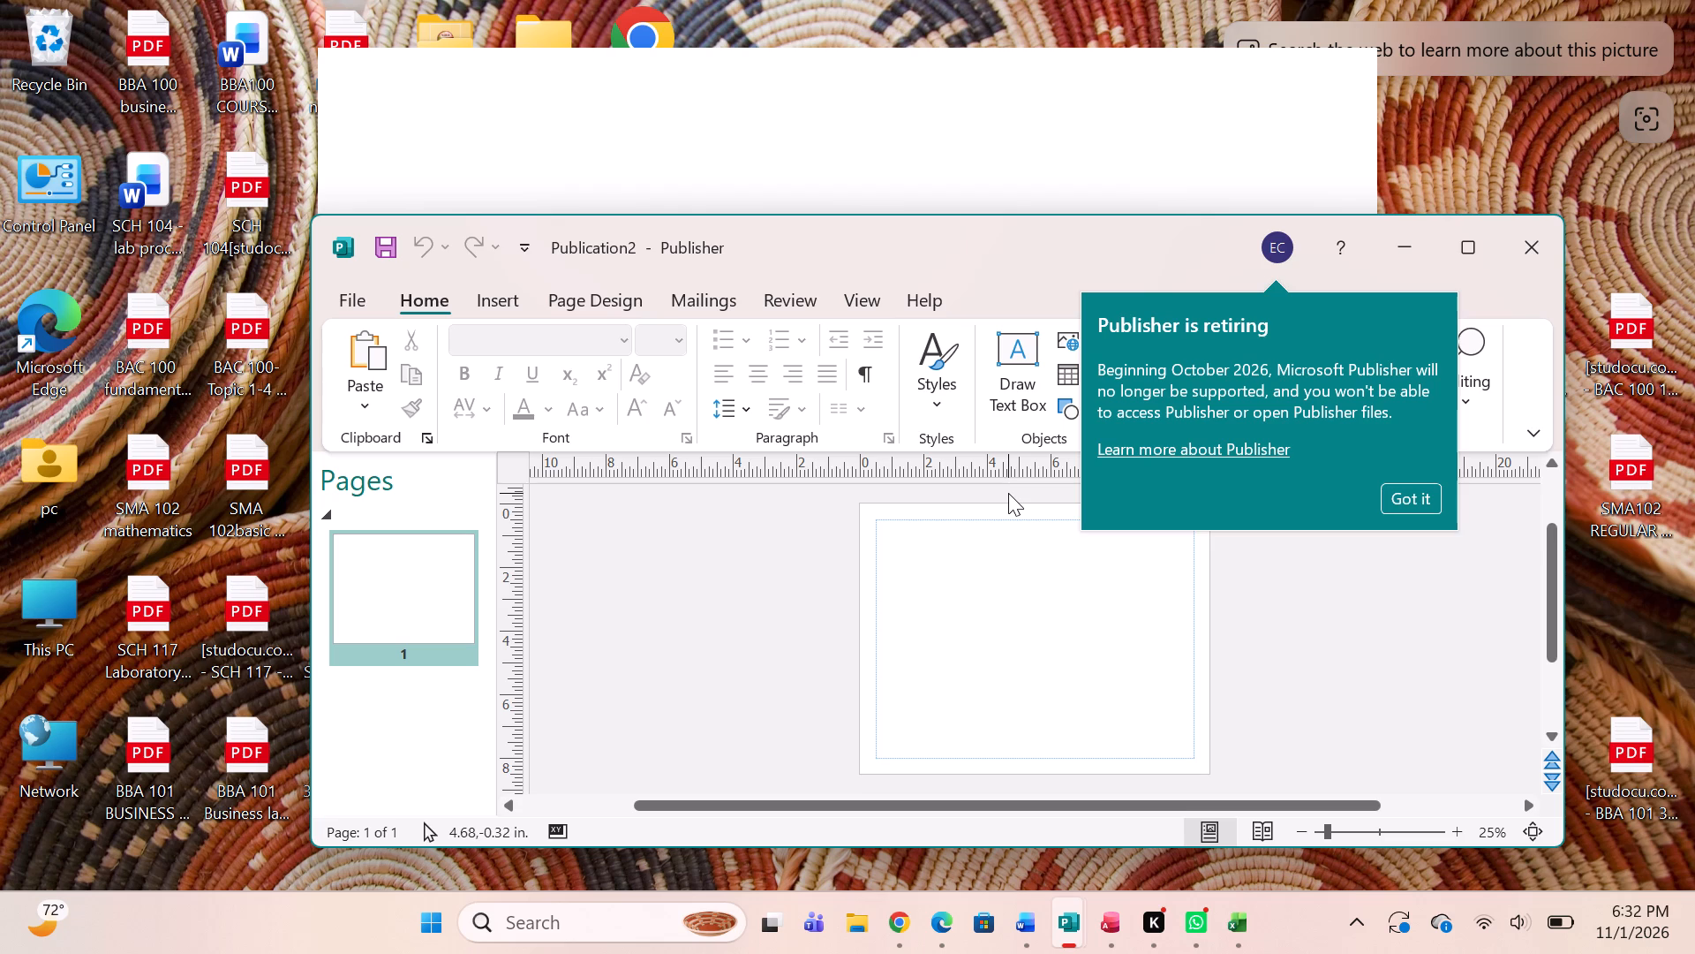
click(1408, 647)
click(1482, 259)
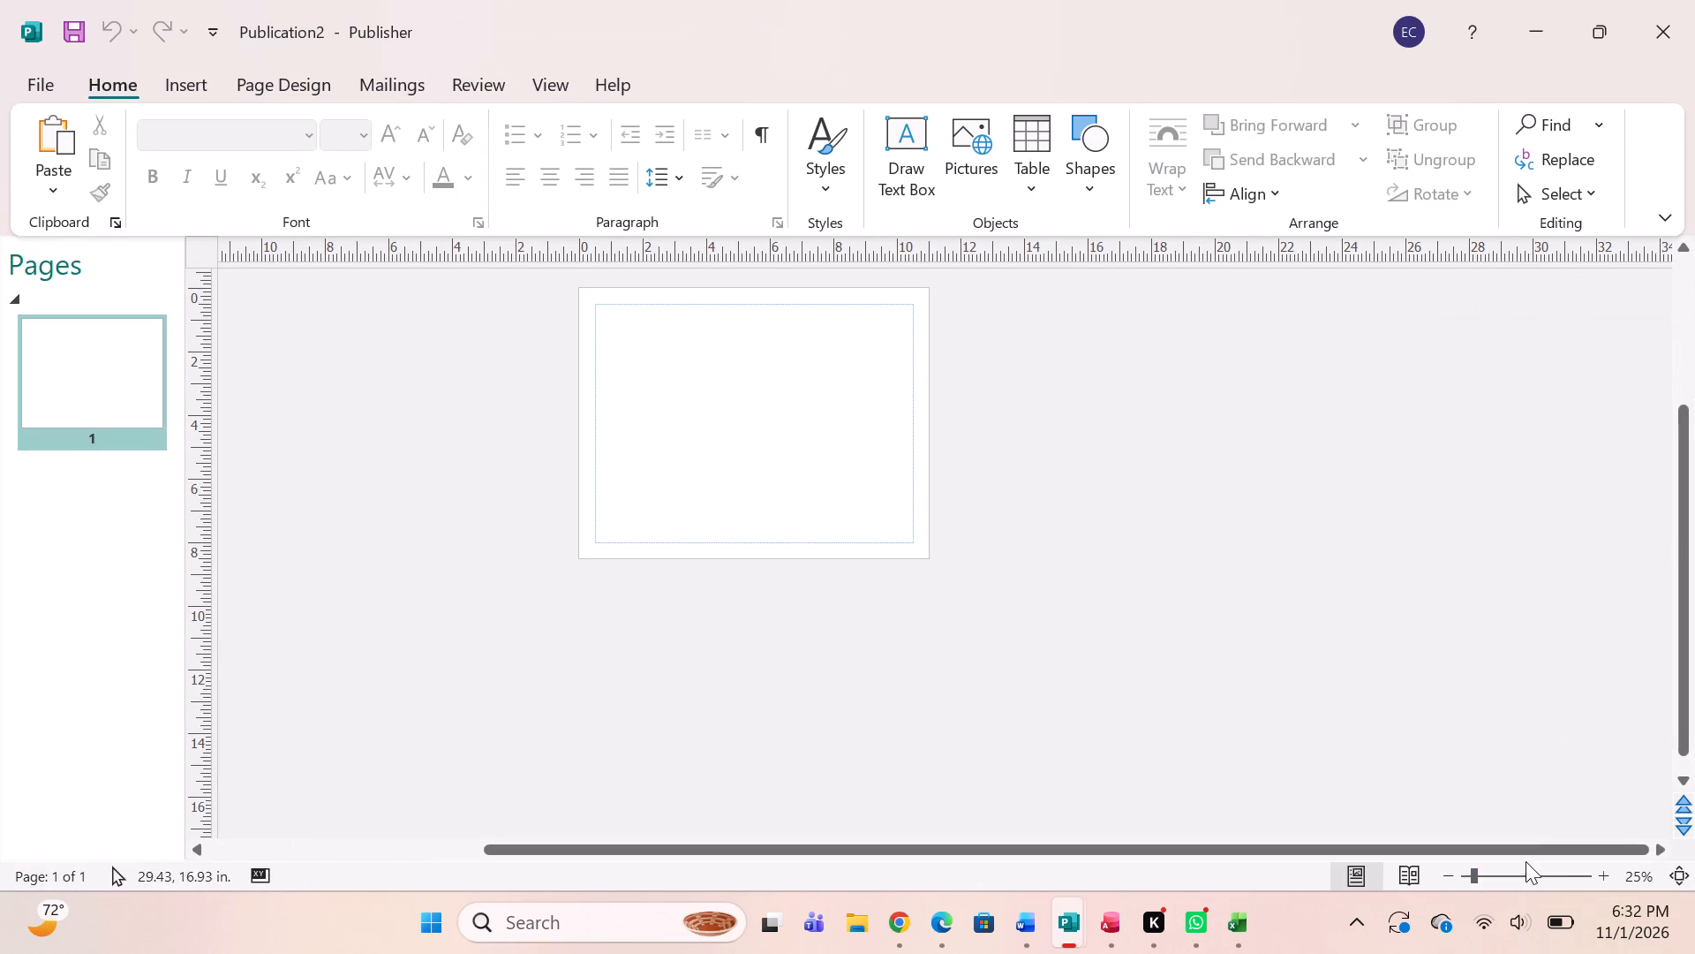
Zoom the blank page to about 88% and bring its full width and upper edge into view.
click(1529, 877)
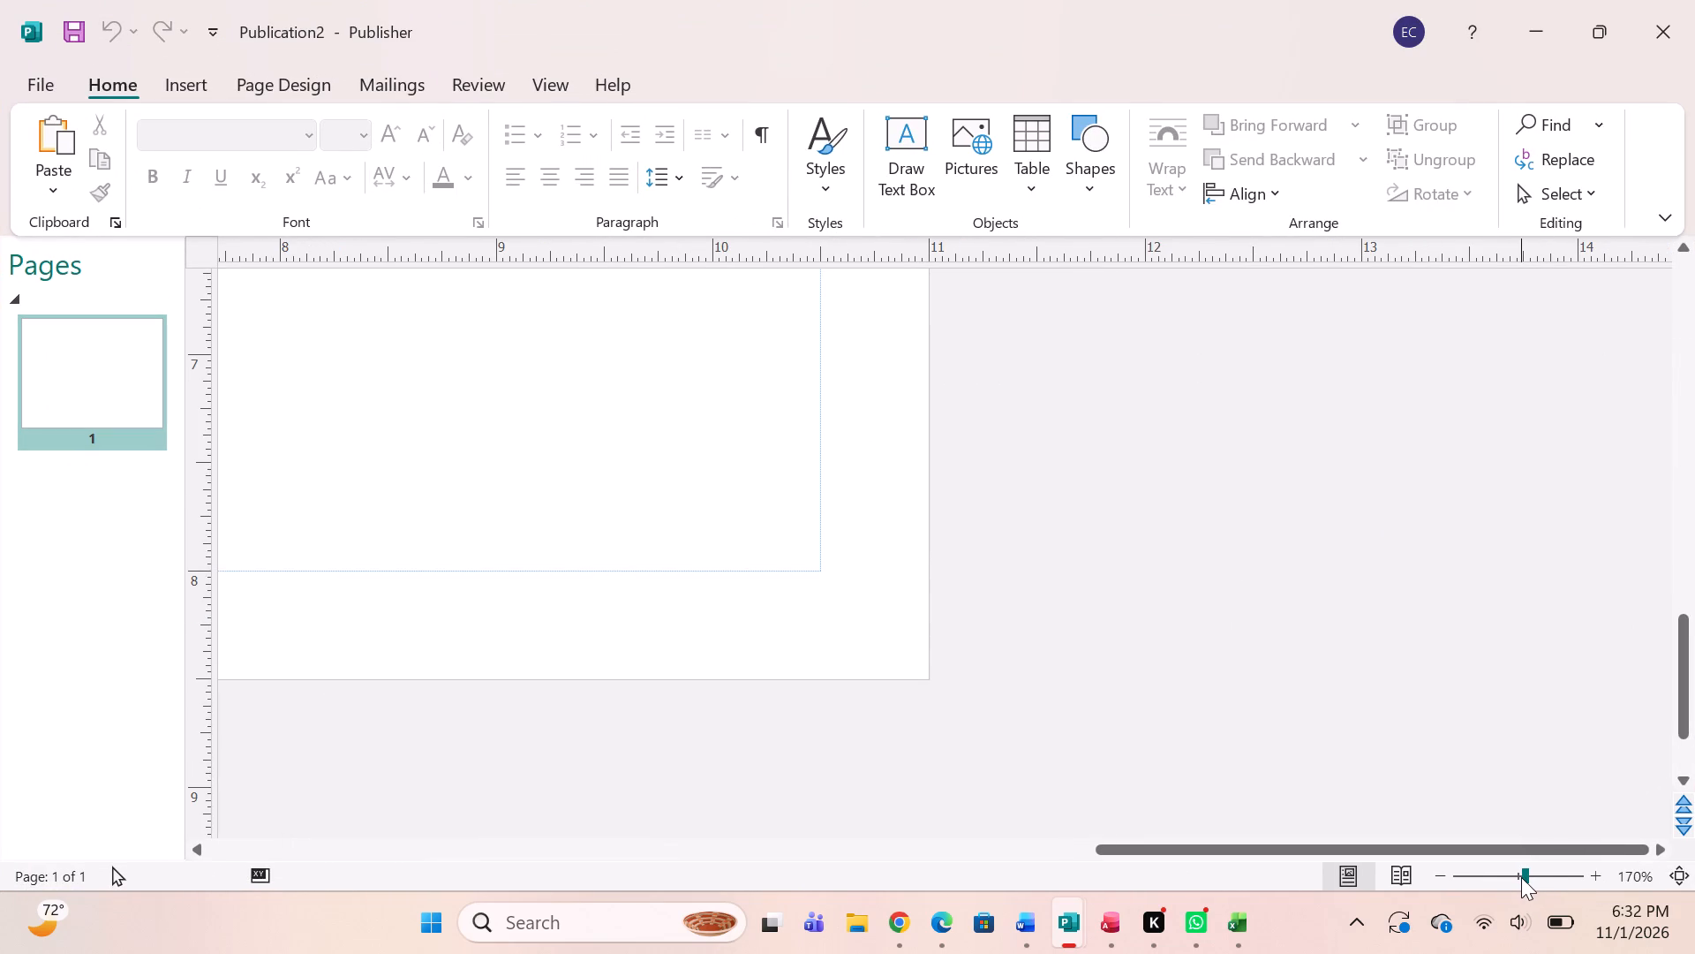
click(1521, 877)
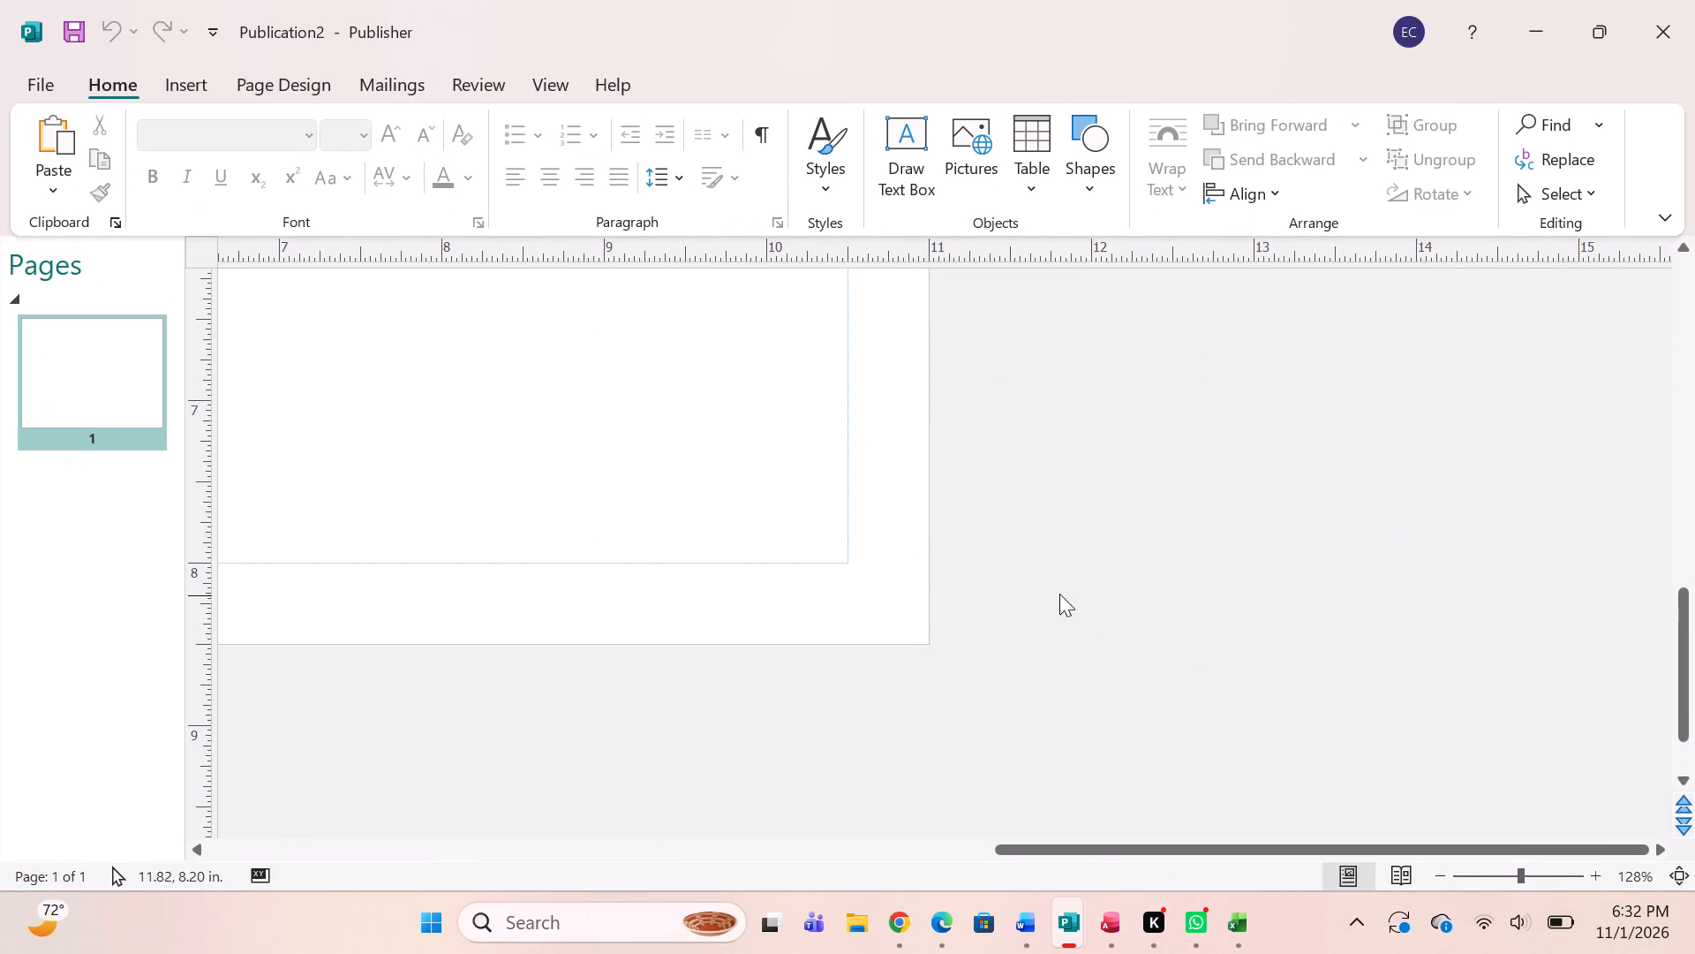
scroll(863, 501, right, 4)
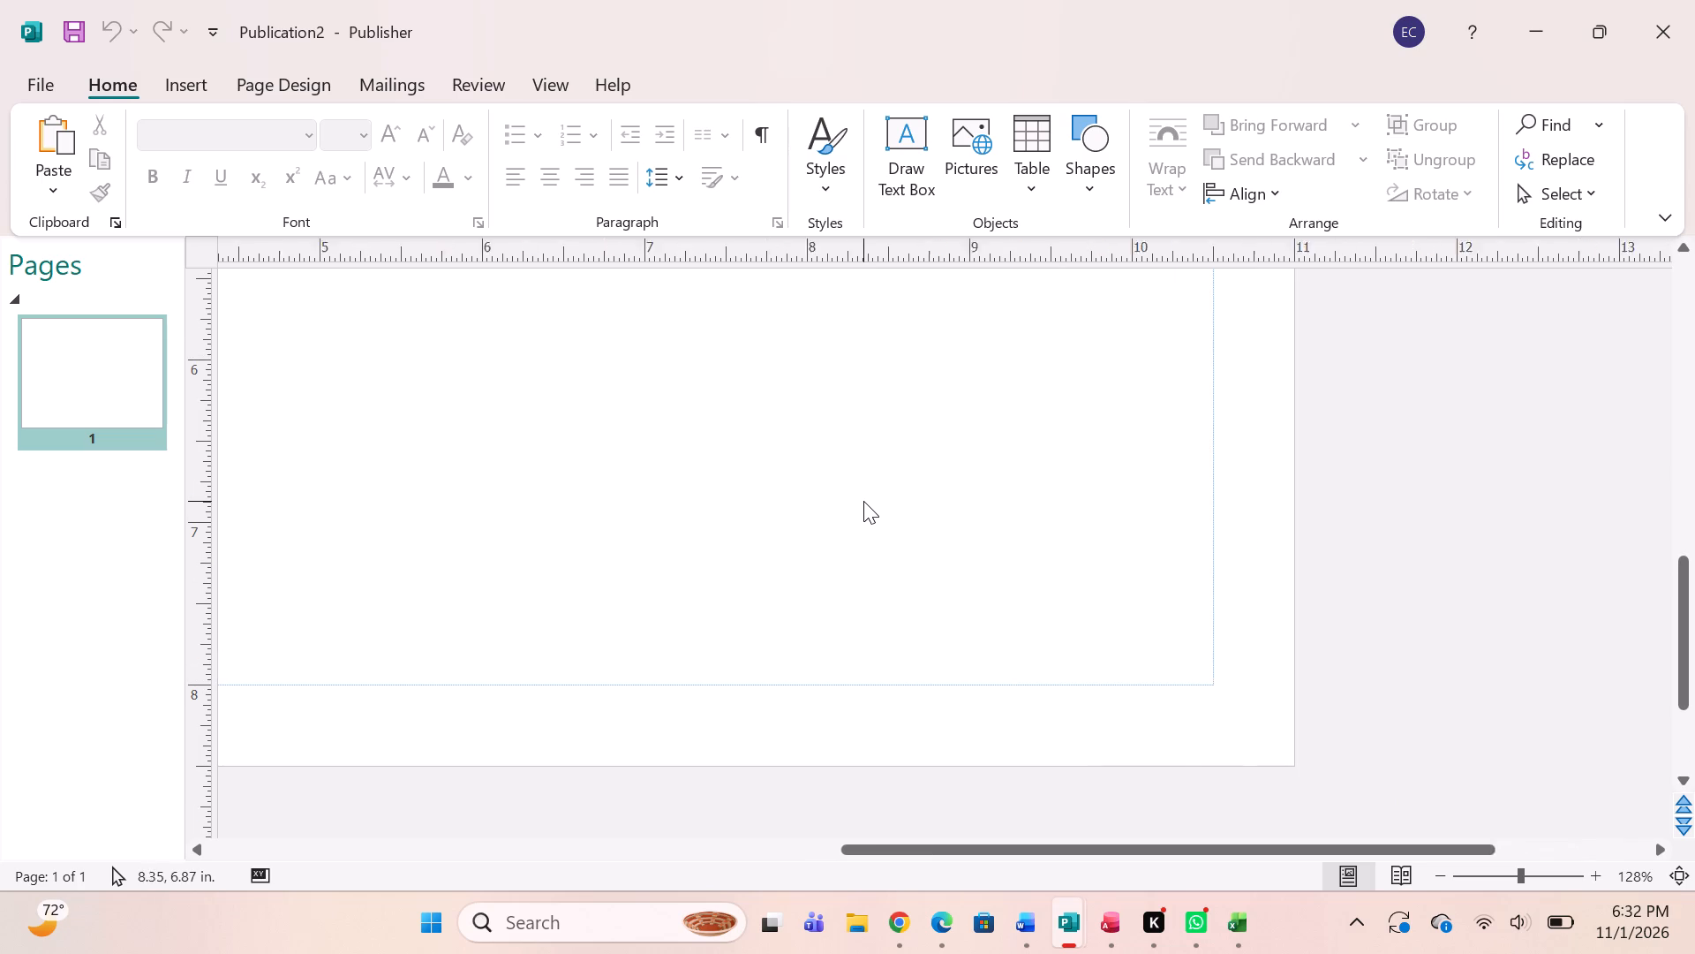
scroll(863, 501, right, 2)
scroll(863, 501, up, 7)
scroll(863, 501, right, 1)
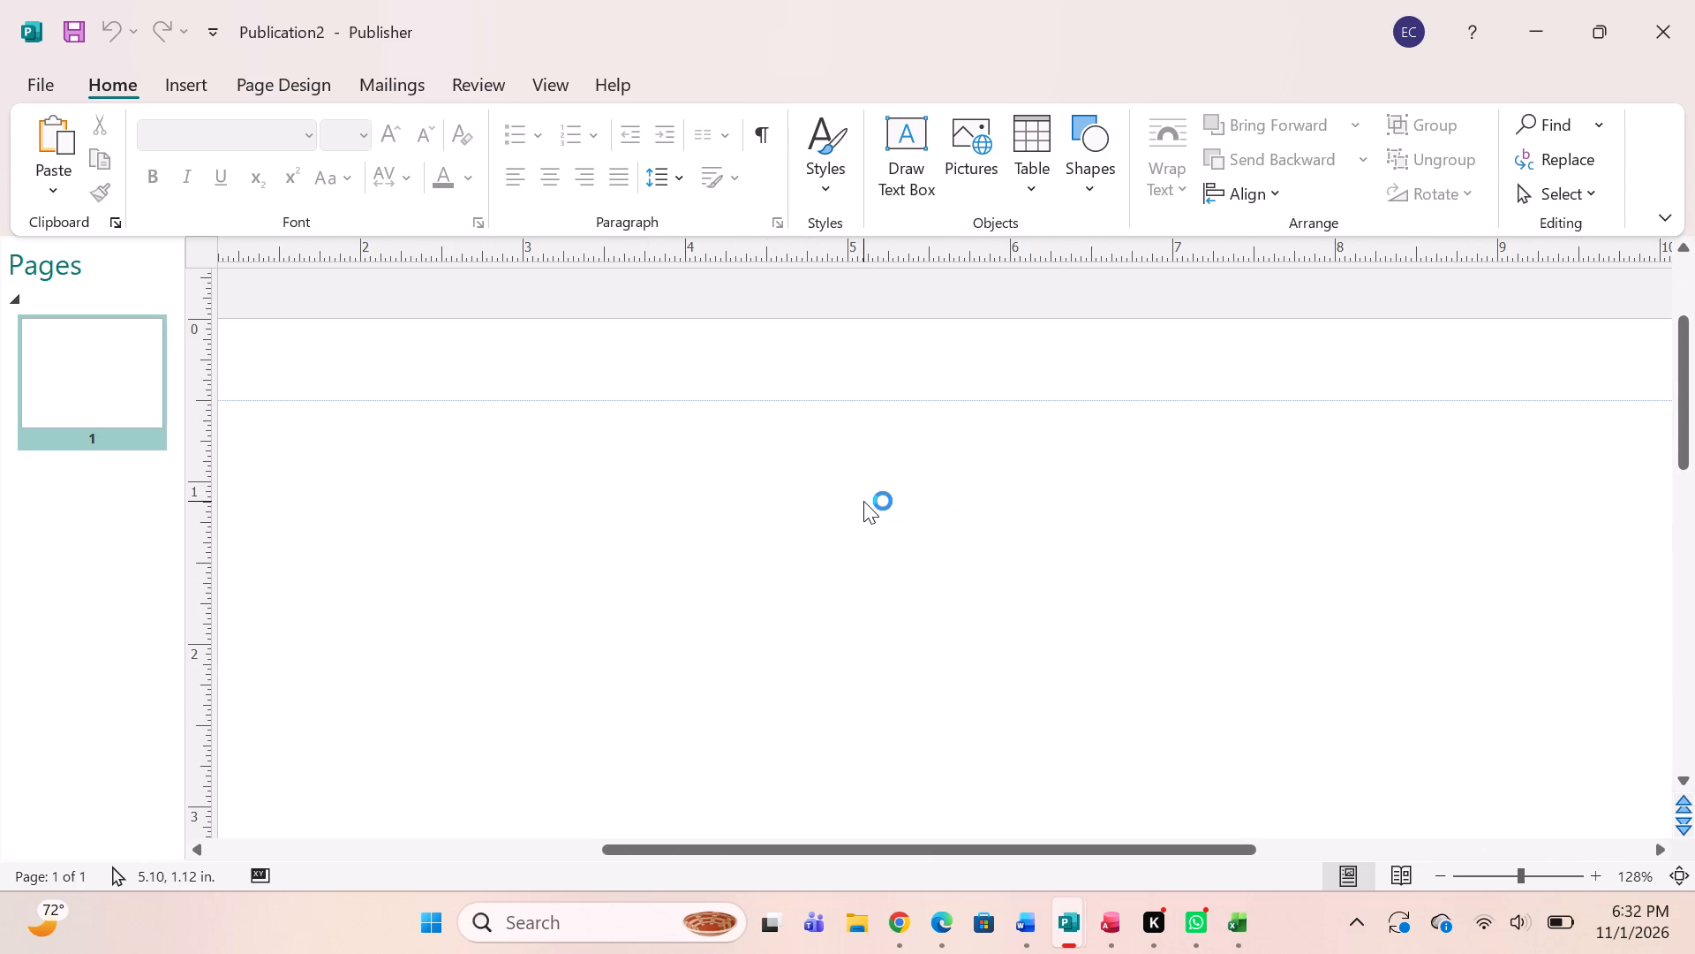
ctrl+scroll(863, 501, down, 4)
ctrl+scroll(863, 501, up, 2)
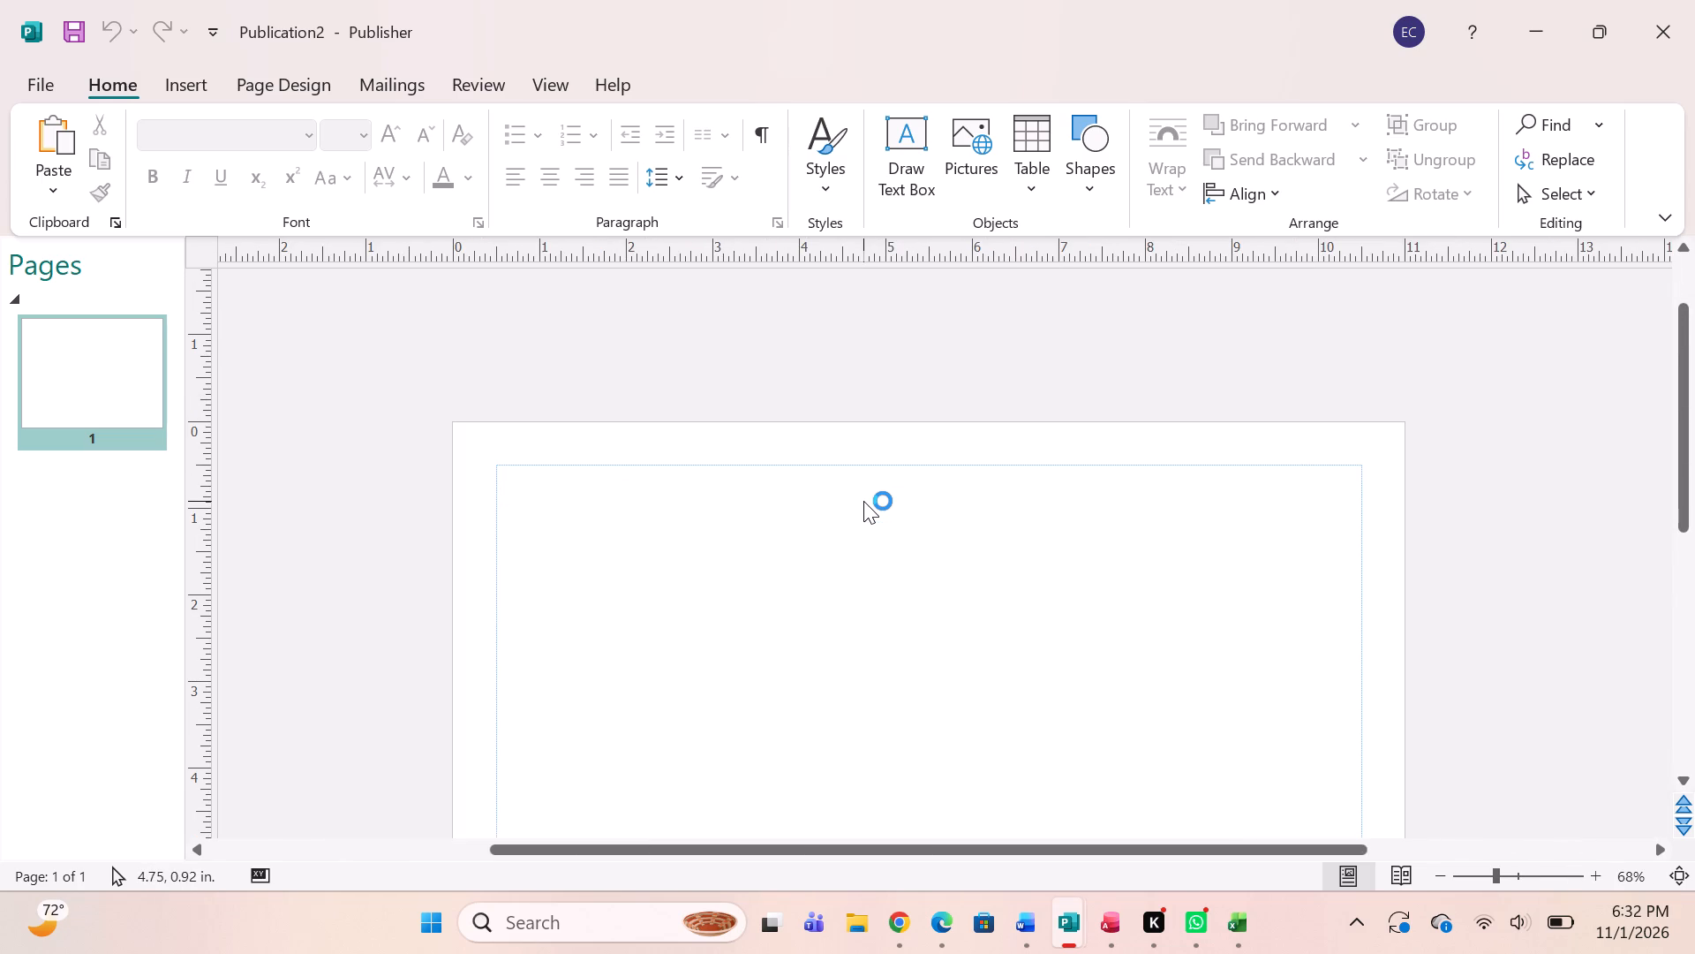
ctrl+scroll(863, 501, up, 1)
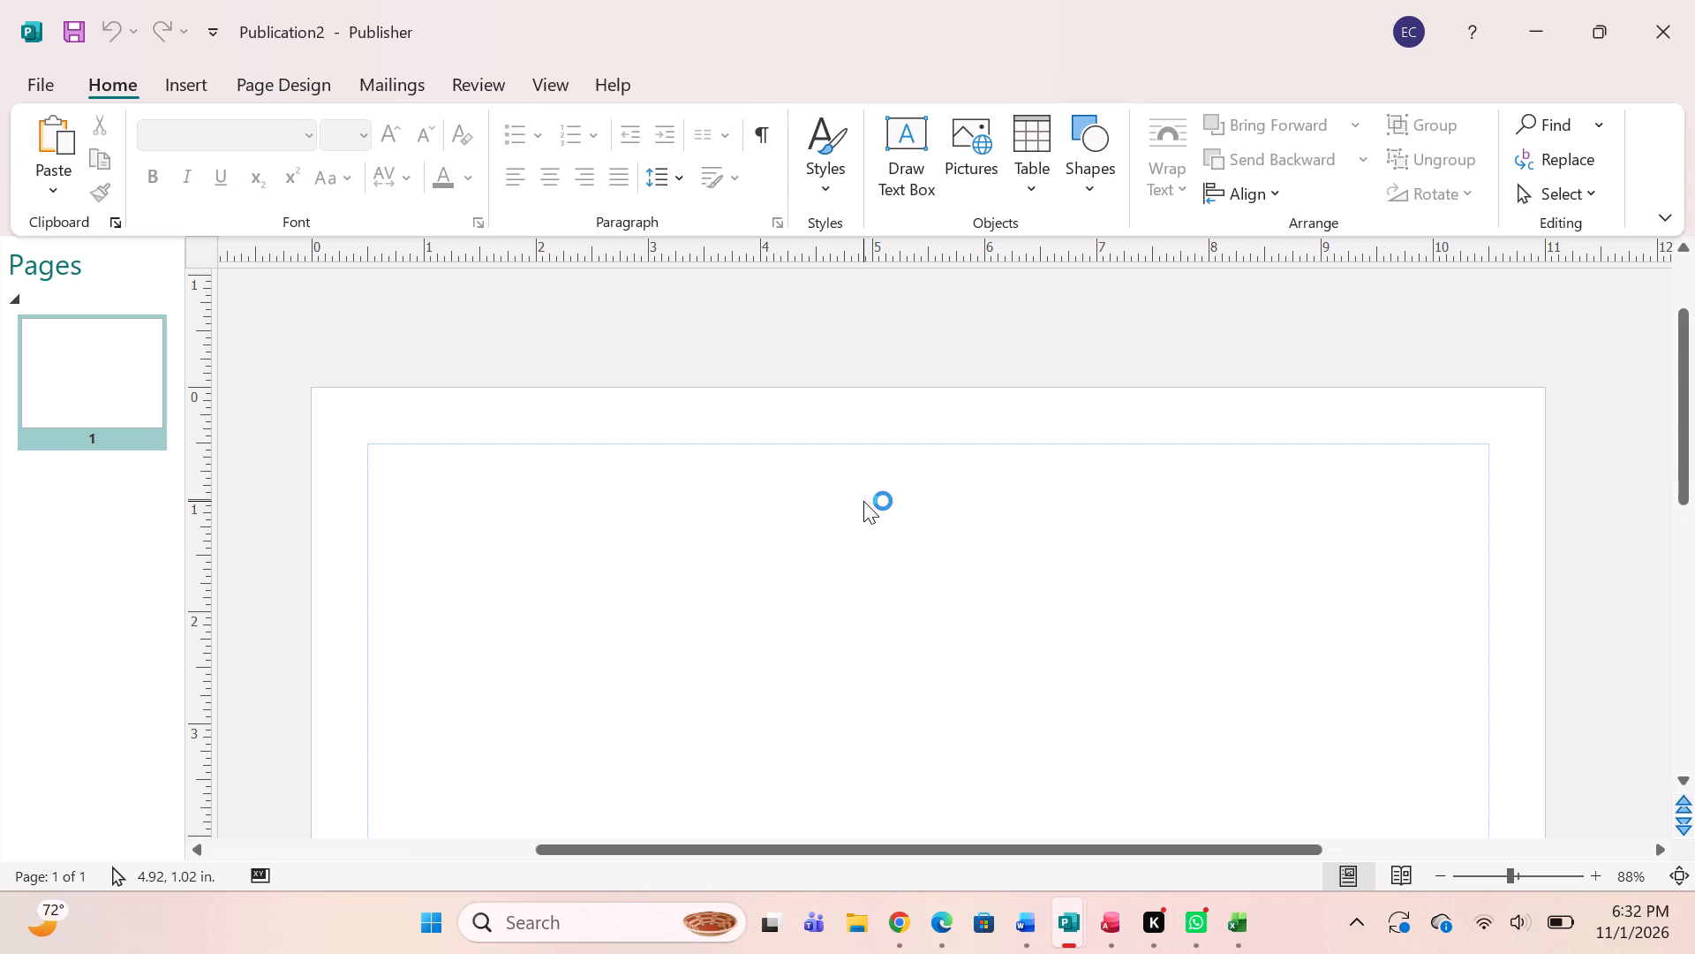
scroll(863, 501, down, 1)
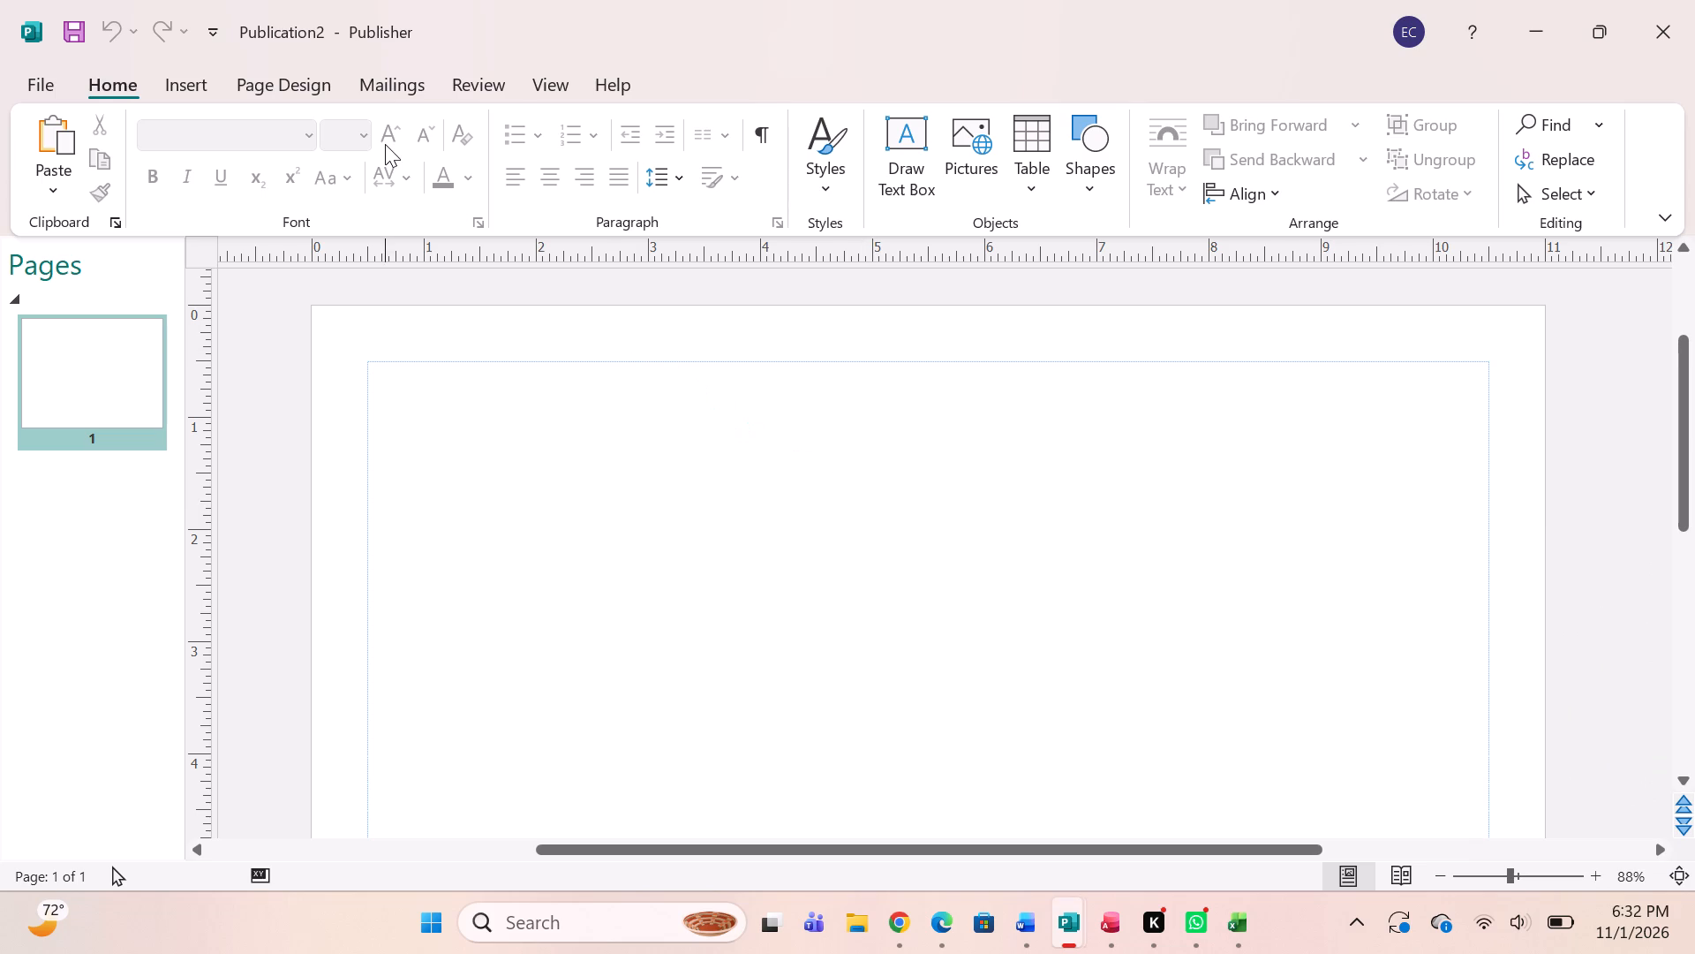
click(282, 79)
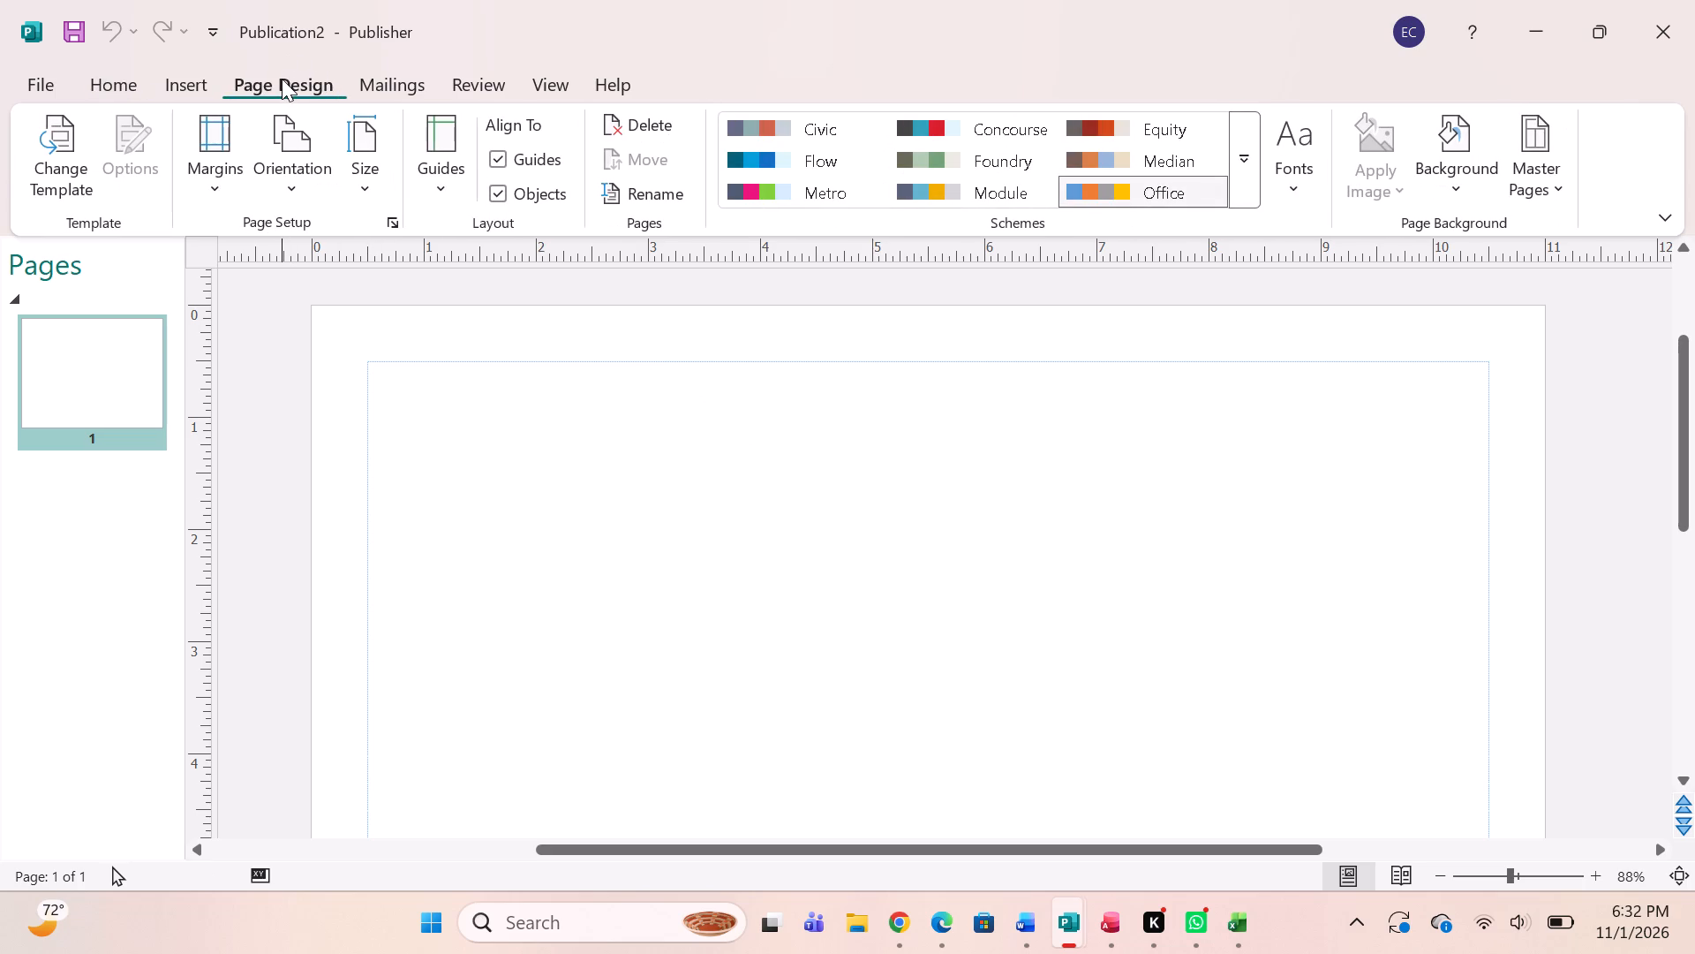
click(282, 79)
Save the publication to the Desktop as a Publisher file named GOLF- ADVERT.
click(50, 83)
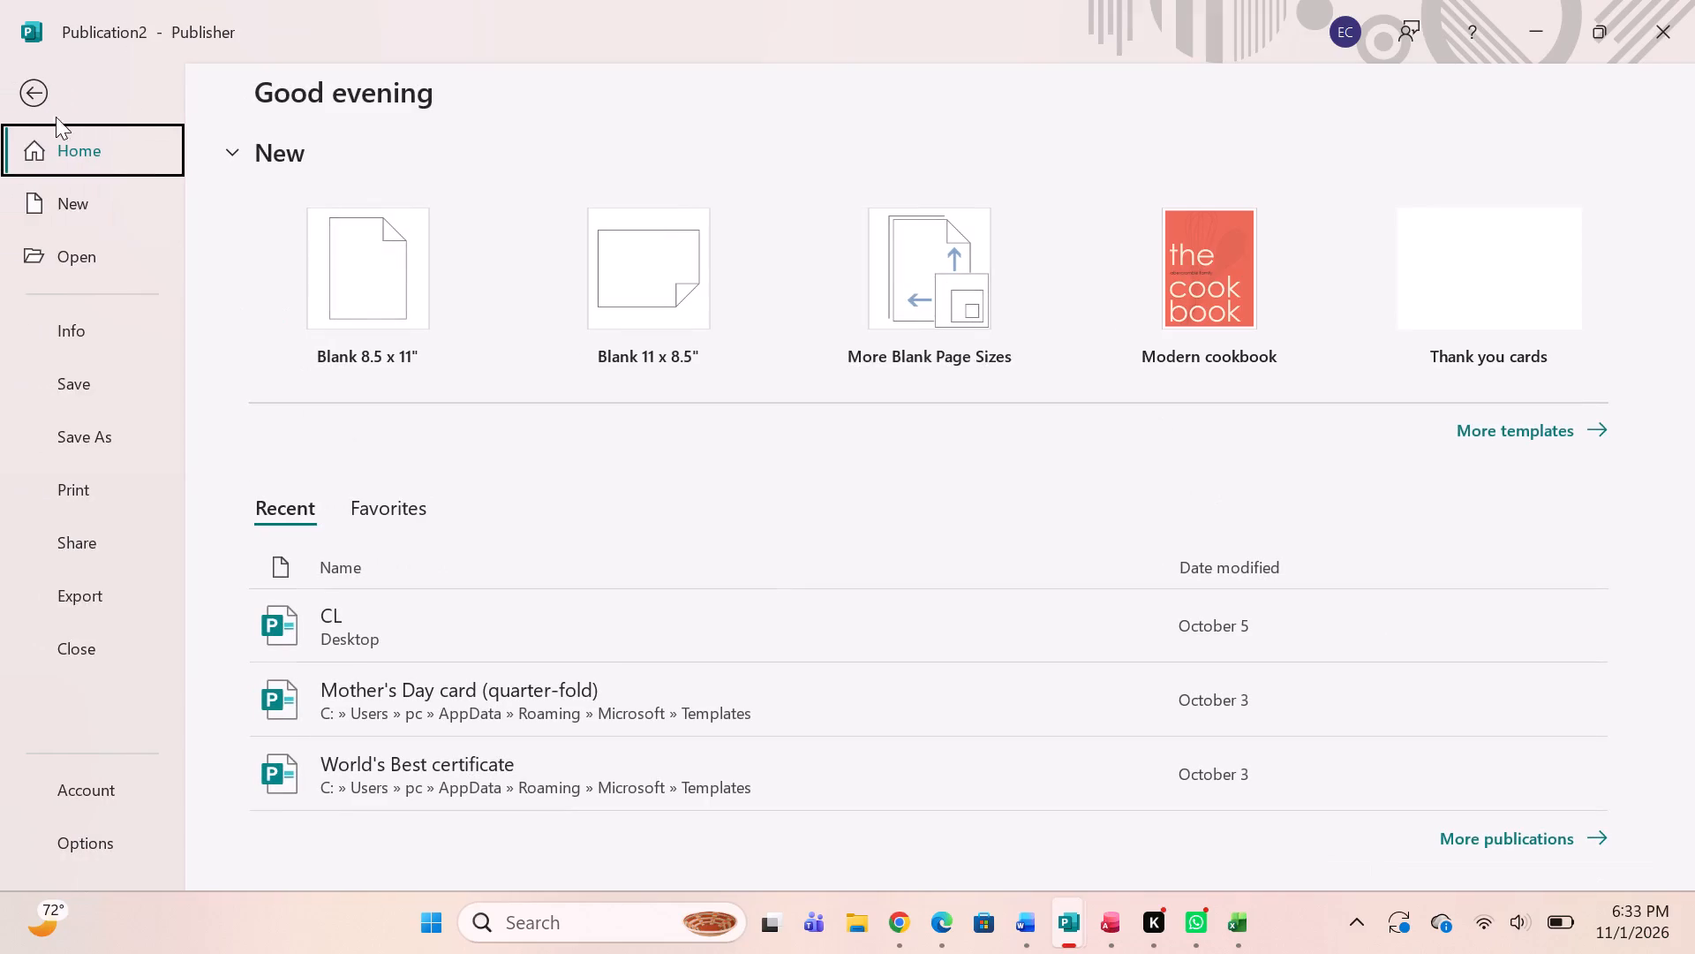
click(70, 439)
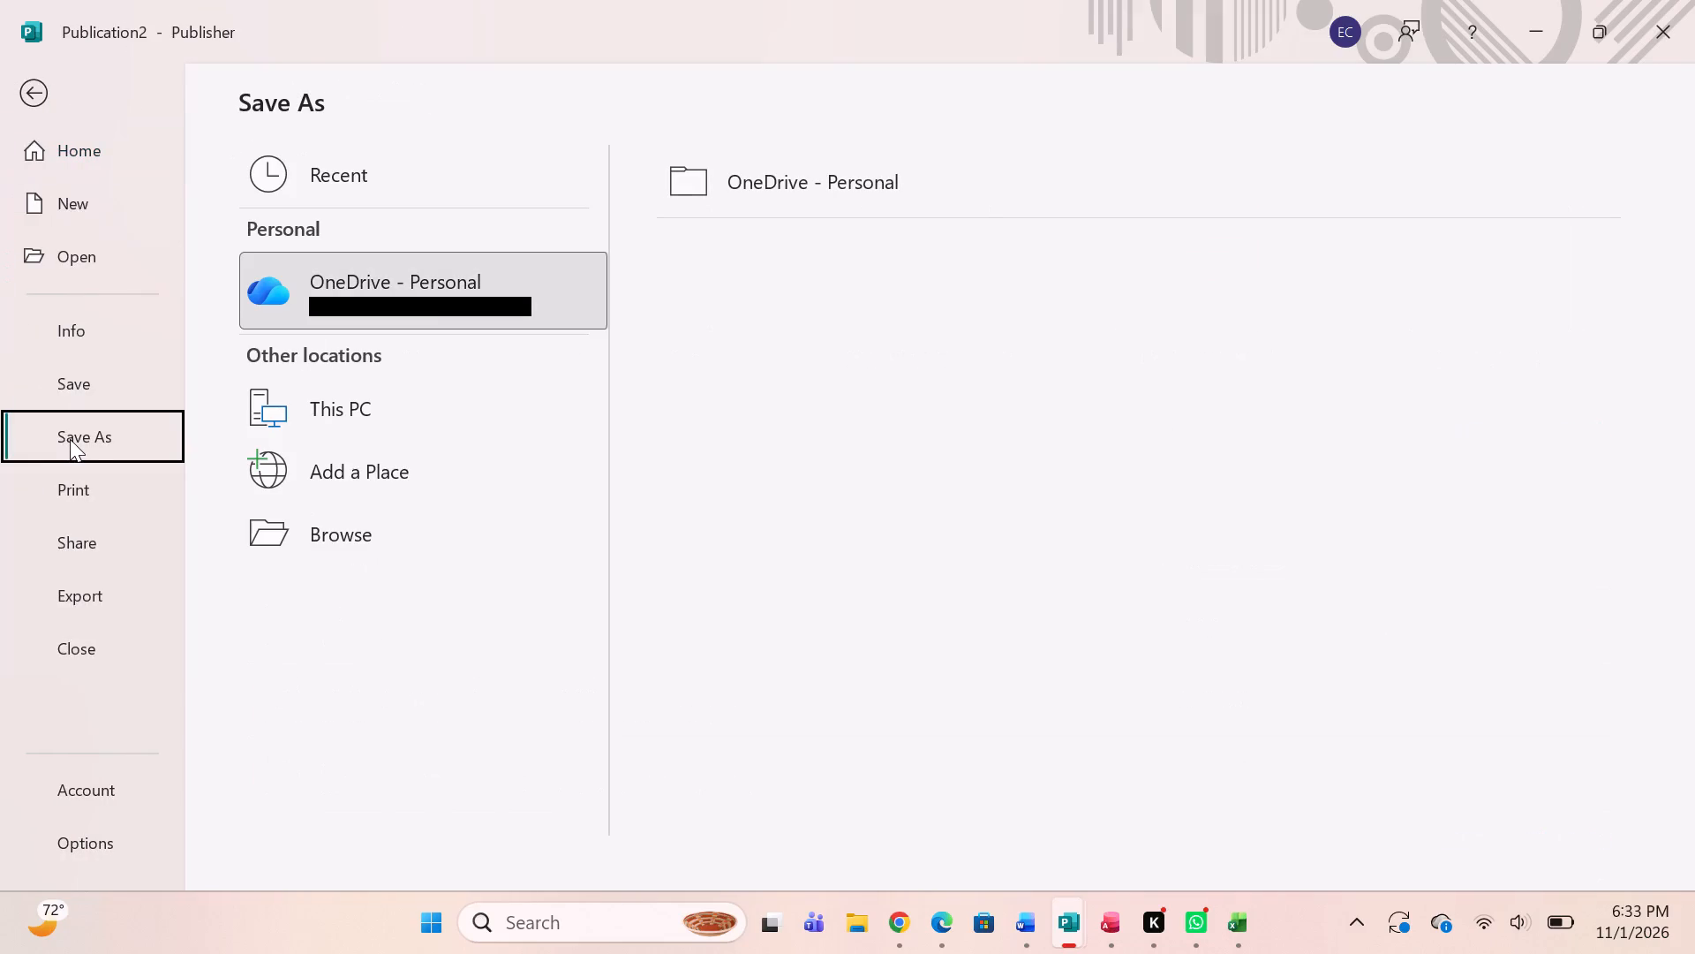
click(357, 408)
click(719, 282)
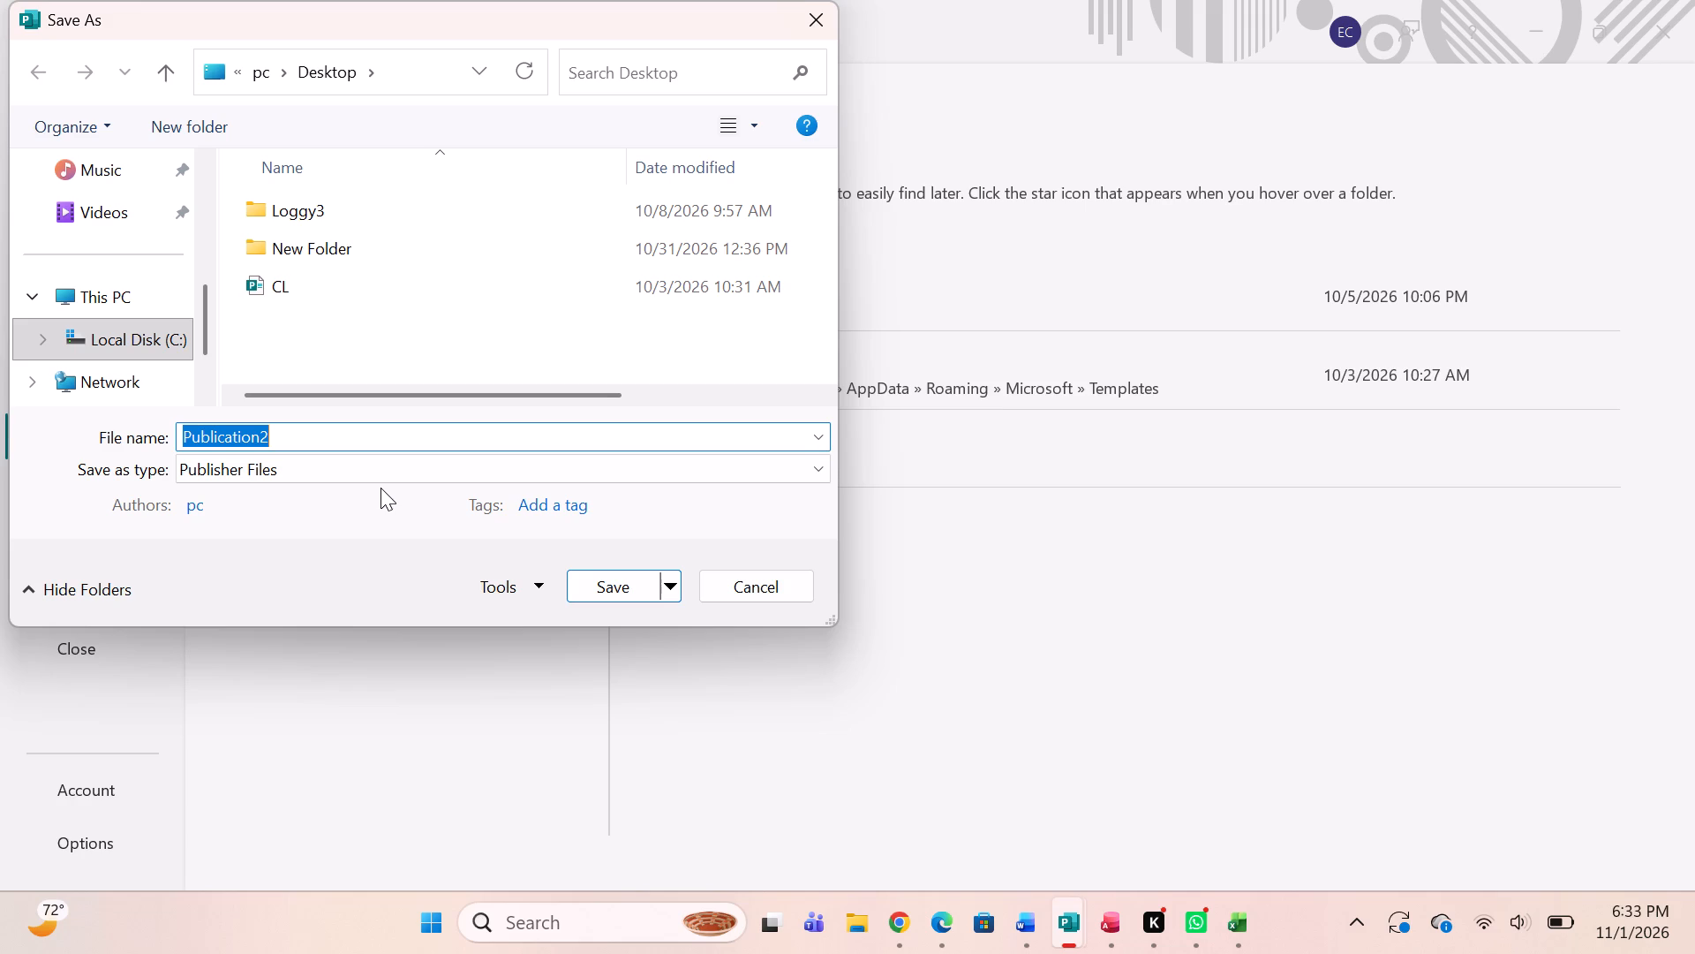
key(g)
key(o)
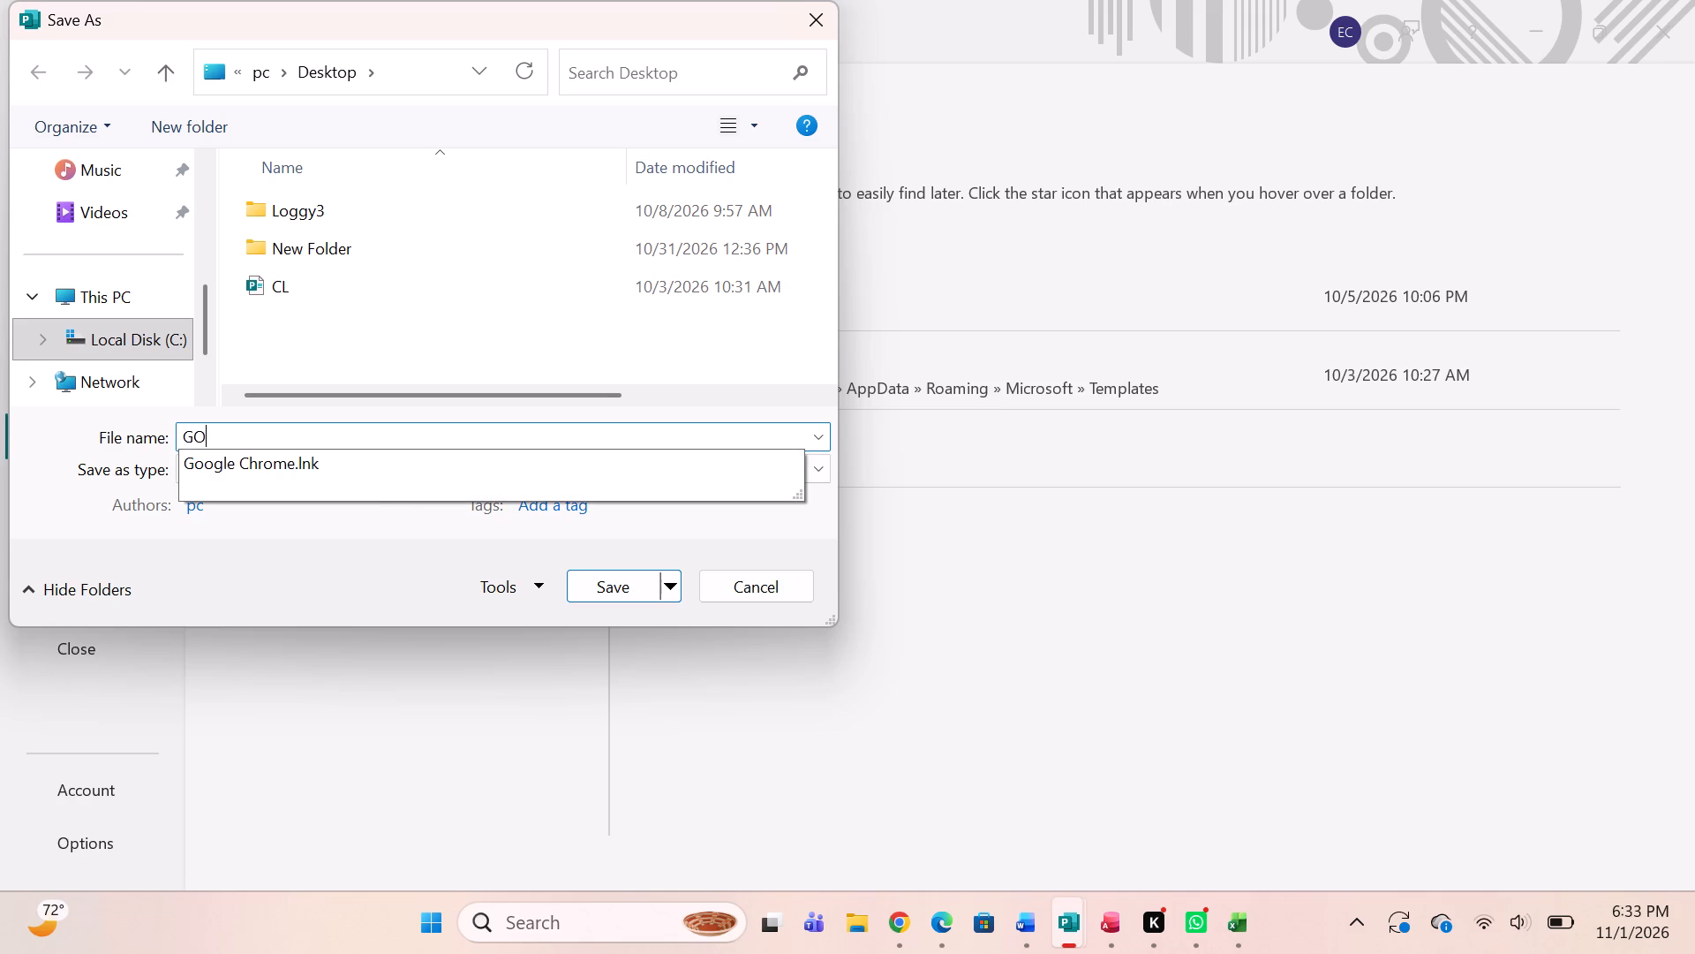
key(l)
key(f)
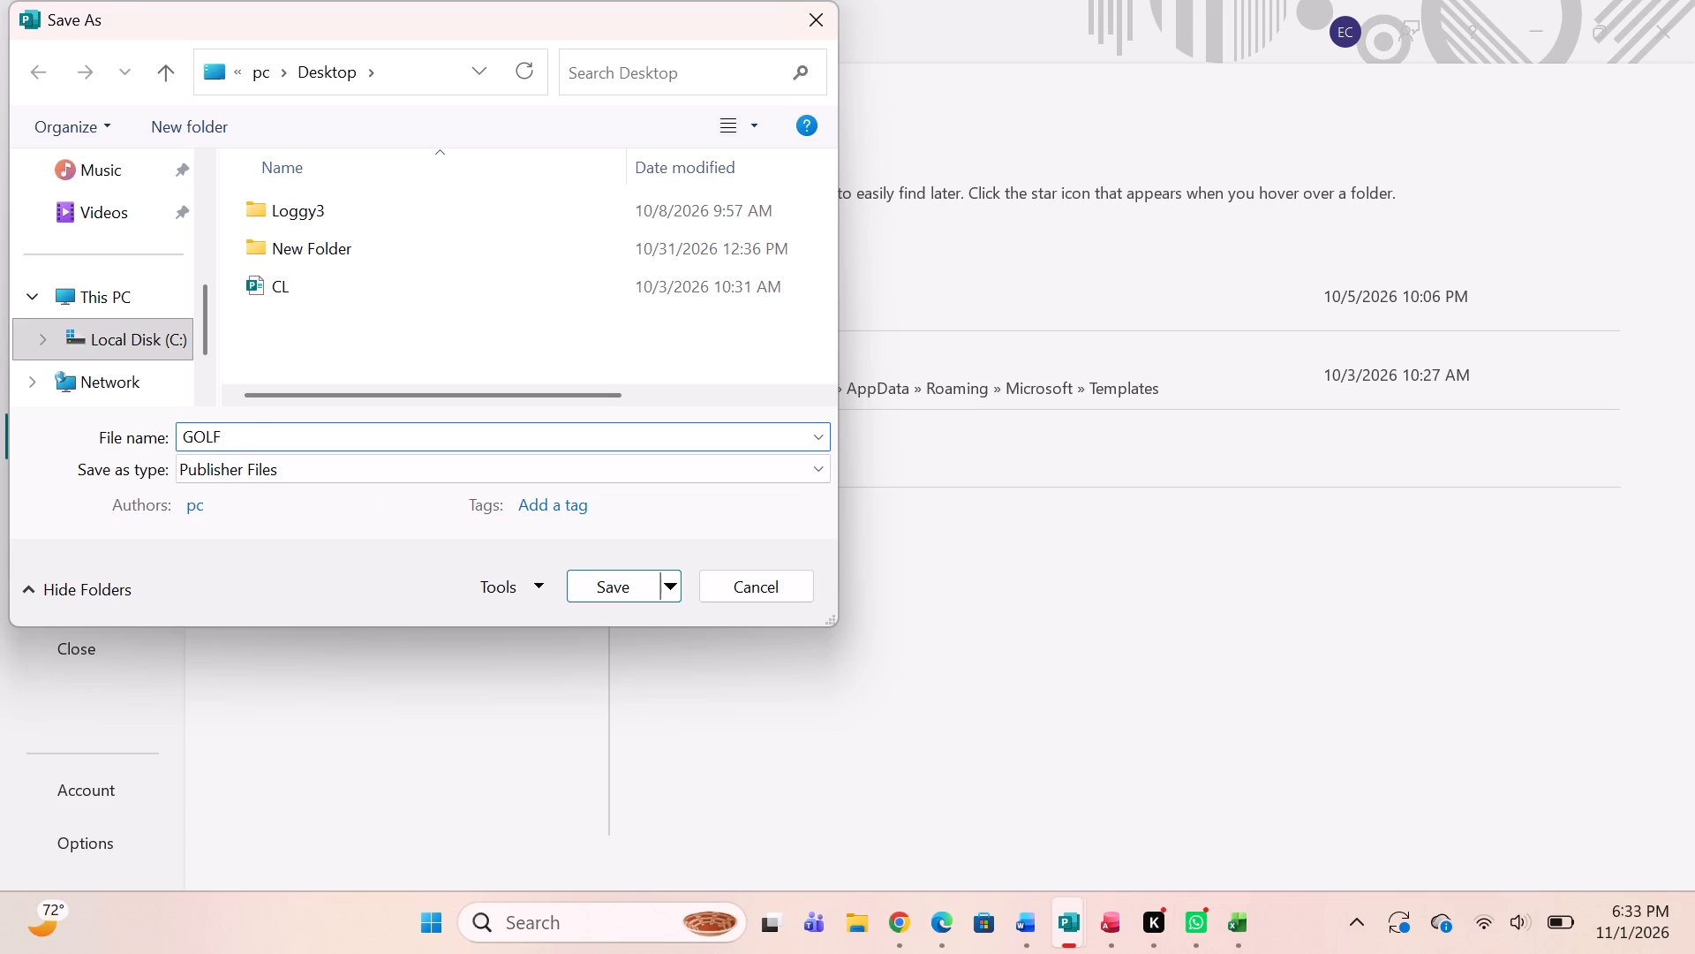
key(VK_193)
key(minus)
key(space)
text(A)
key(d)
key(v)
text(ERT)
scroll(137, 316, up, 3)
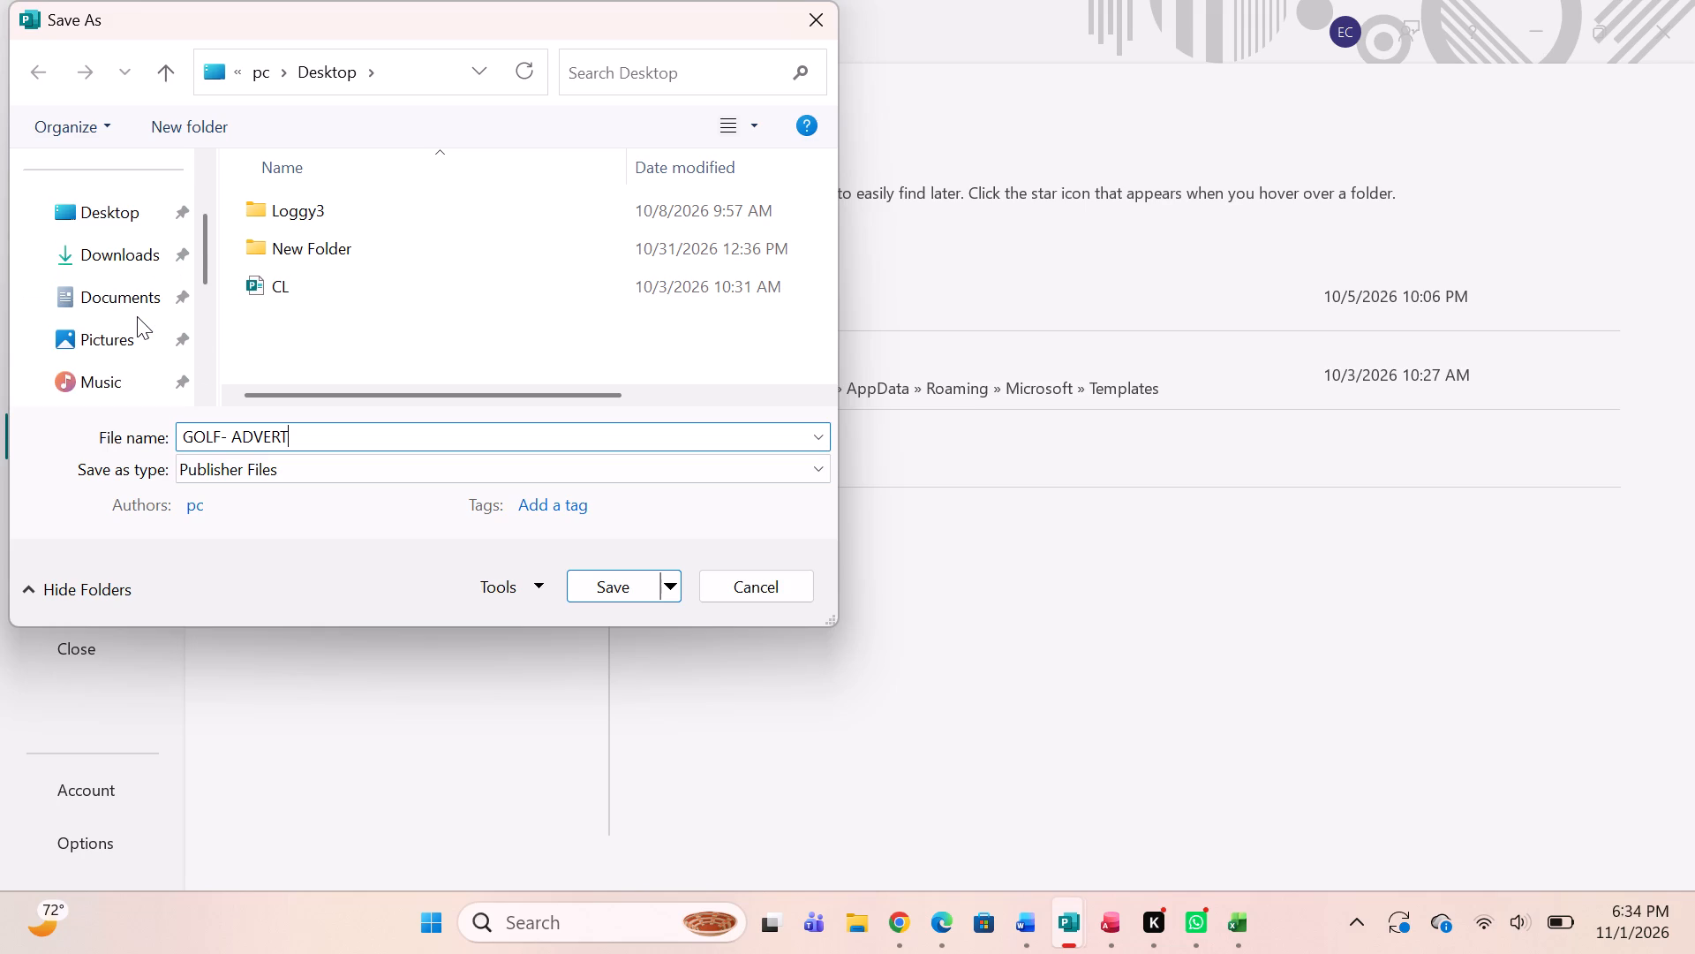
scroll(137, 316, down, 1)
scroll(149, 251, up, 2)
scroll(149, 251, down, 1)
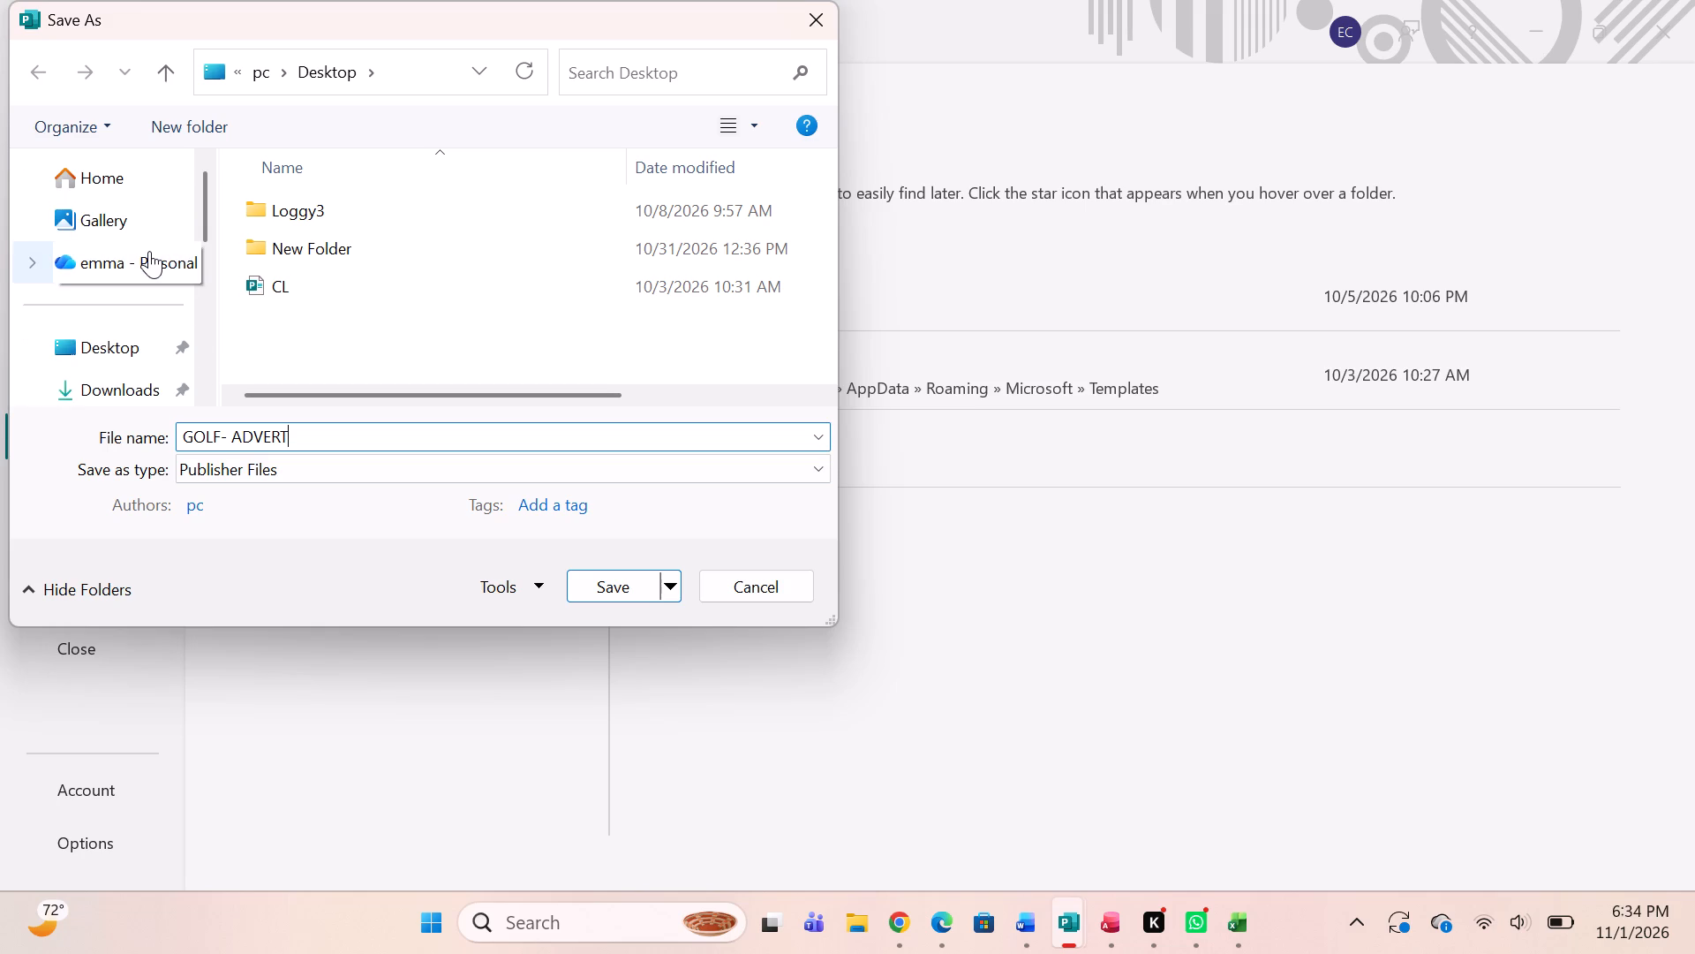
click(124, 342)
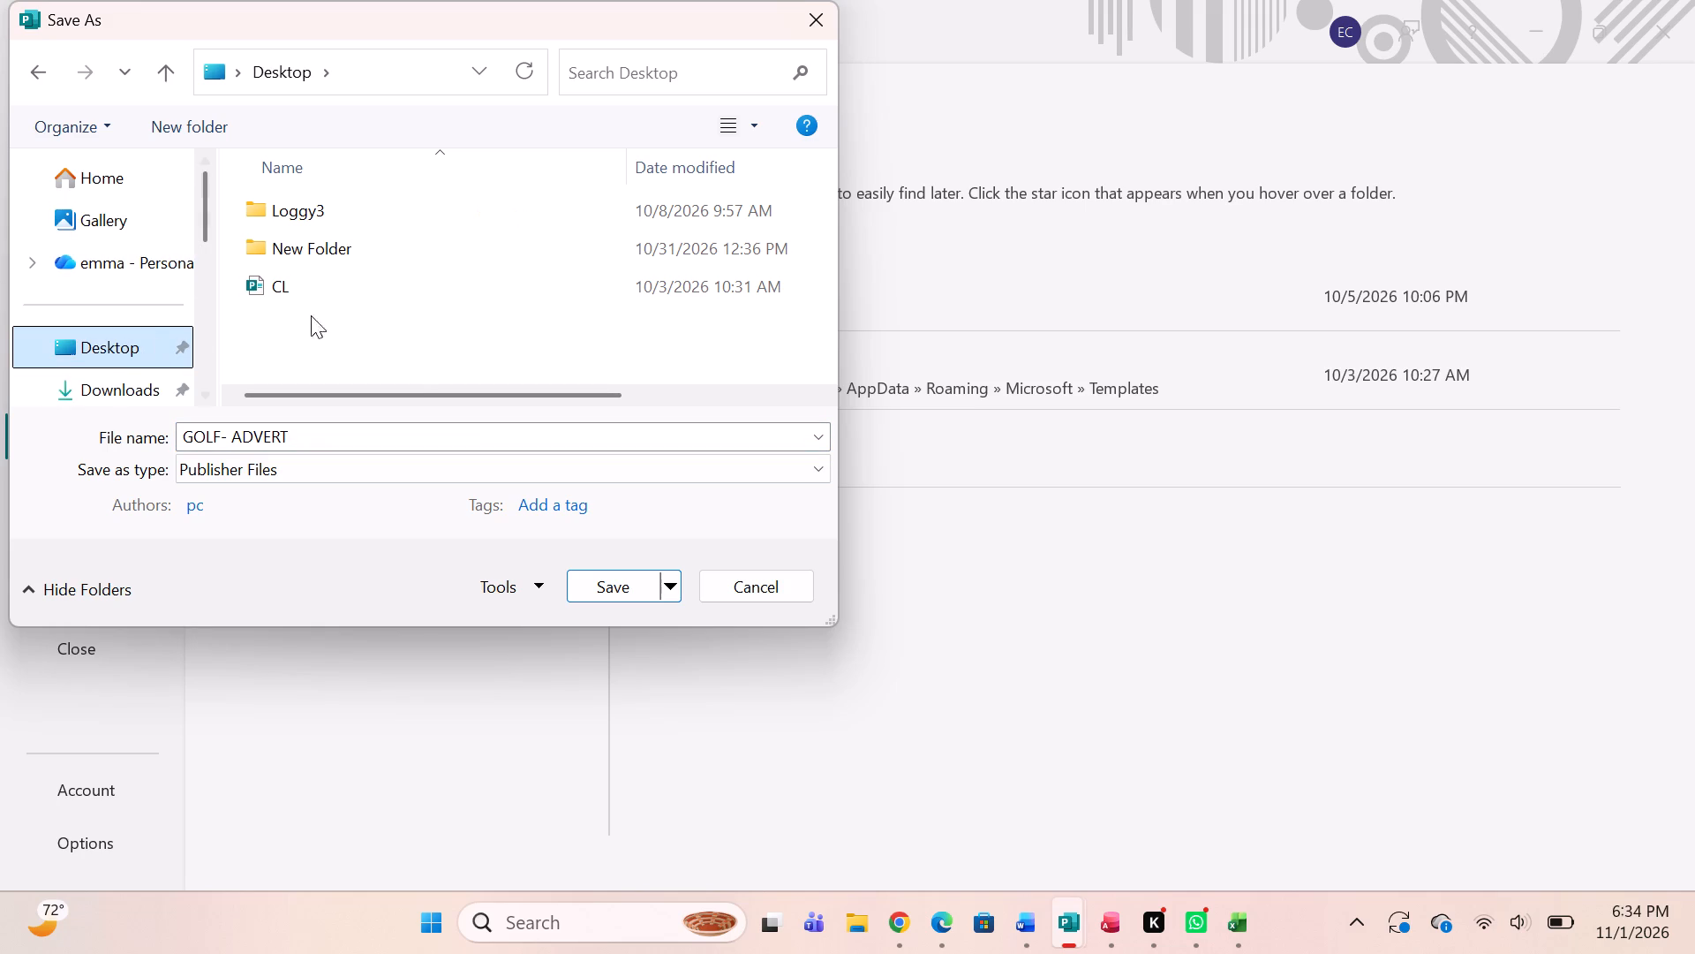
click(634, 589)
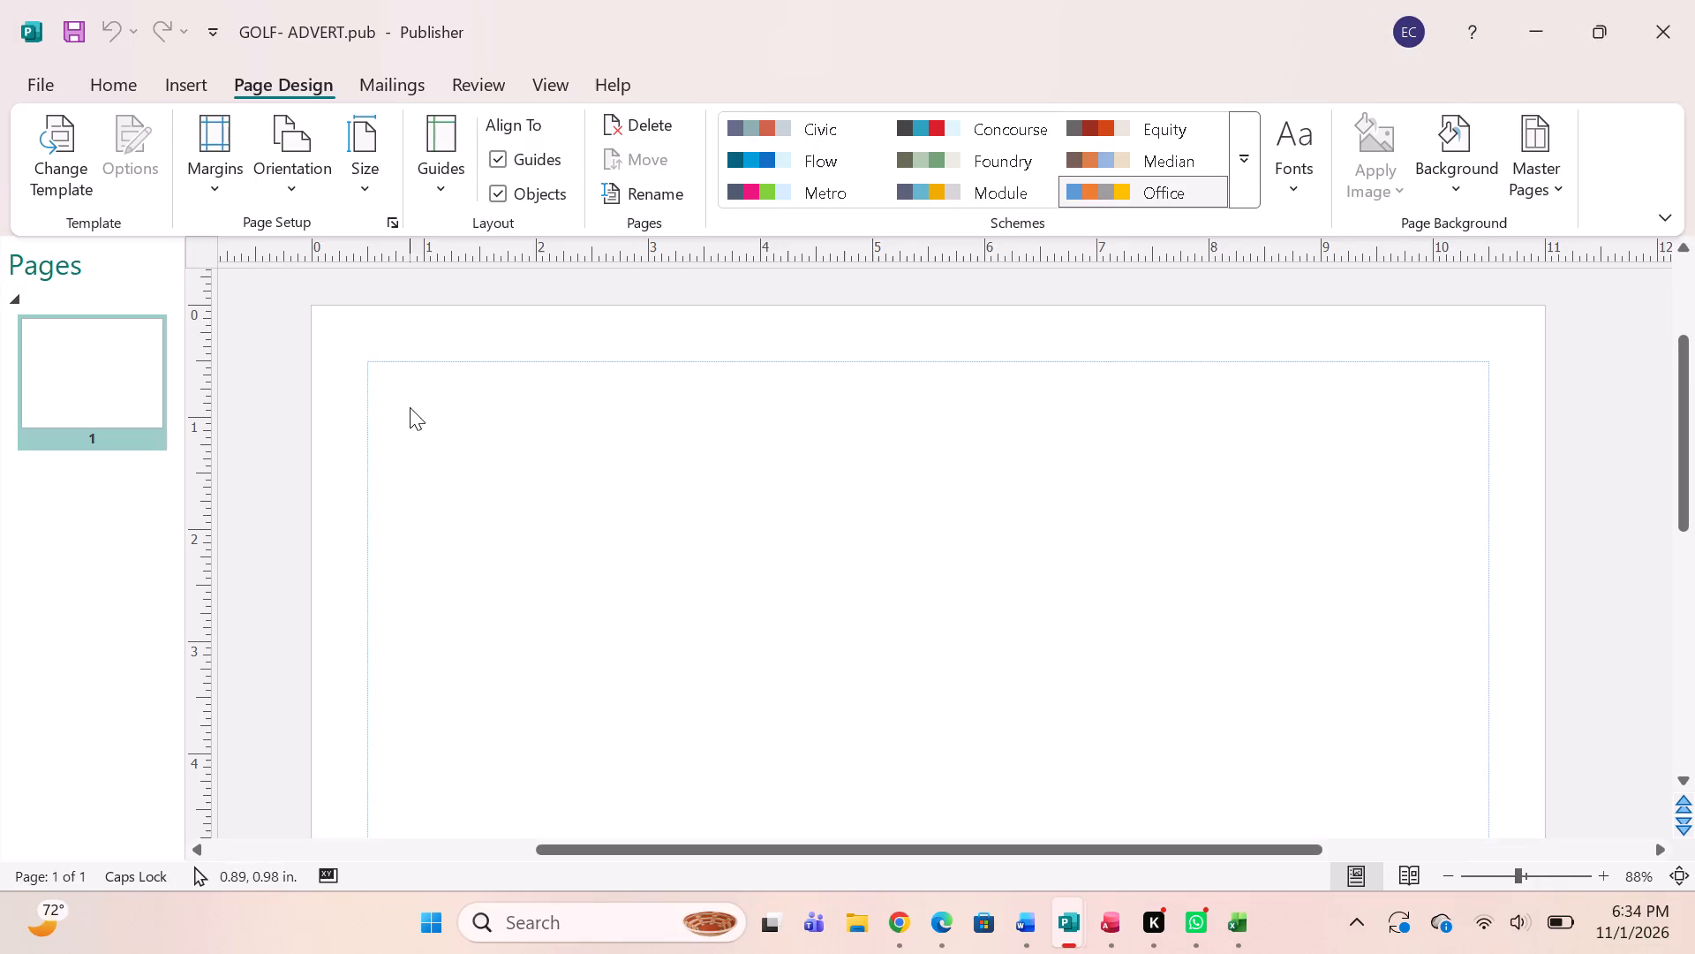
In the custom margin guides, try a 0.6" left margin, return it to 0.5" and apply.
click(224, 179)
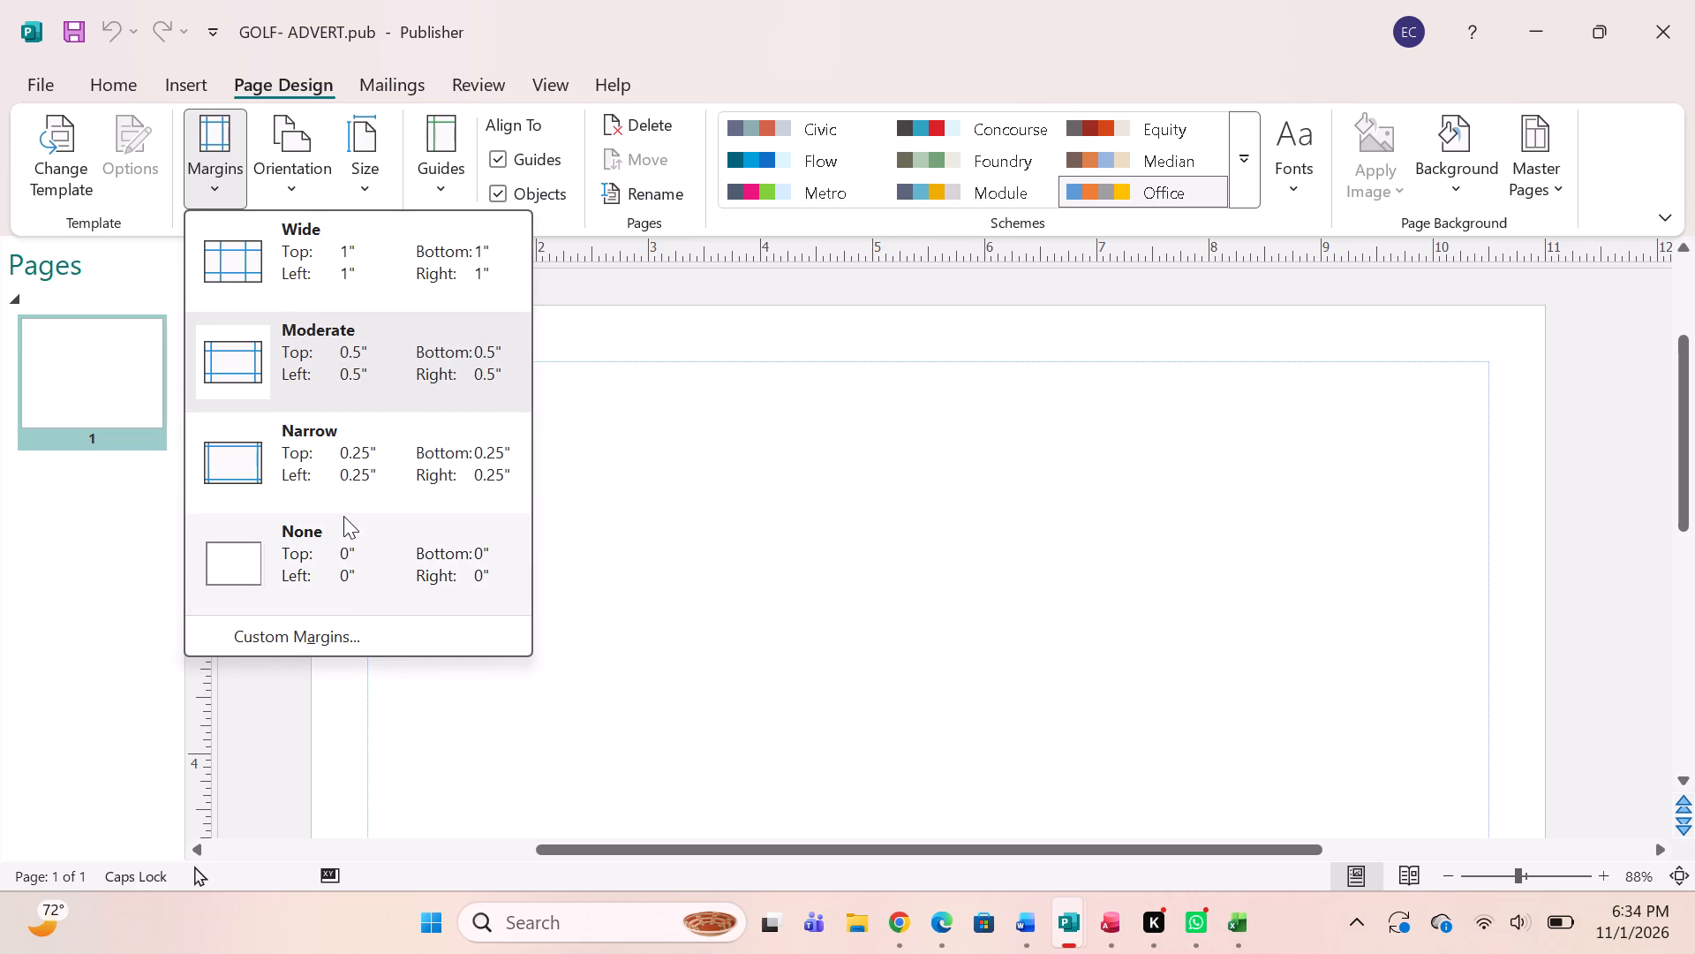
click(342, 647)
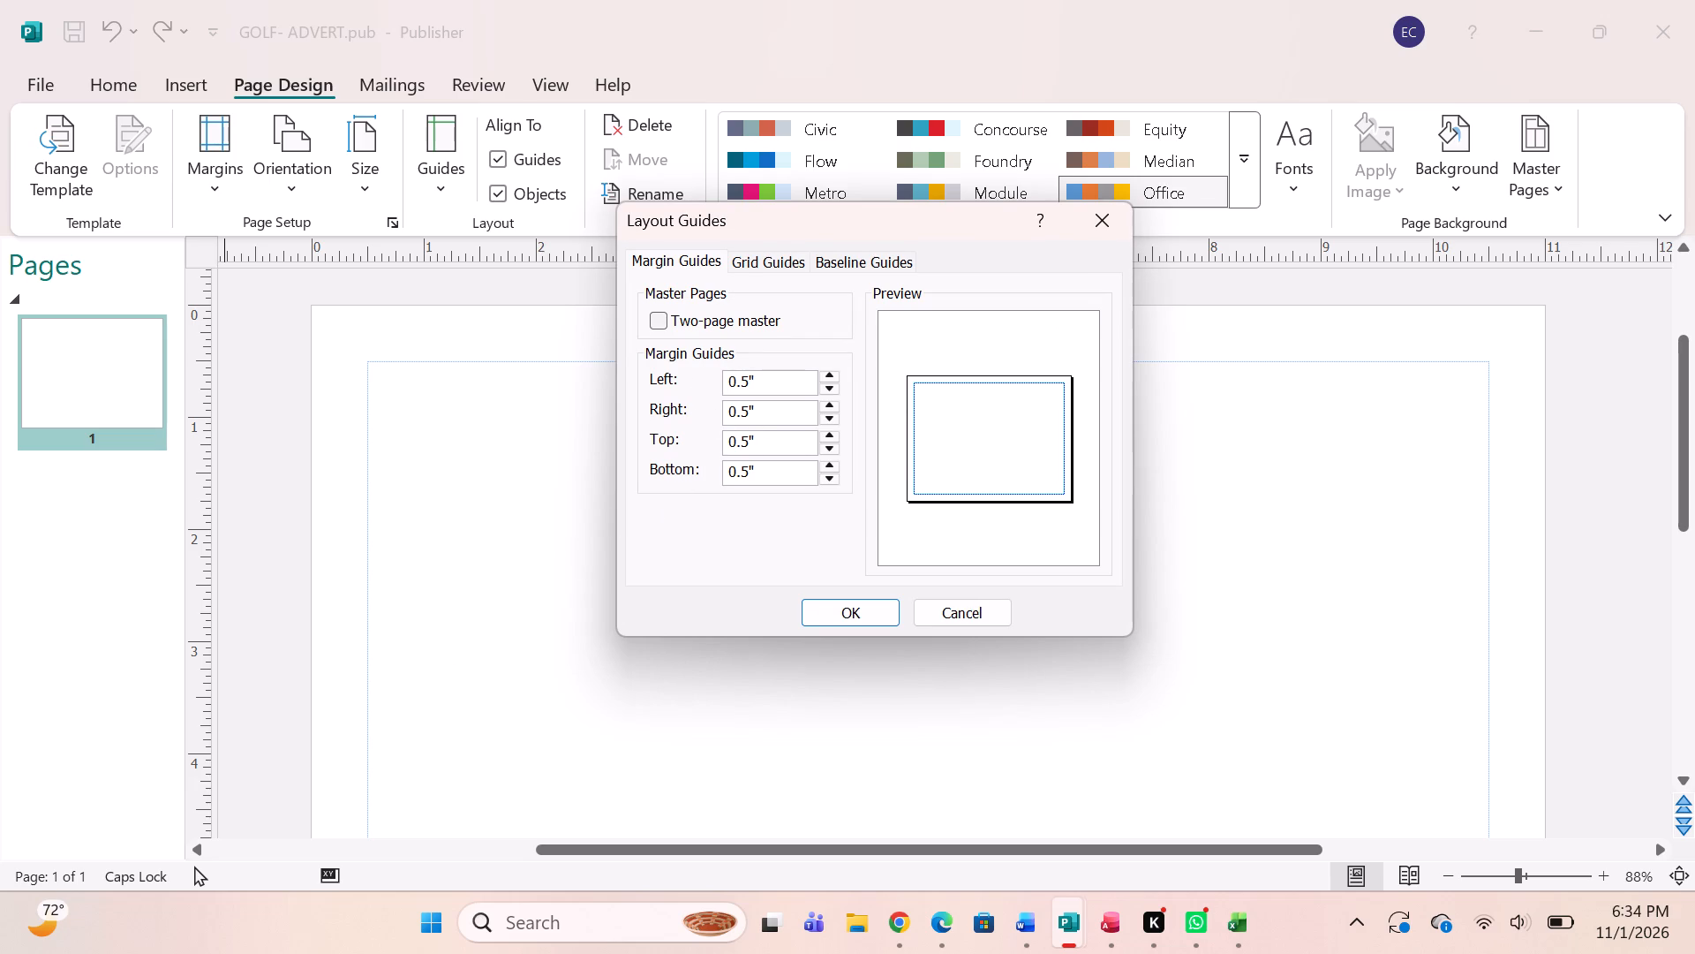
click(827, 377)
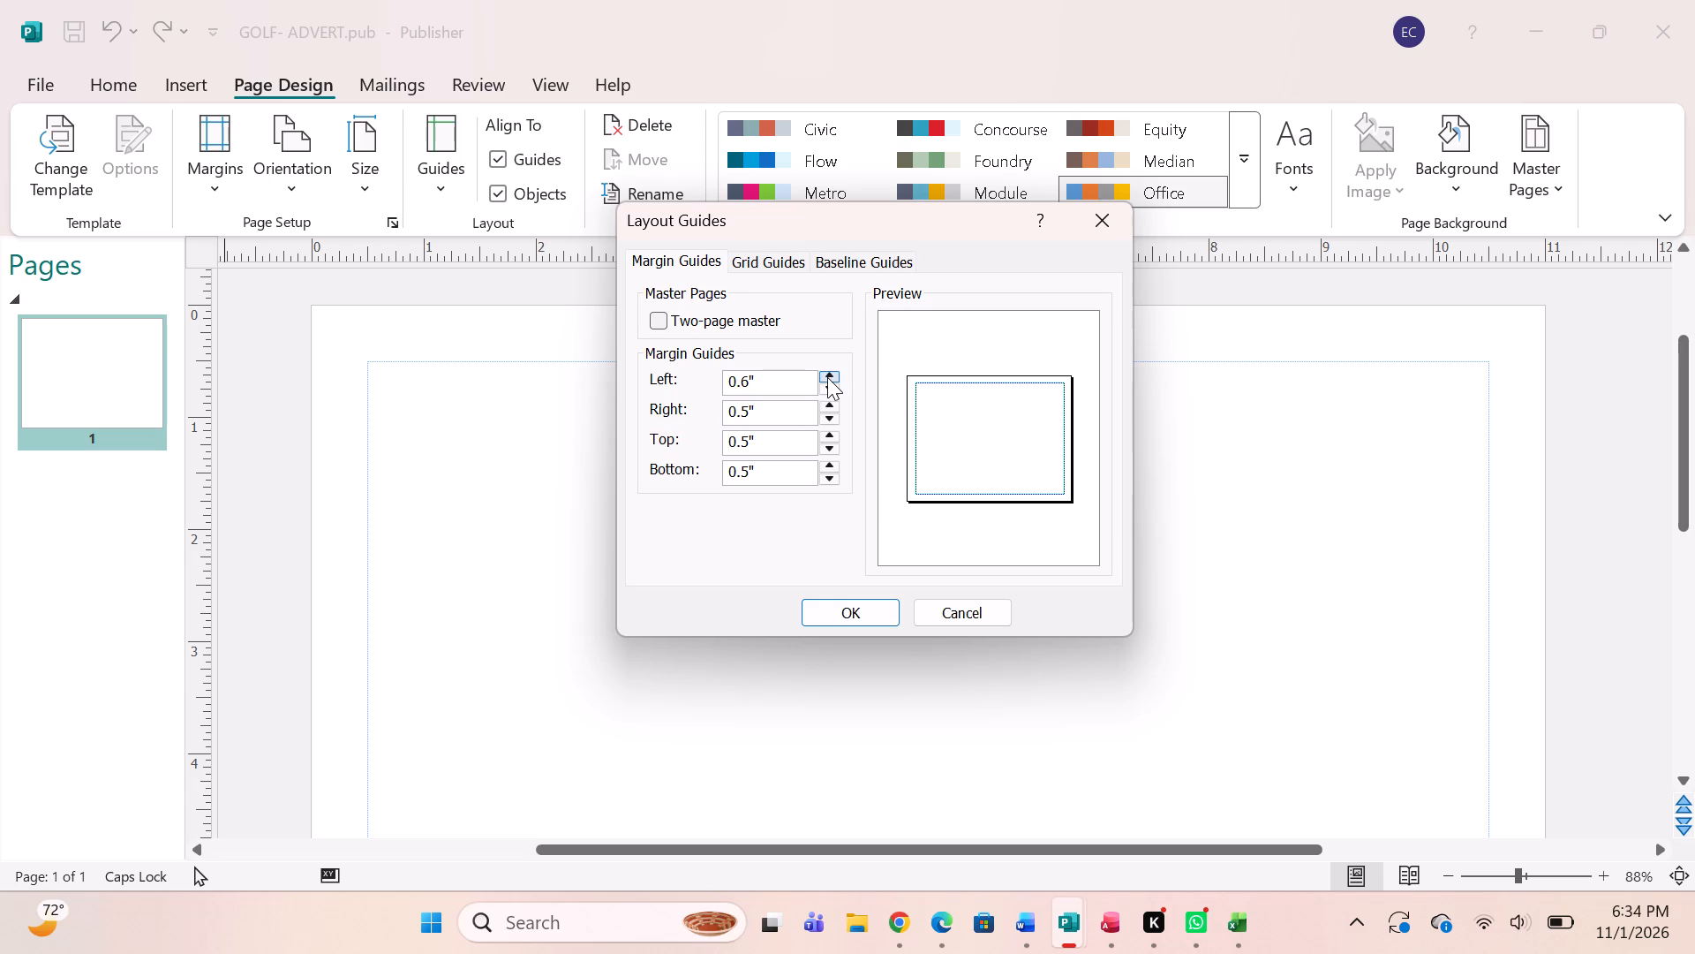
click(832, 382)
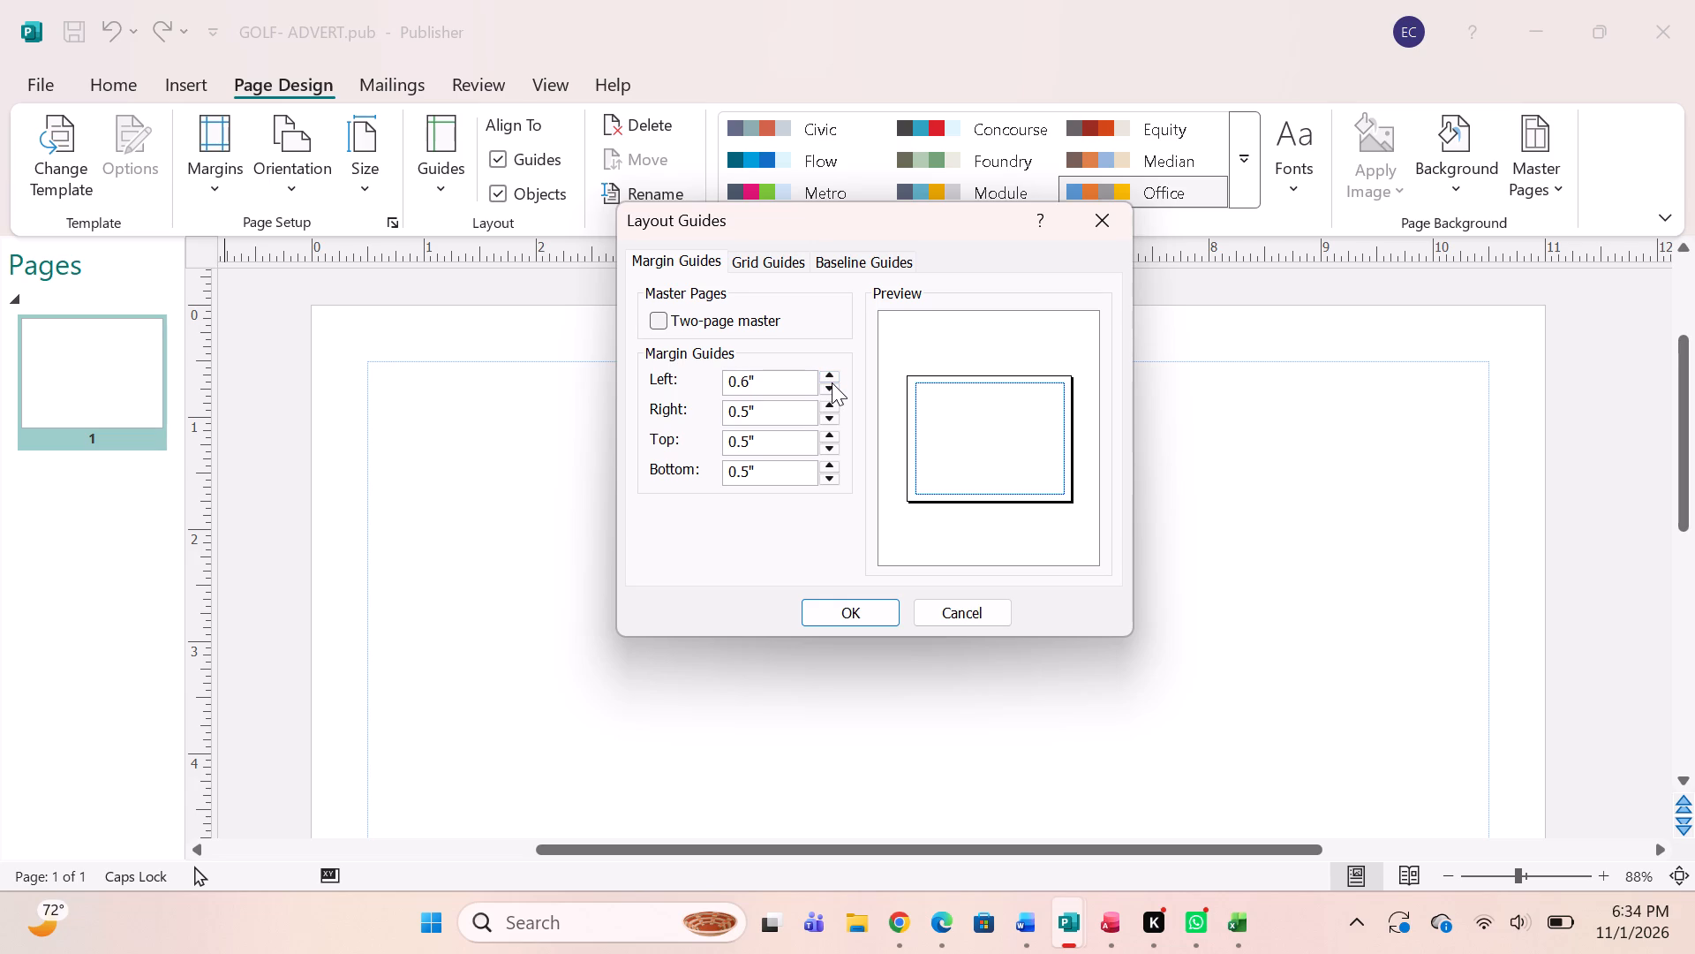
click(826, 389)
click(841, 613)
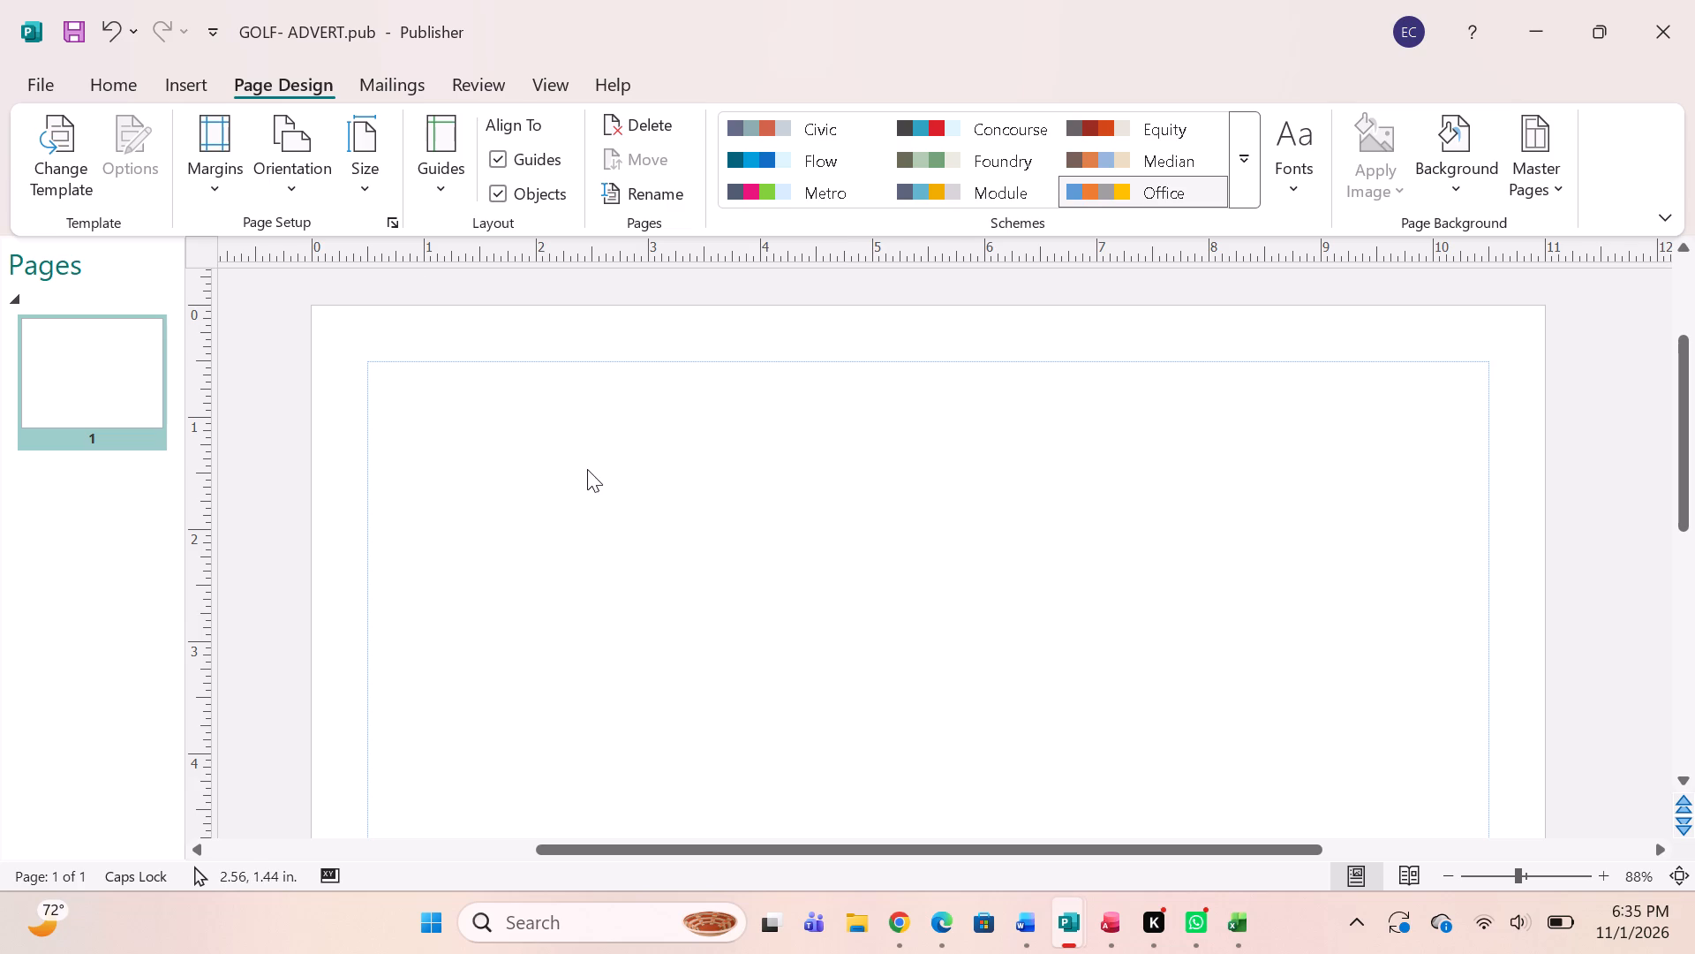
Set the page size to A4 (Landscape), 11.693 x 8.268".
click(354, 179)
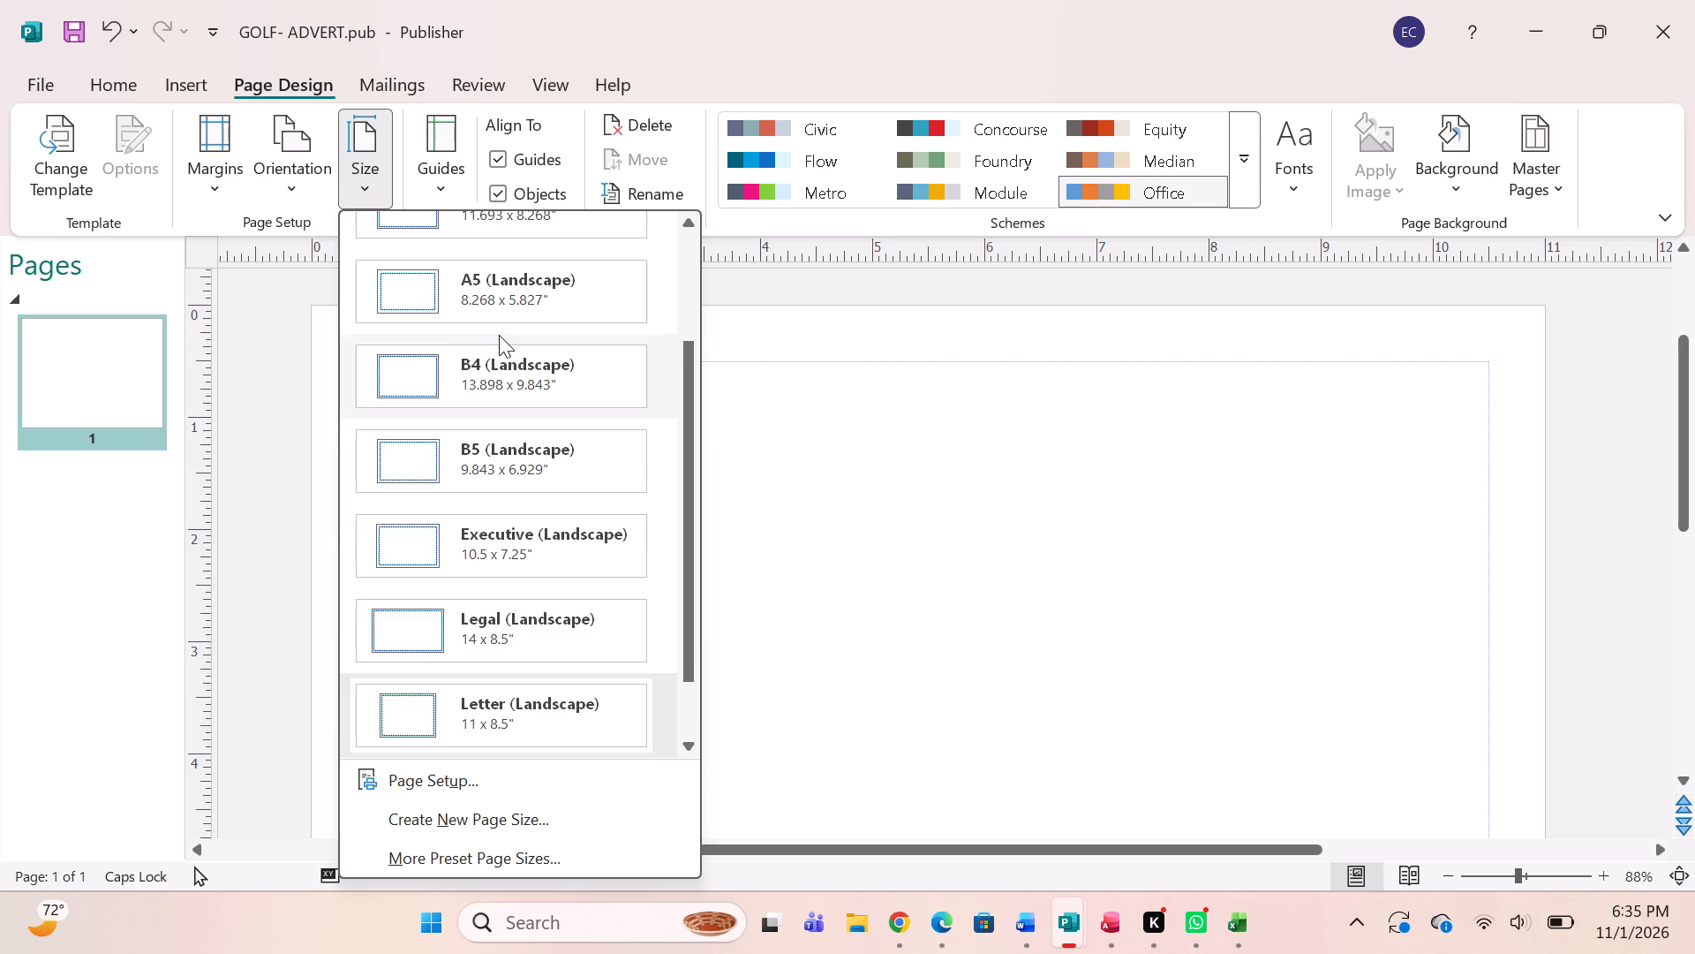
scroll(499, 335, up, 2)
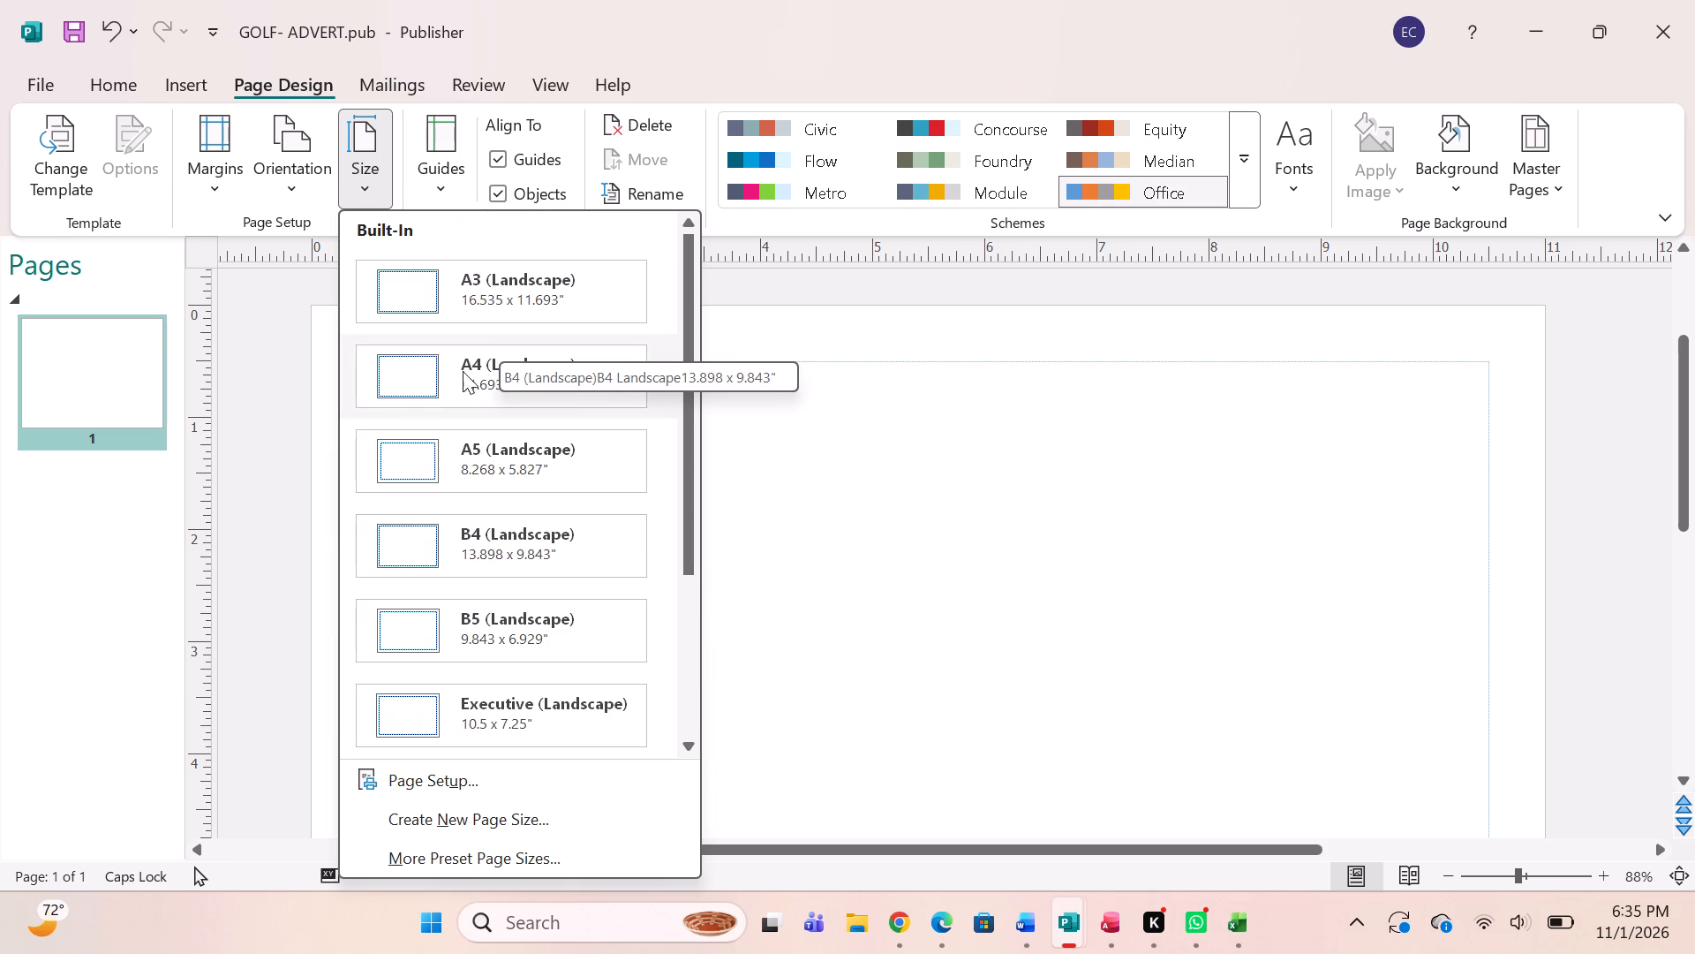
click(452, 382)
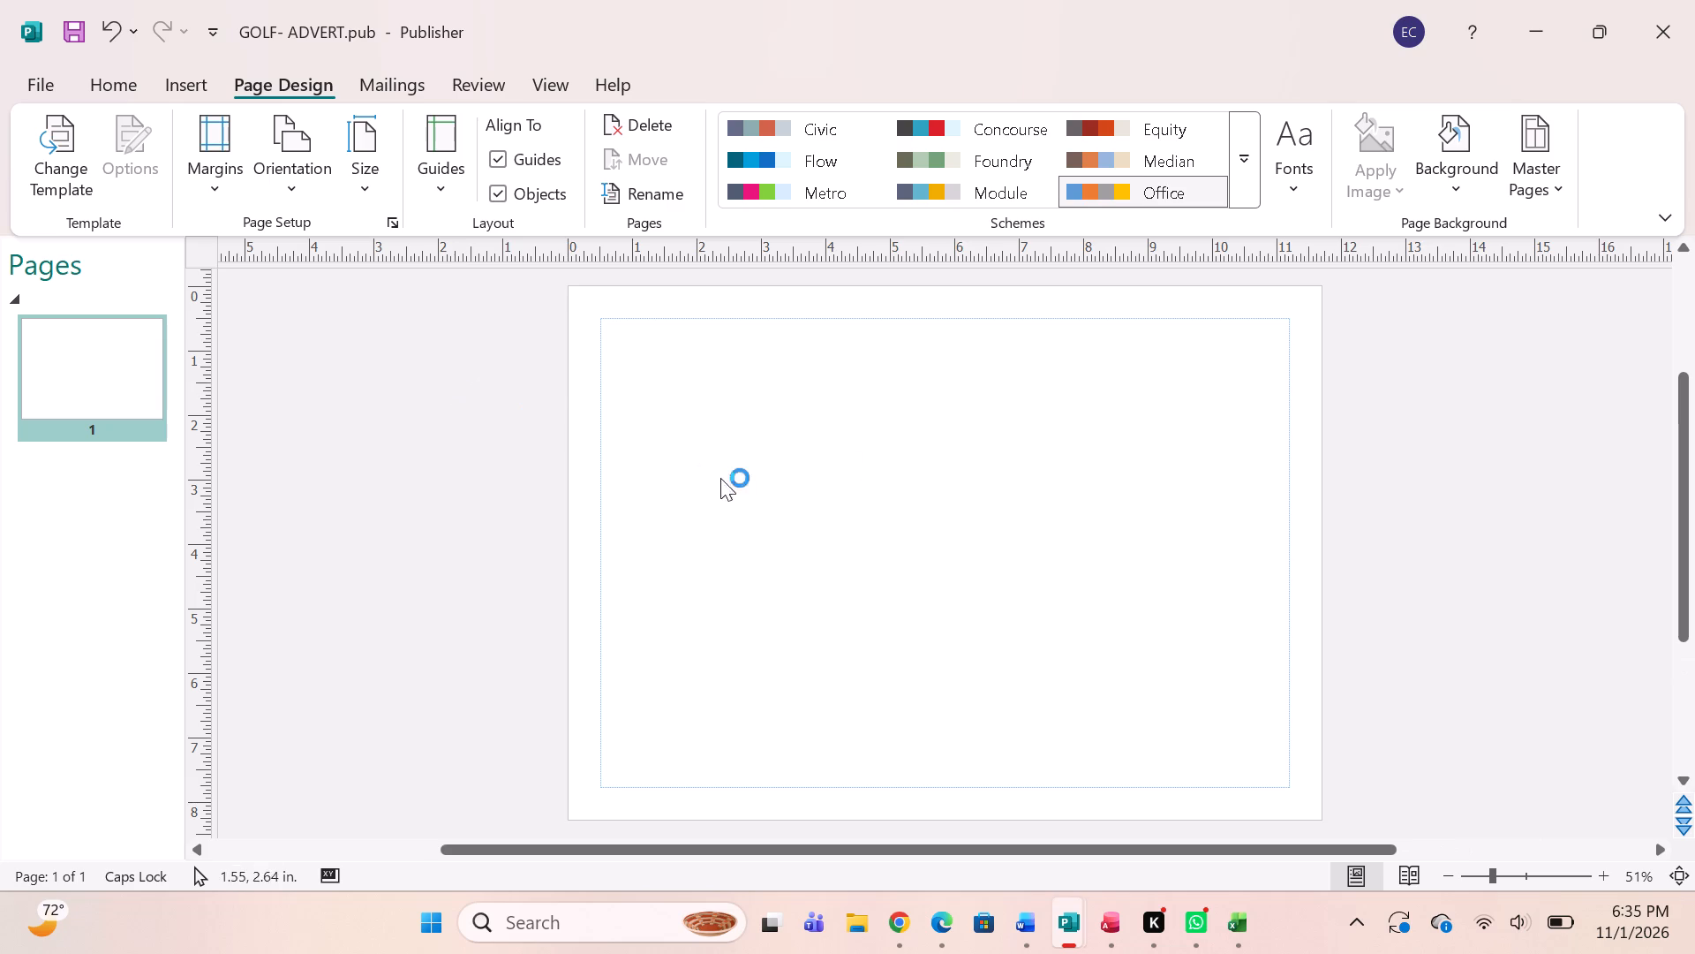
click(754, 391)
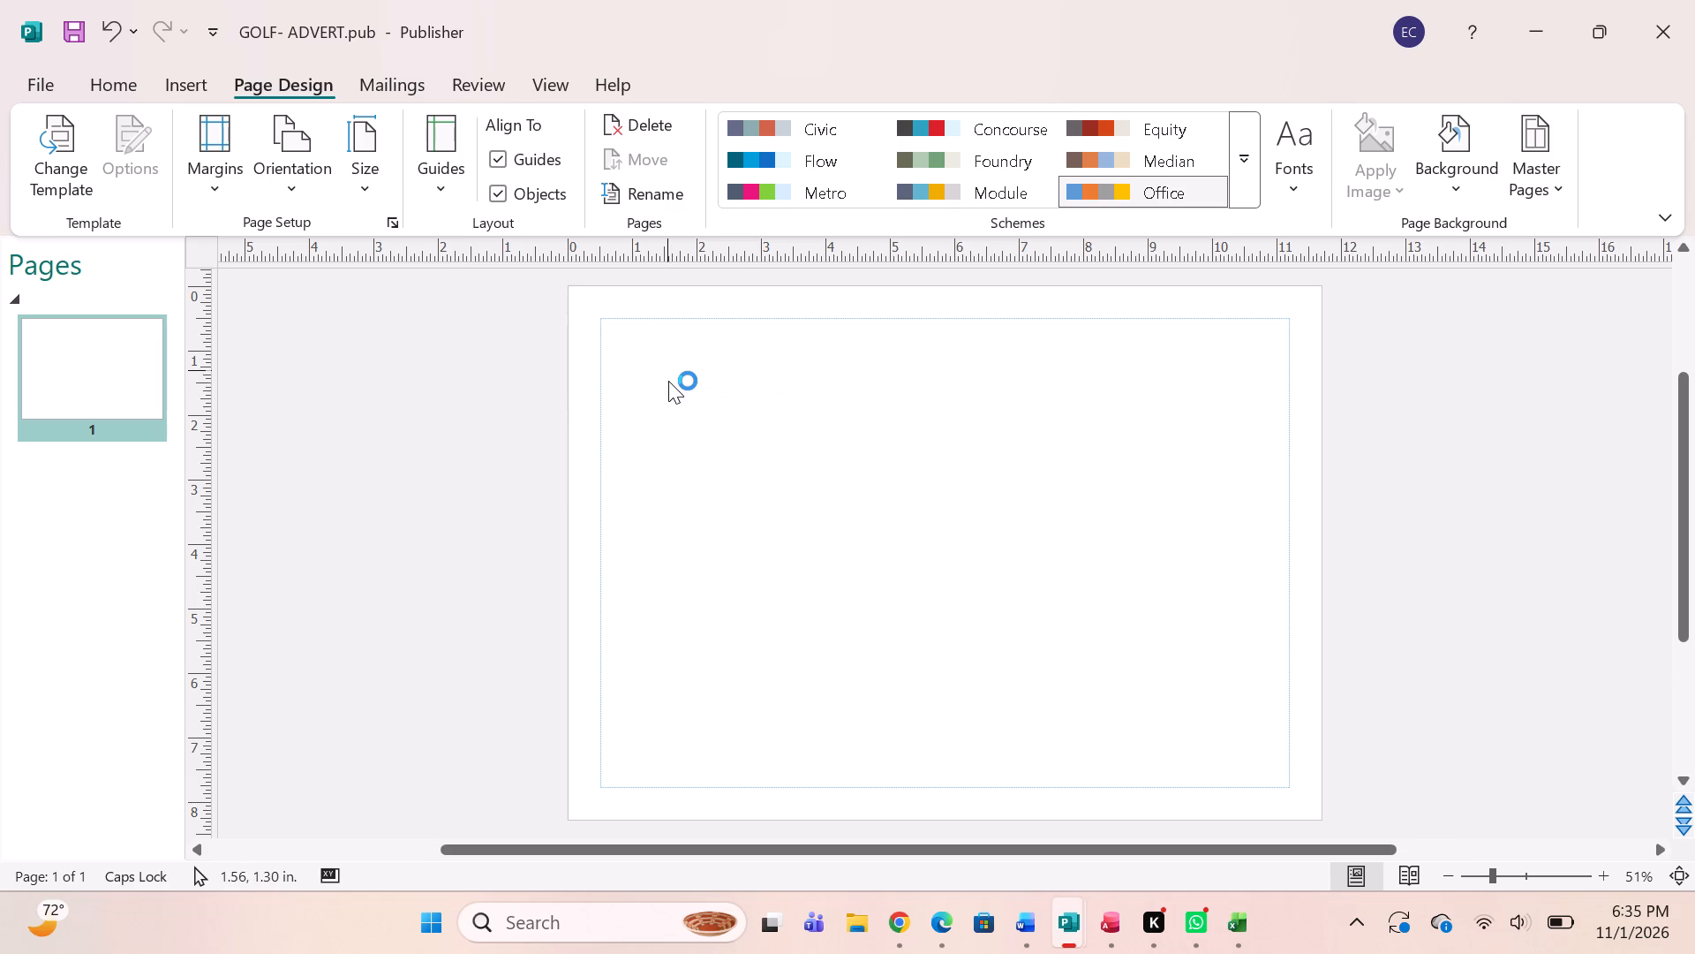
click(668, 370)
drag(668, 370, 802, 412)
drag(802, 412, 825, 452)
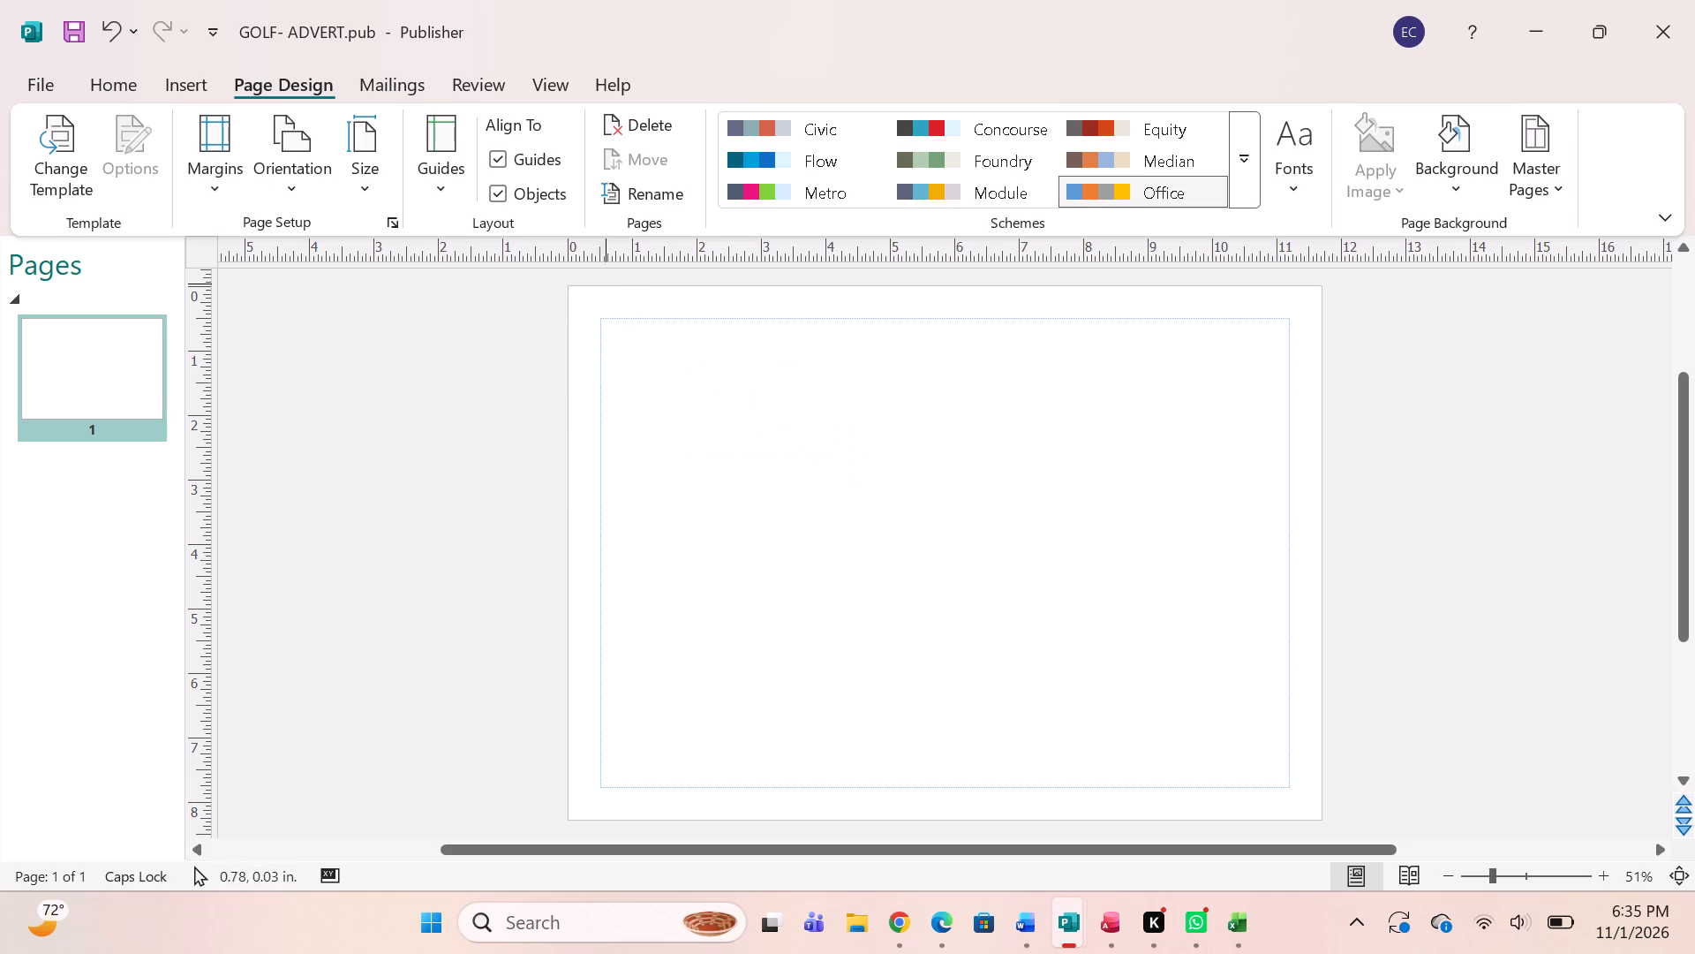
Draw a text box about 2.79 x 0.75 in at the page's upper-left margin corner.
click(210, 87)
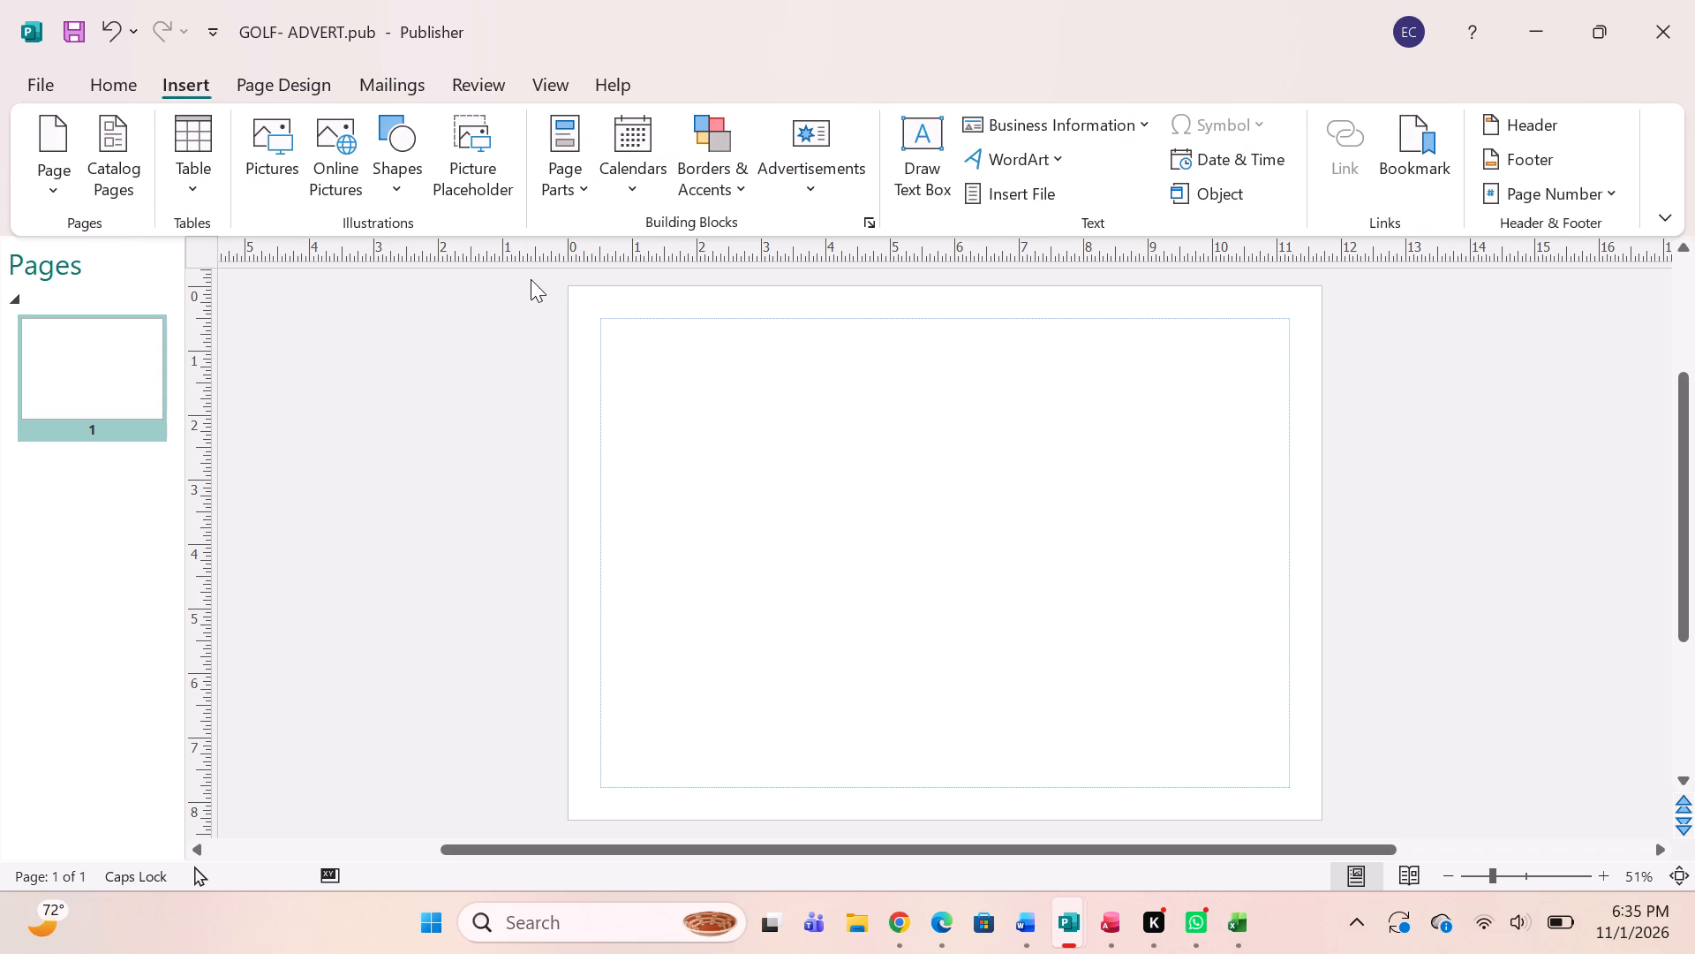
click(928, 169)
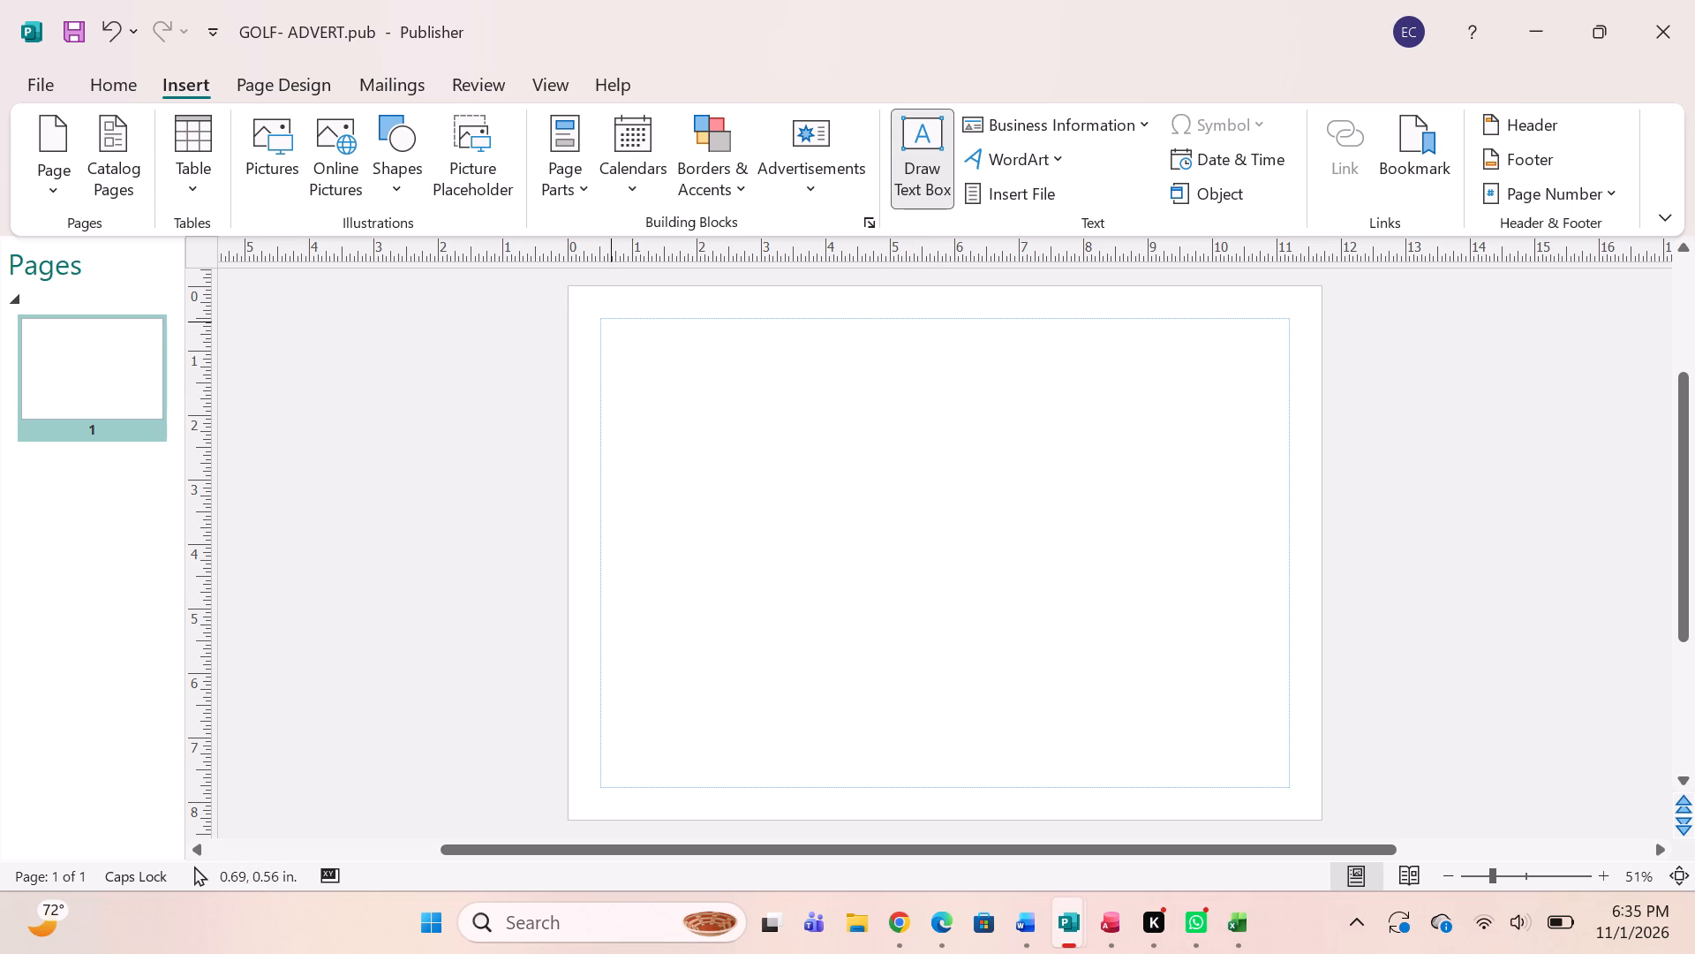
drag(611, 322, 741, 372)
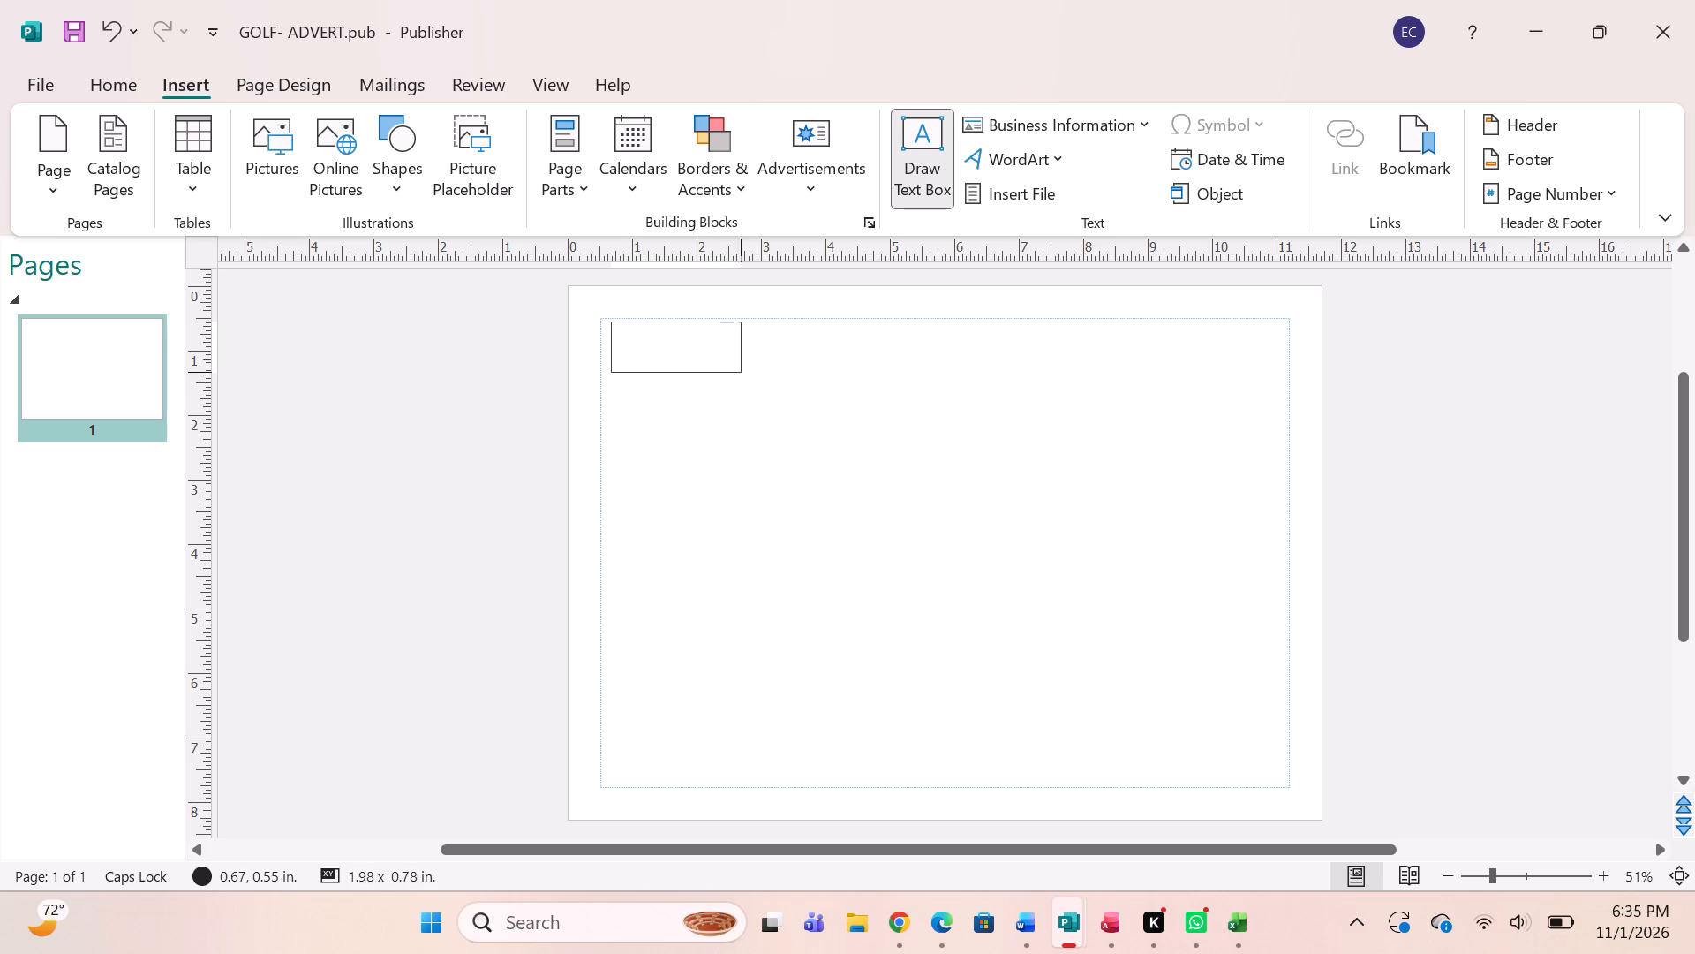
drag(741, 372, 791, 370)
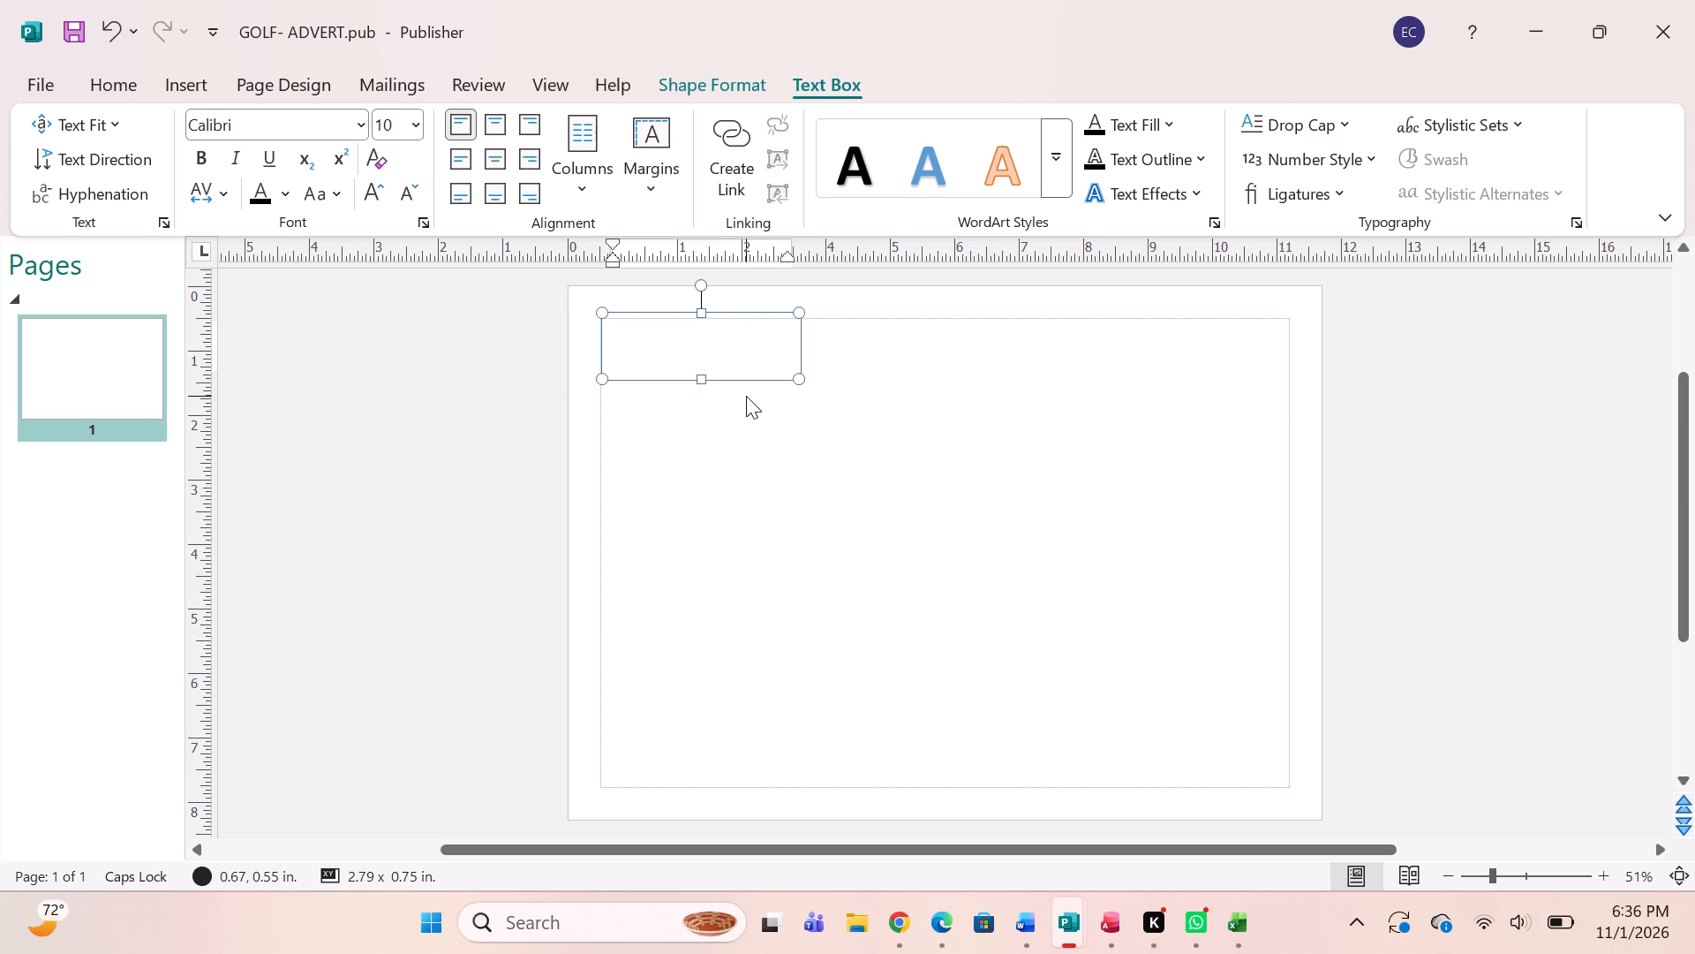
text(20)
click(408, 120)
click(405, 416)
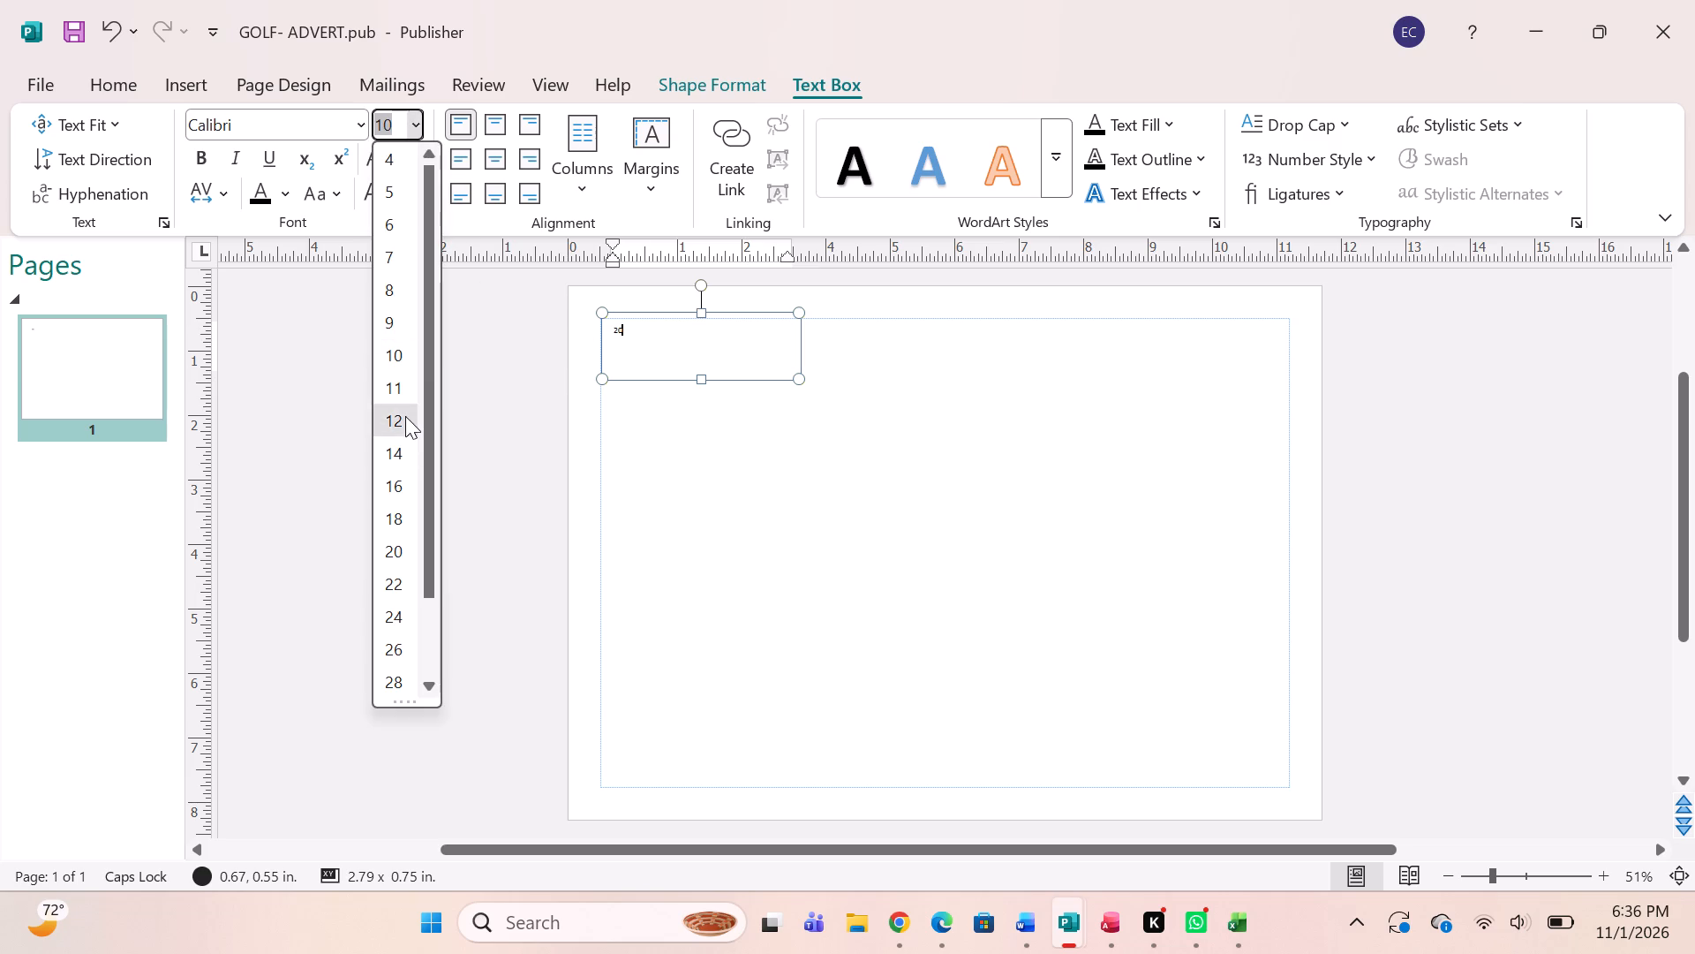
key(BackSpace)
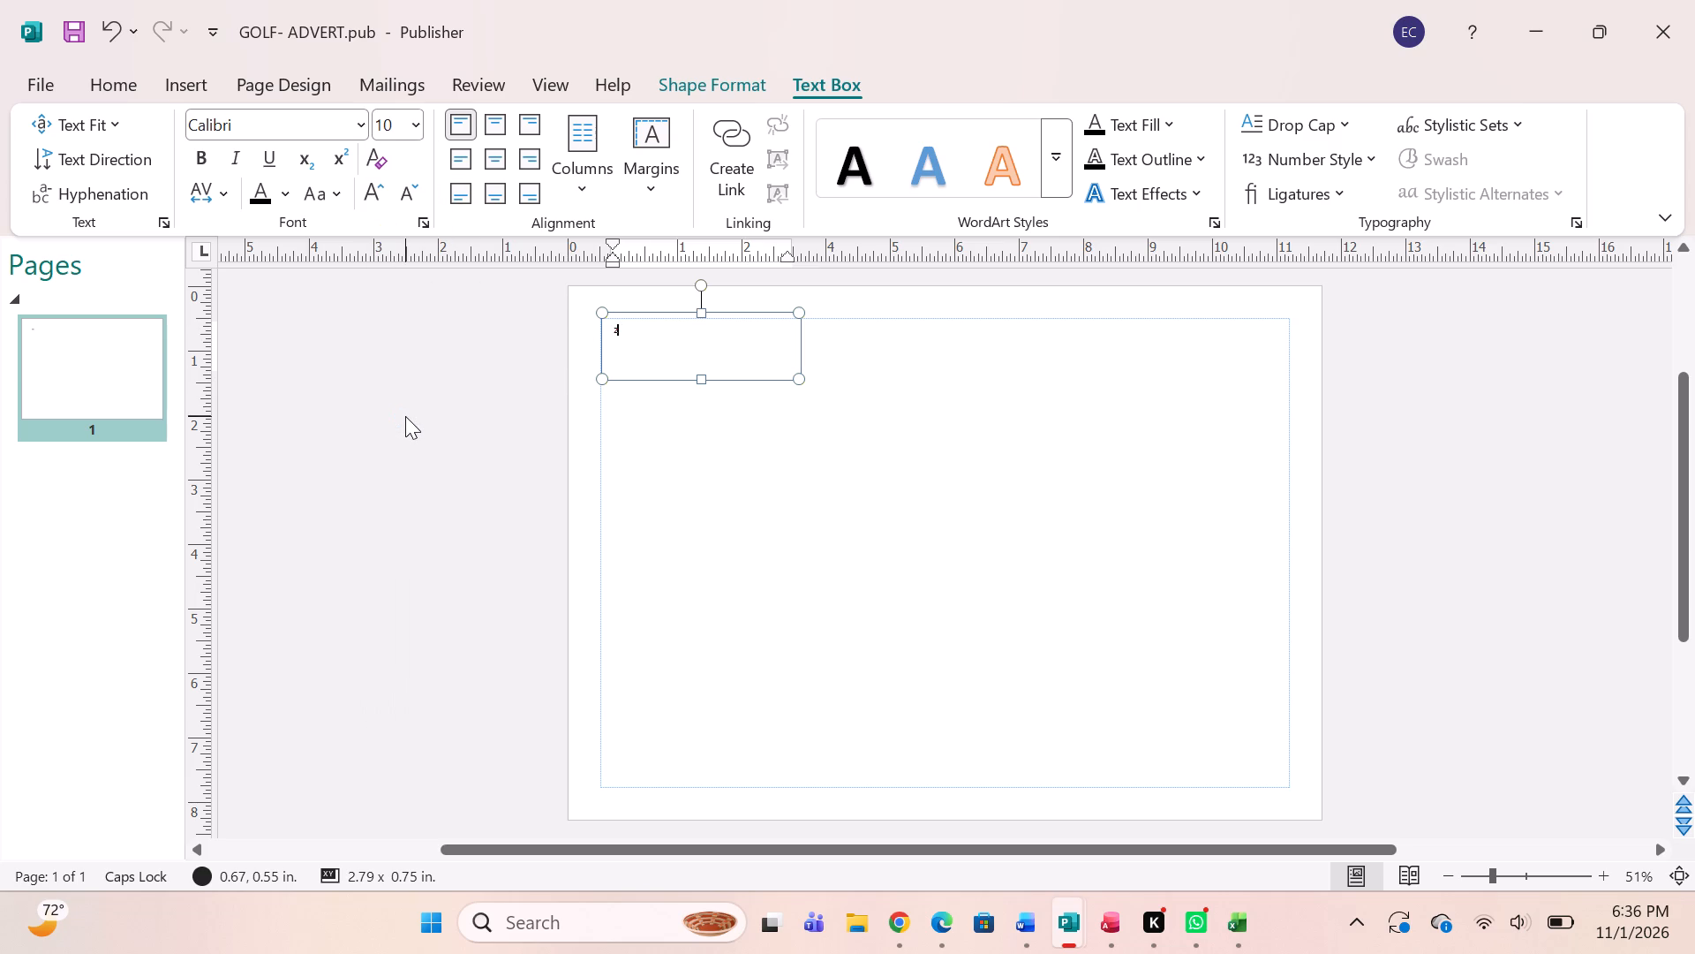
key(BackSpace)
Set the empty text box's font to Times New Roman.
click(365, 131)
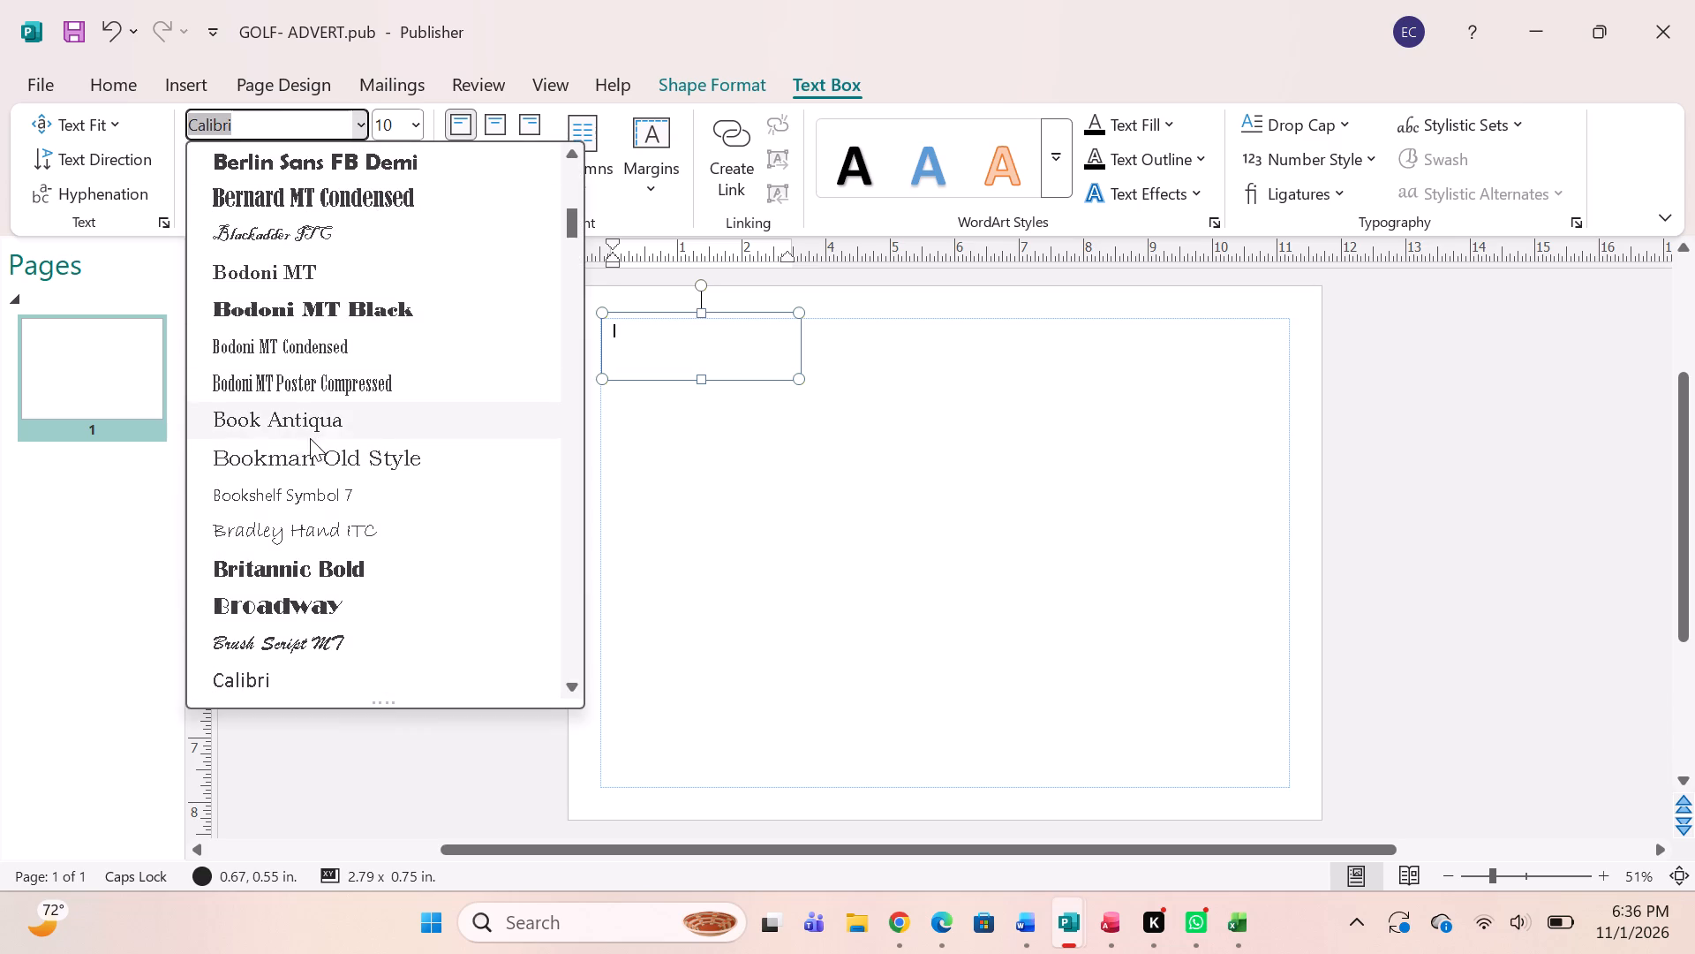
text(TI)
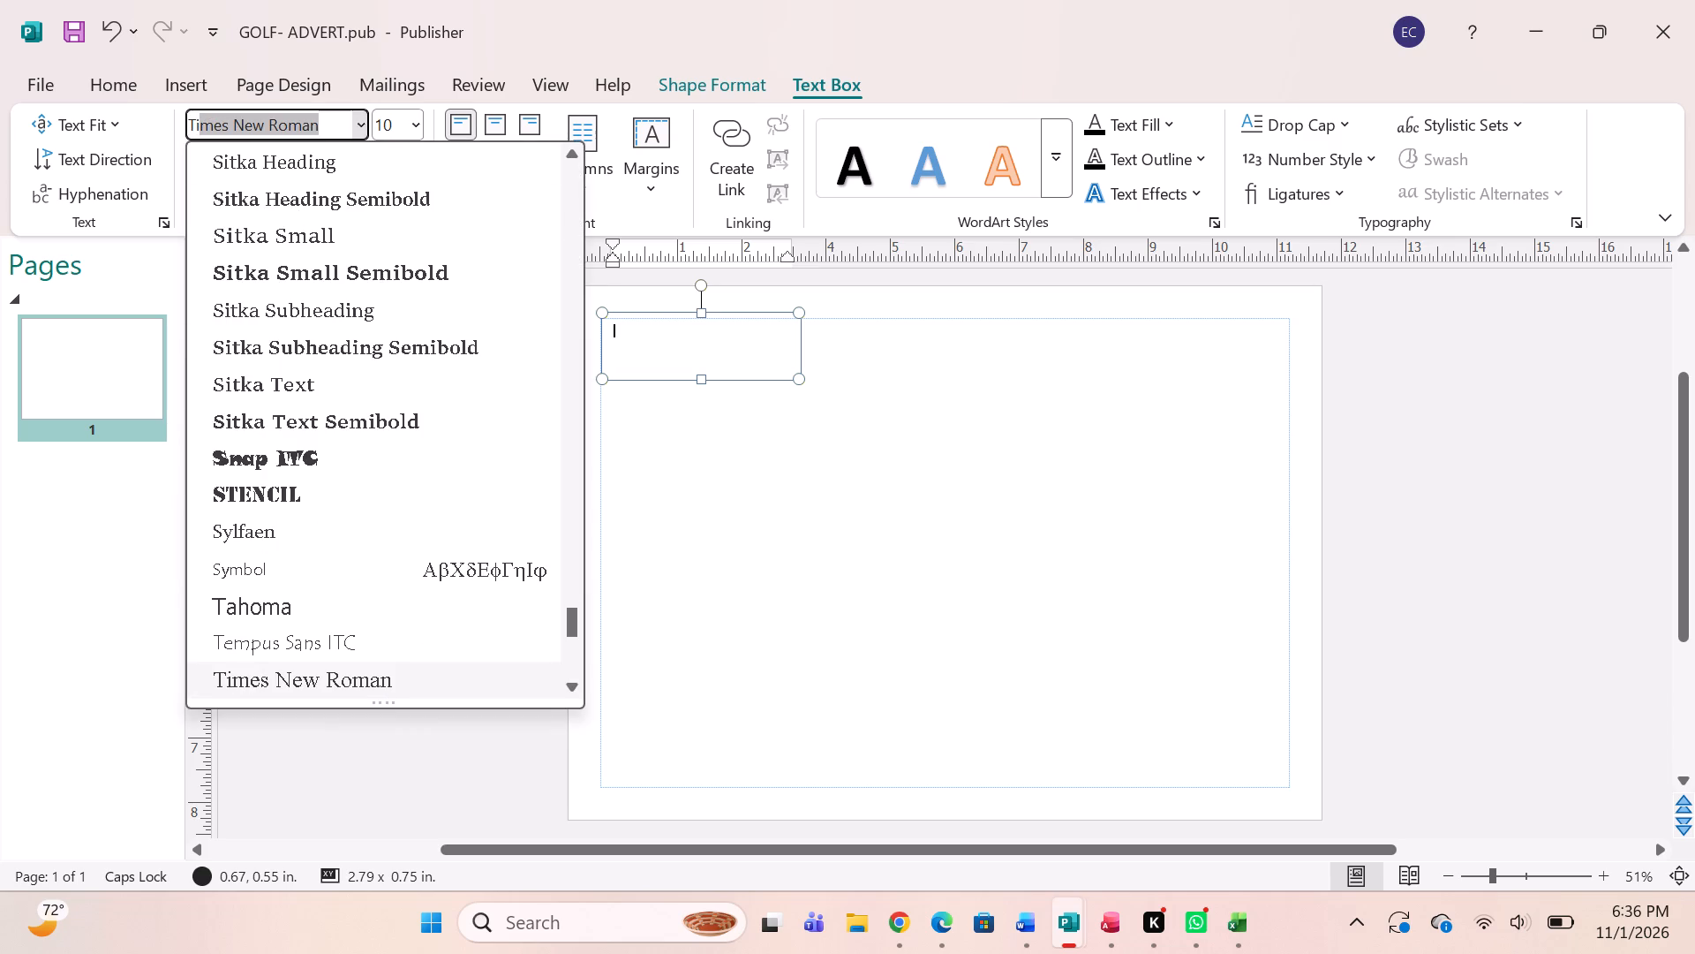
key(Return)
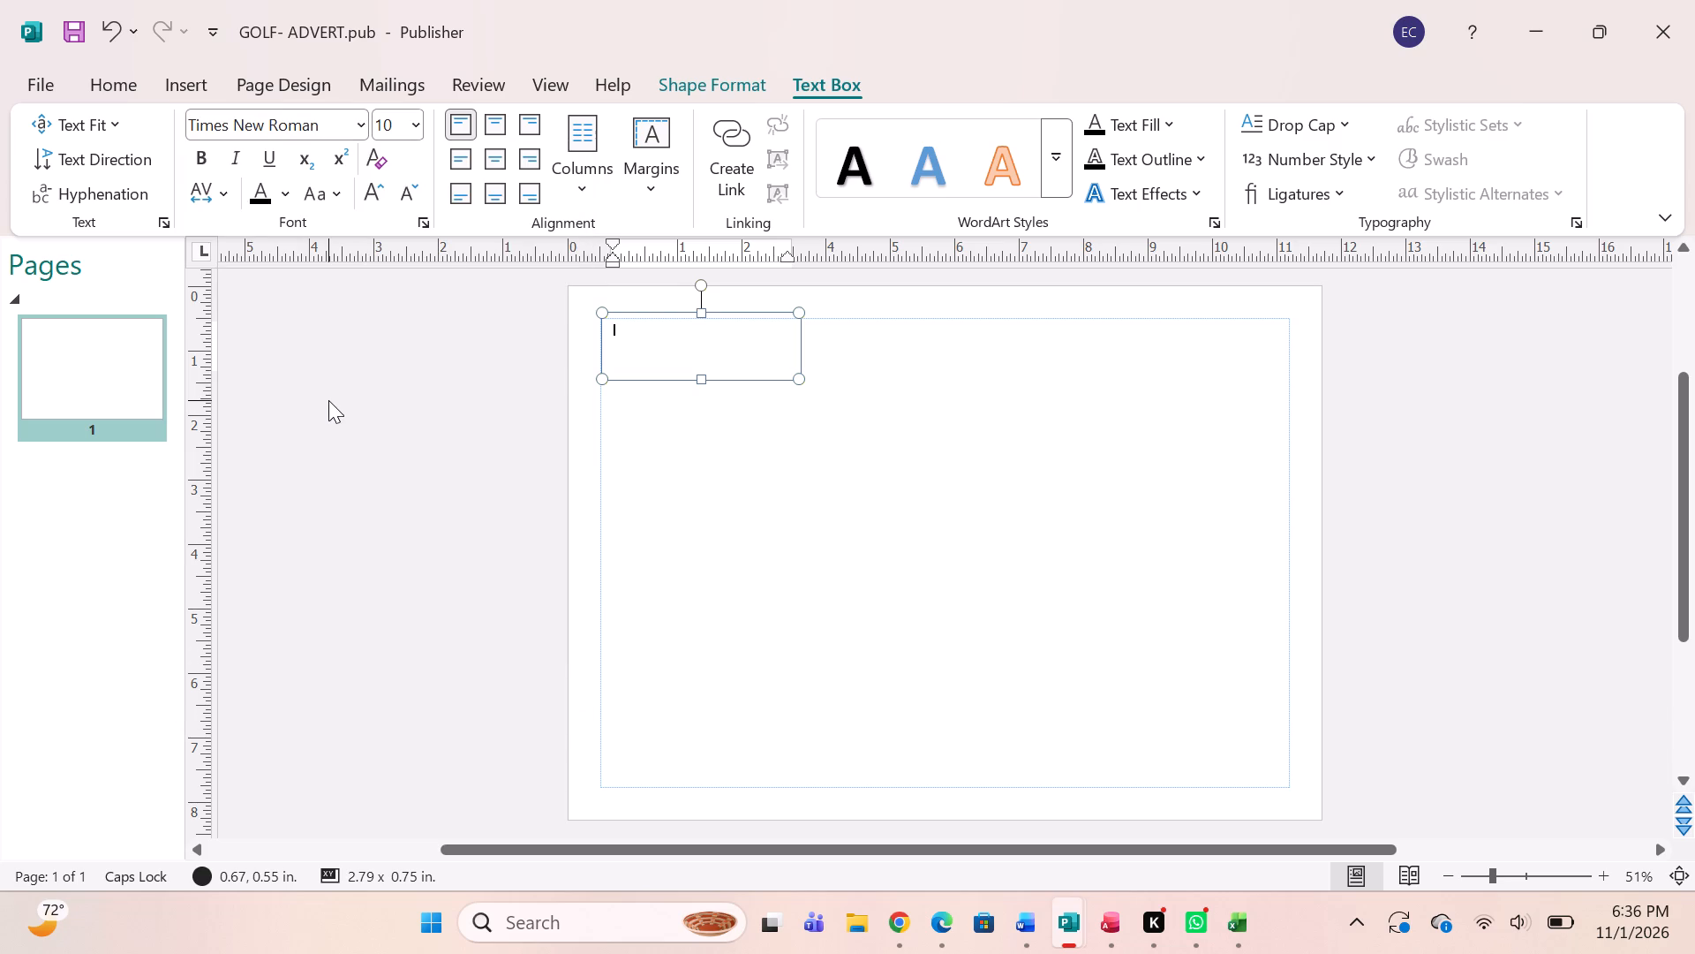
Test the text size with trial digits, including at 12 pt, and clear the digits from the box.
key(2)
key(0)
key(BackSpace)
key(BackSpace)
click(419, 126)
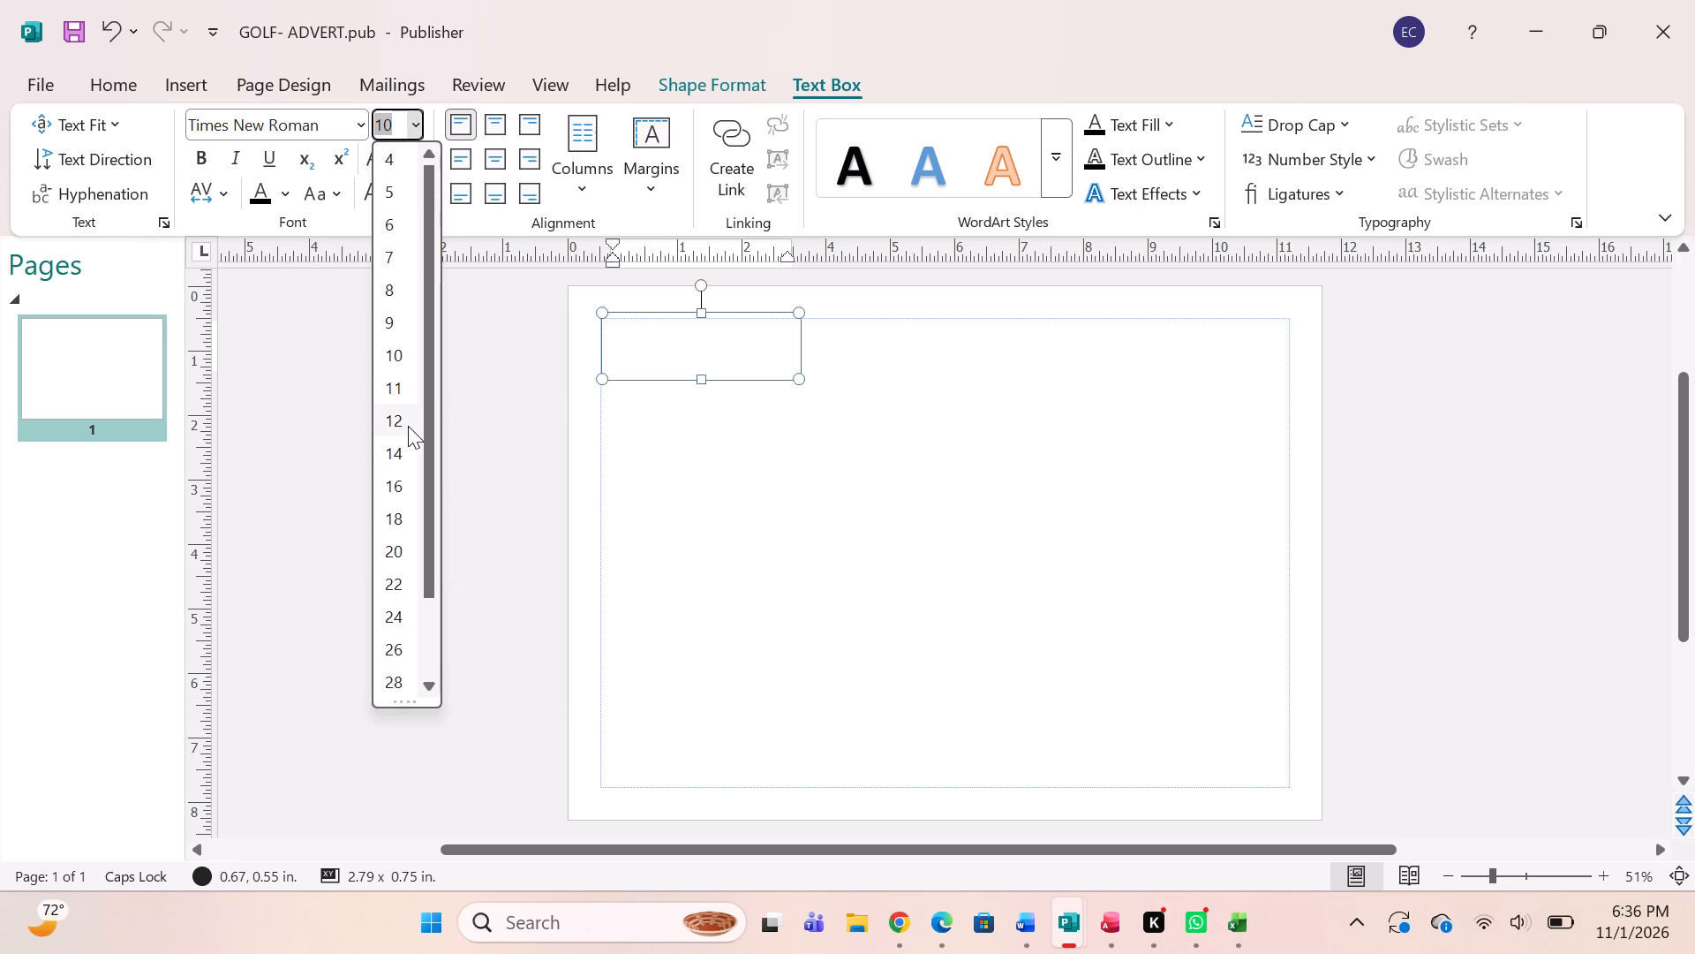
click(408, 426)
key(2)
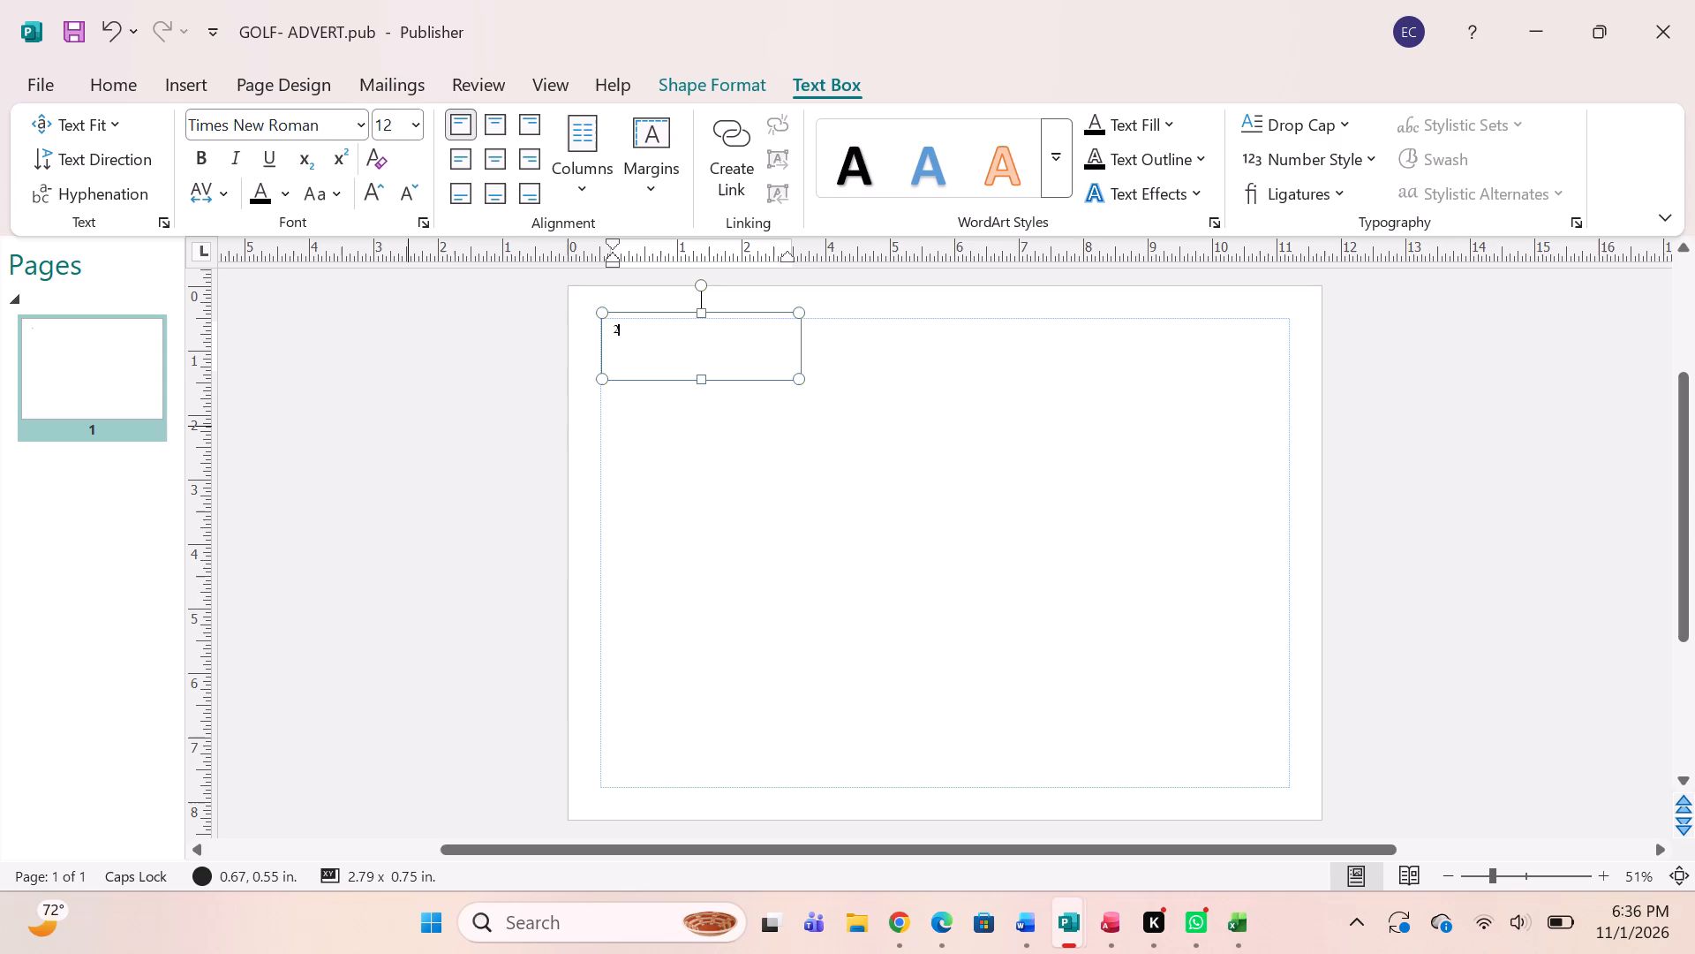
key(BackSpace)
Enter the text 2023 NATION MEDIA GROUP in the text box at 18 pt.
click(415, 128)
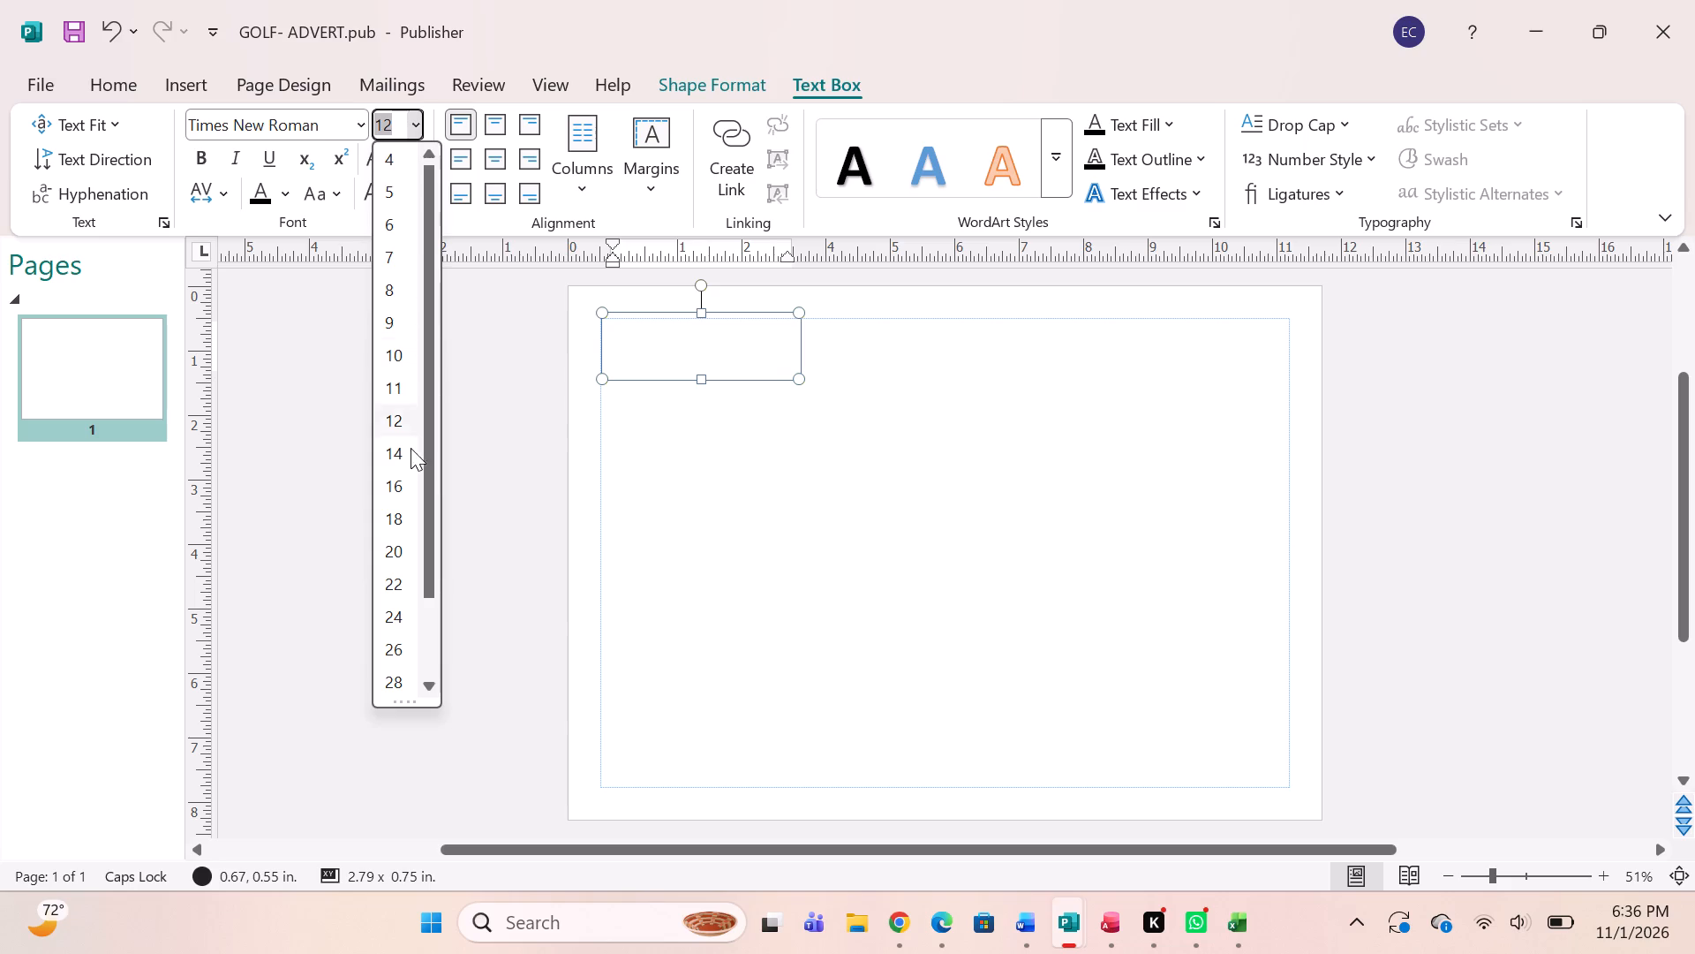
click(403, 516)
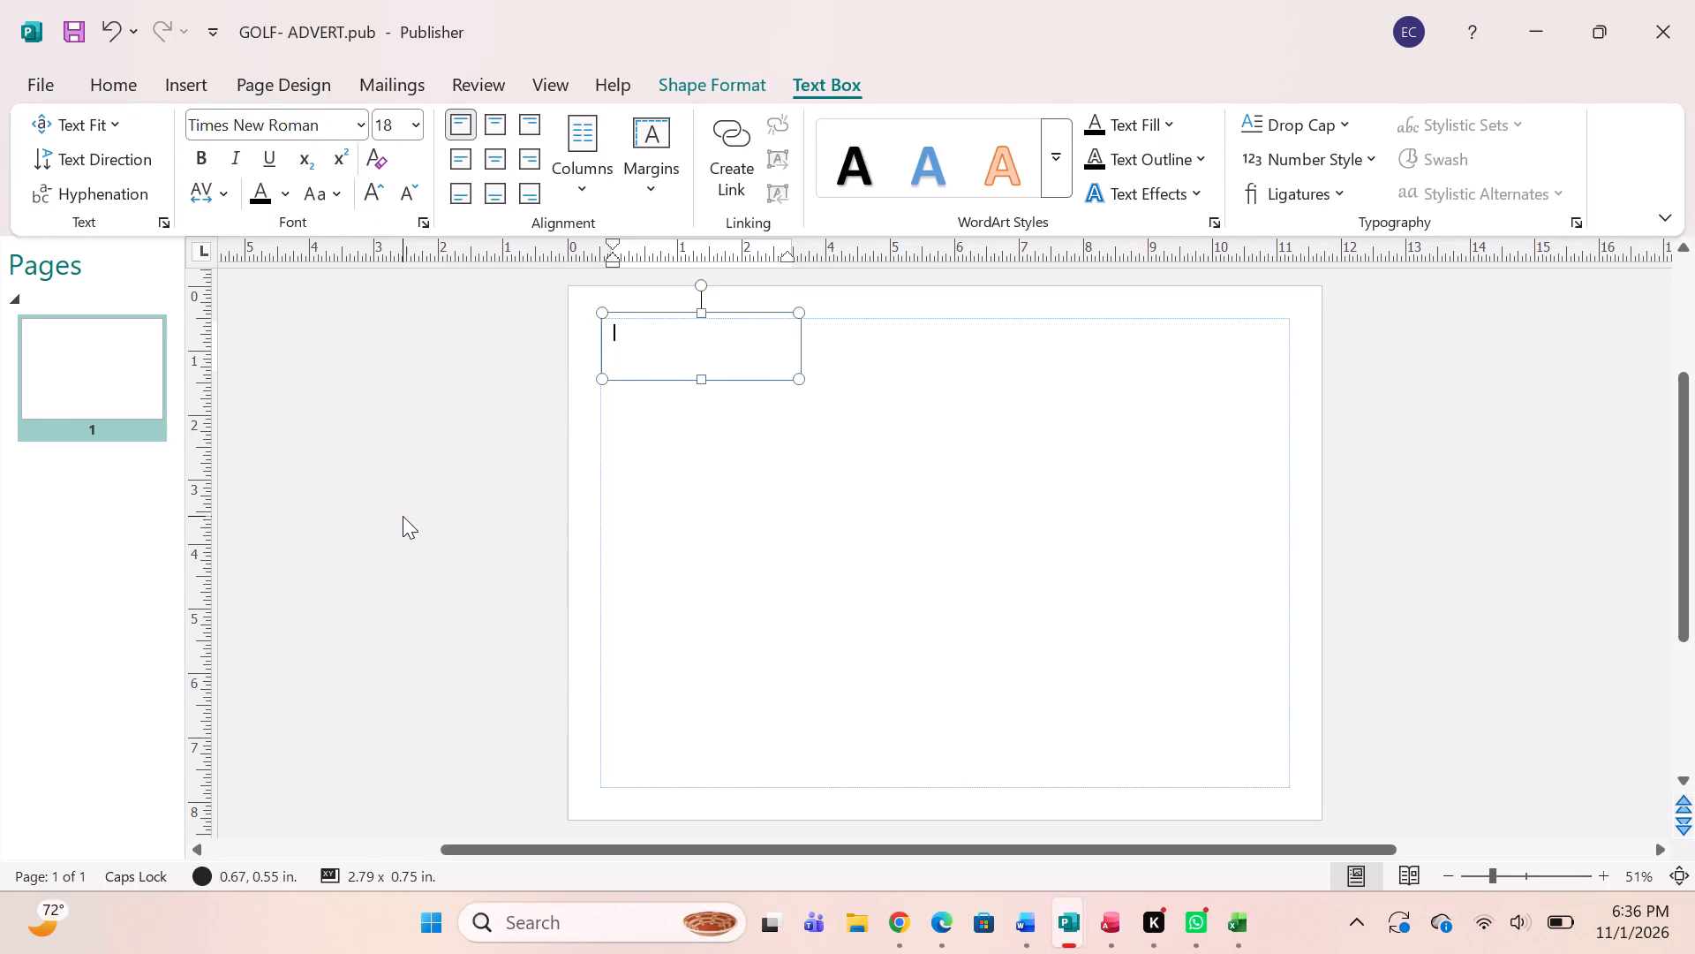
key(2)
text(023)
key(space)
text(NA)
text(TIO)
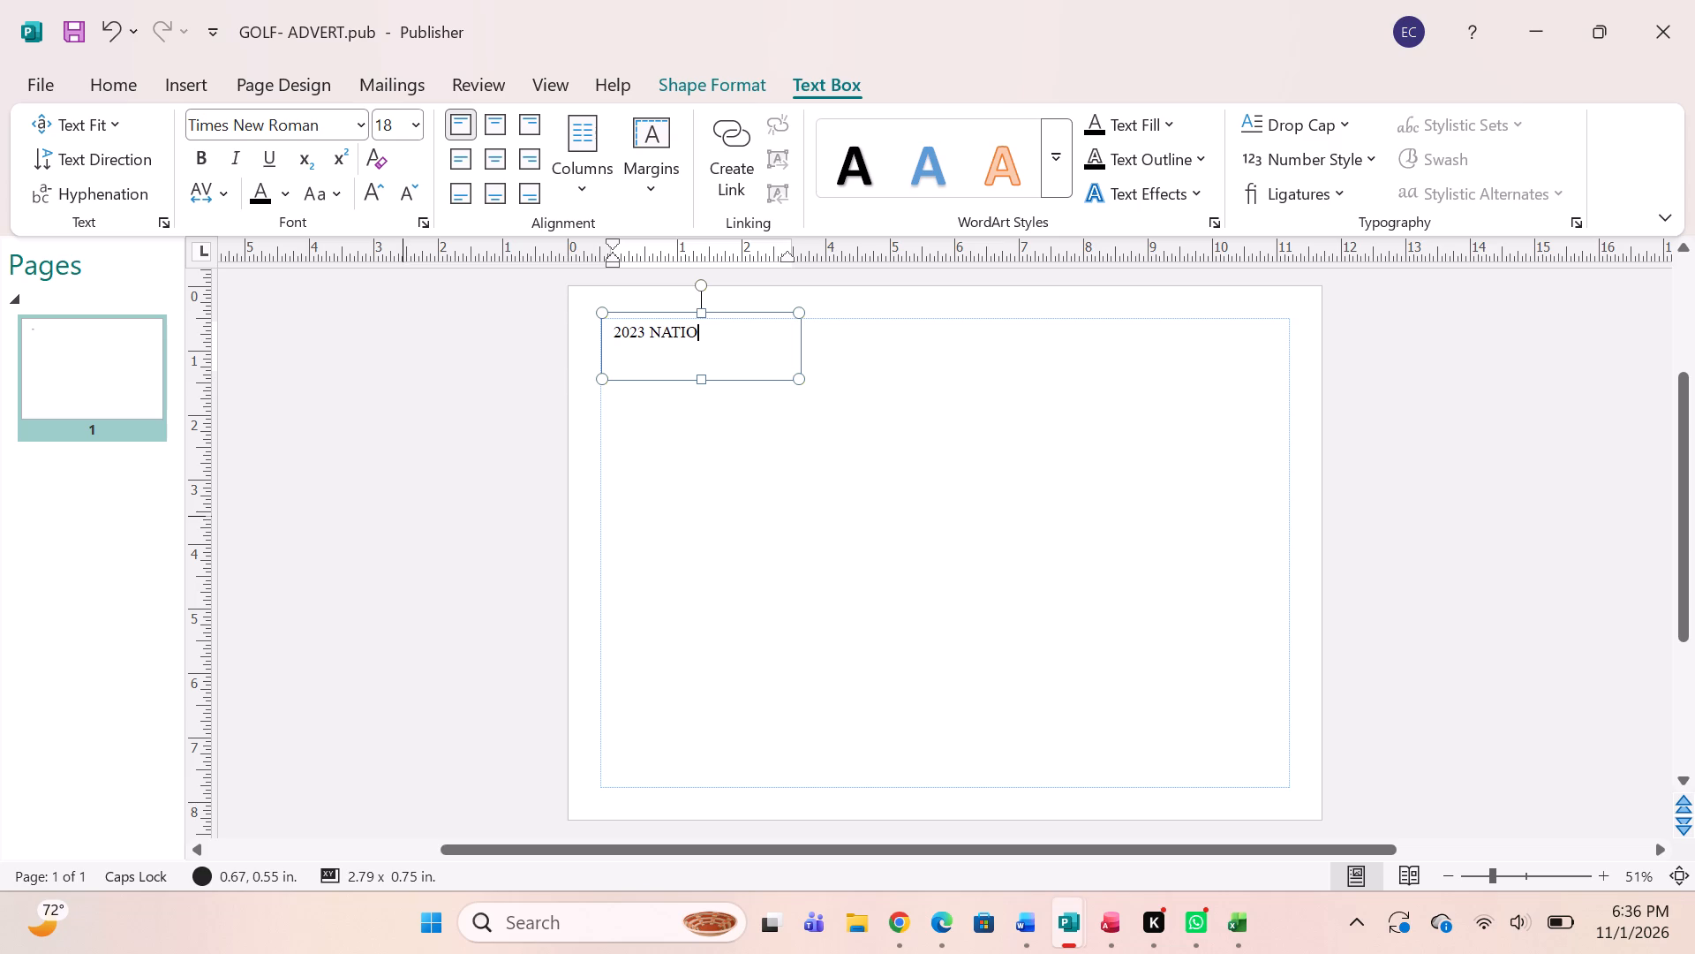
key(n)
key(space)
text(MEDIA)
key(space)
text(GROUP)
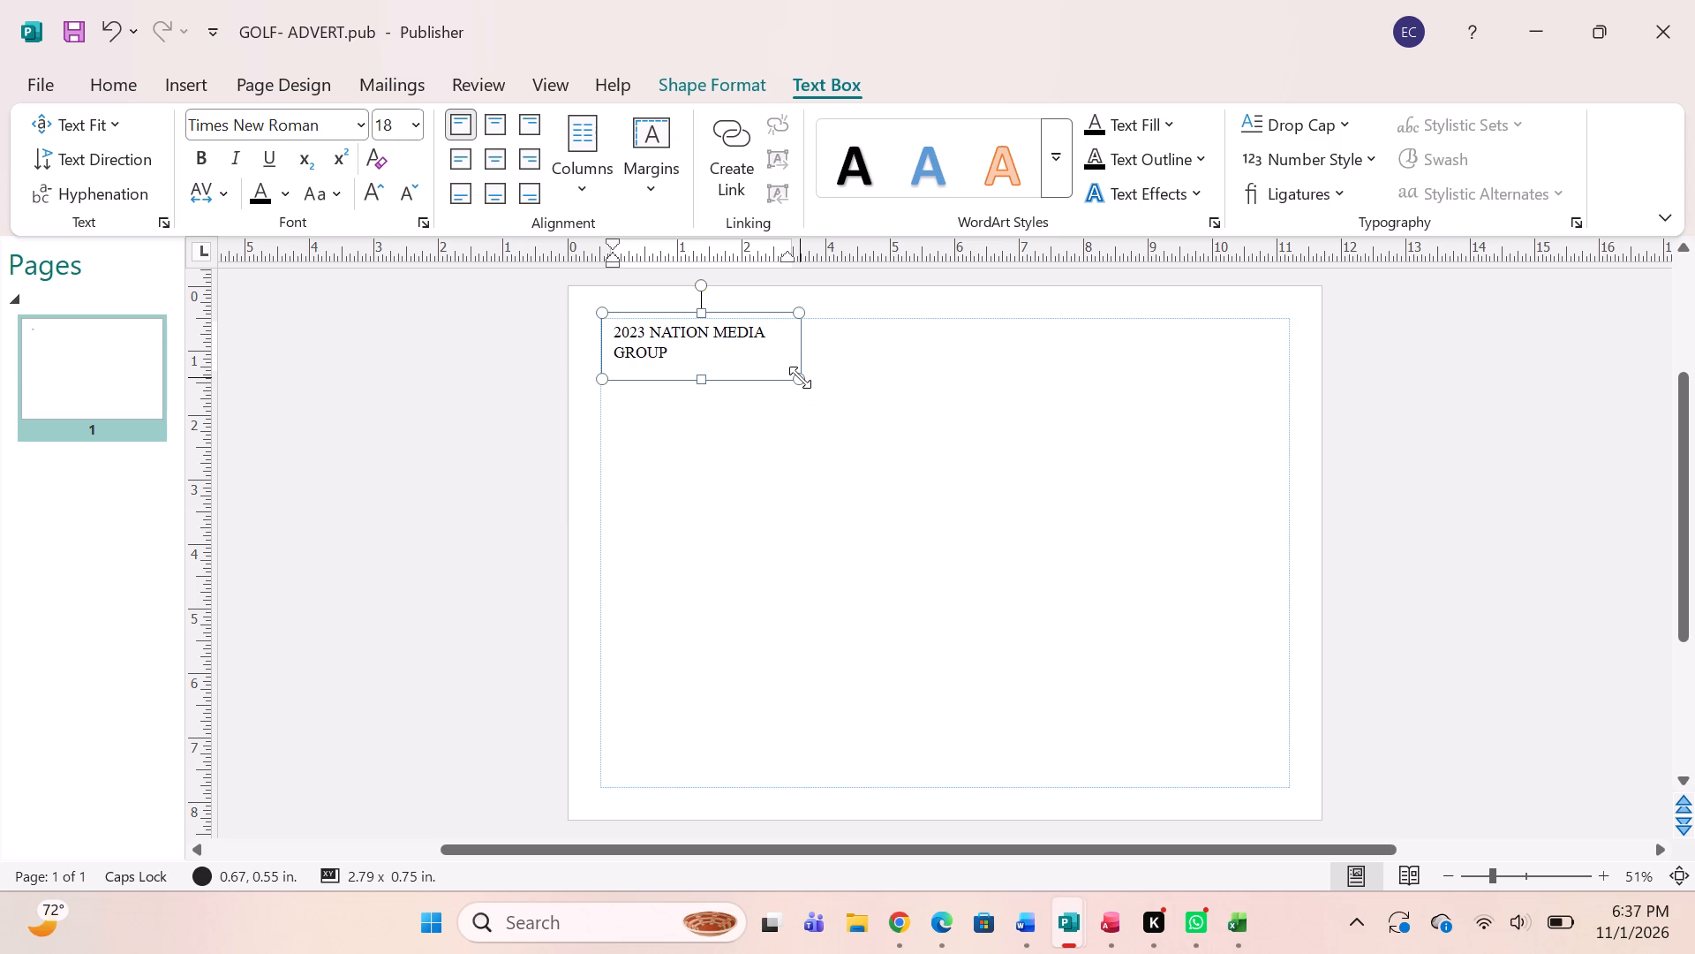
Enlarge the text box to about 3.88 x 0.86 in so its text fits on one line.
drag(800, 377, 870, 384)
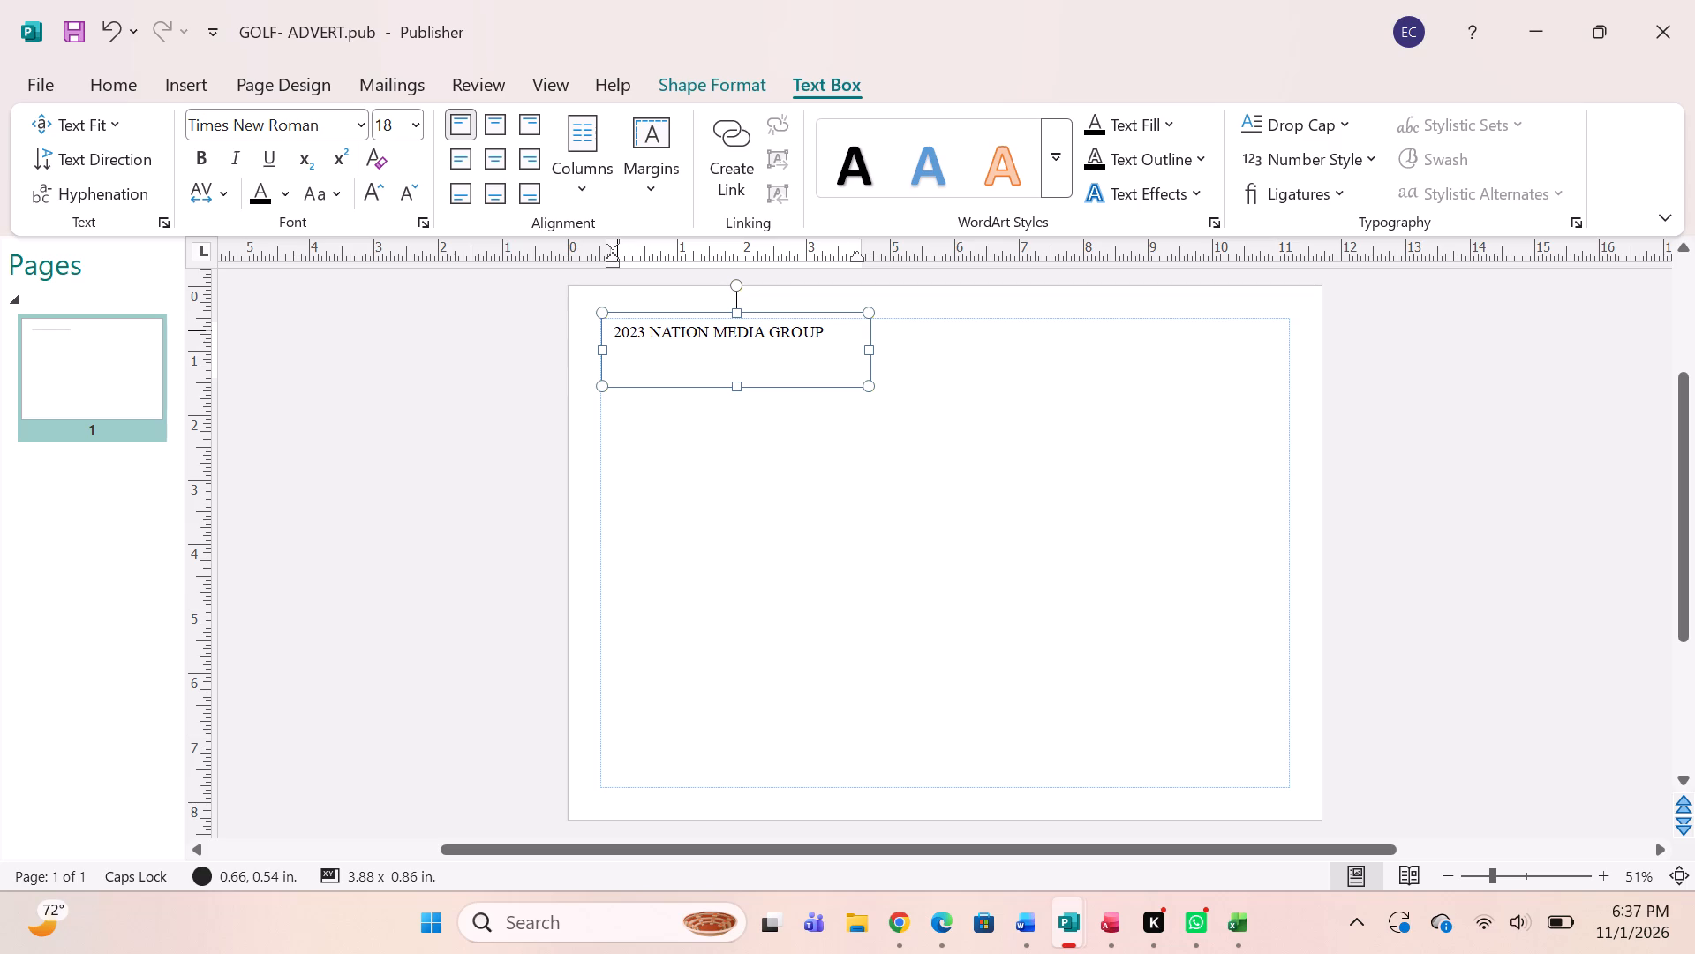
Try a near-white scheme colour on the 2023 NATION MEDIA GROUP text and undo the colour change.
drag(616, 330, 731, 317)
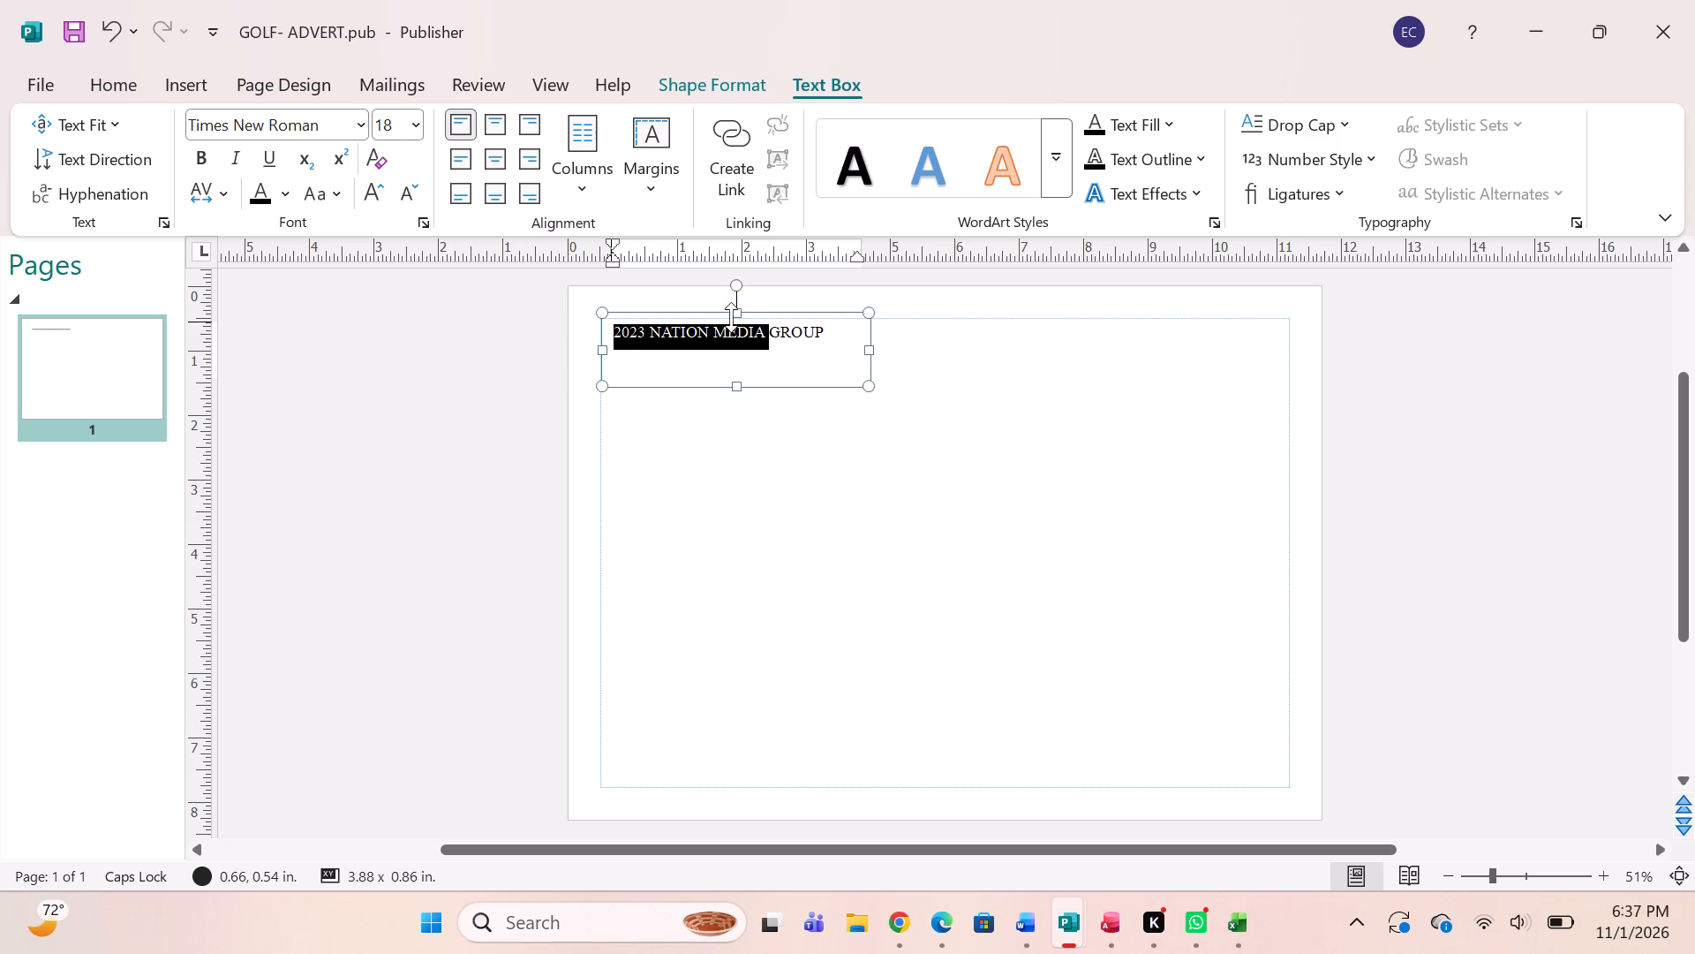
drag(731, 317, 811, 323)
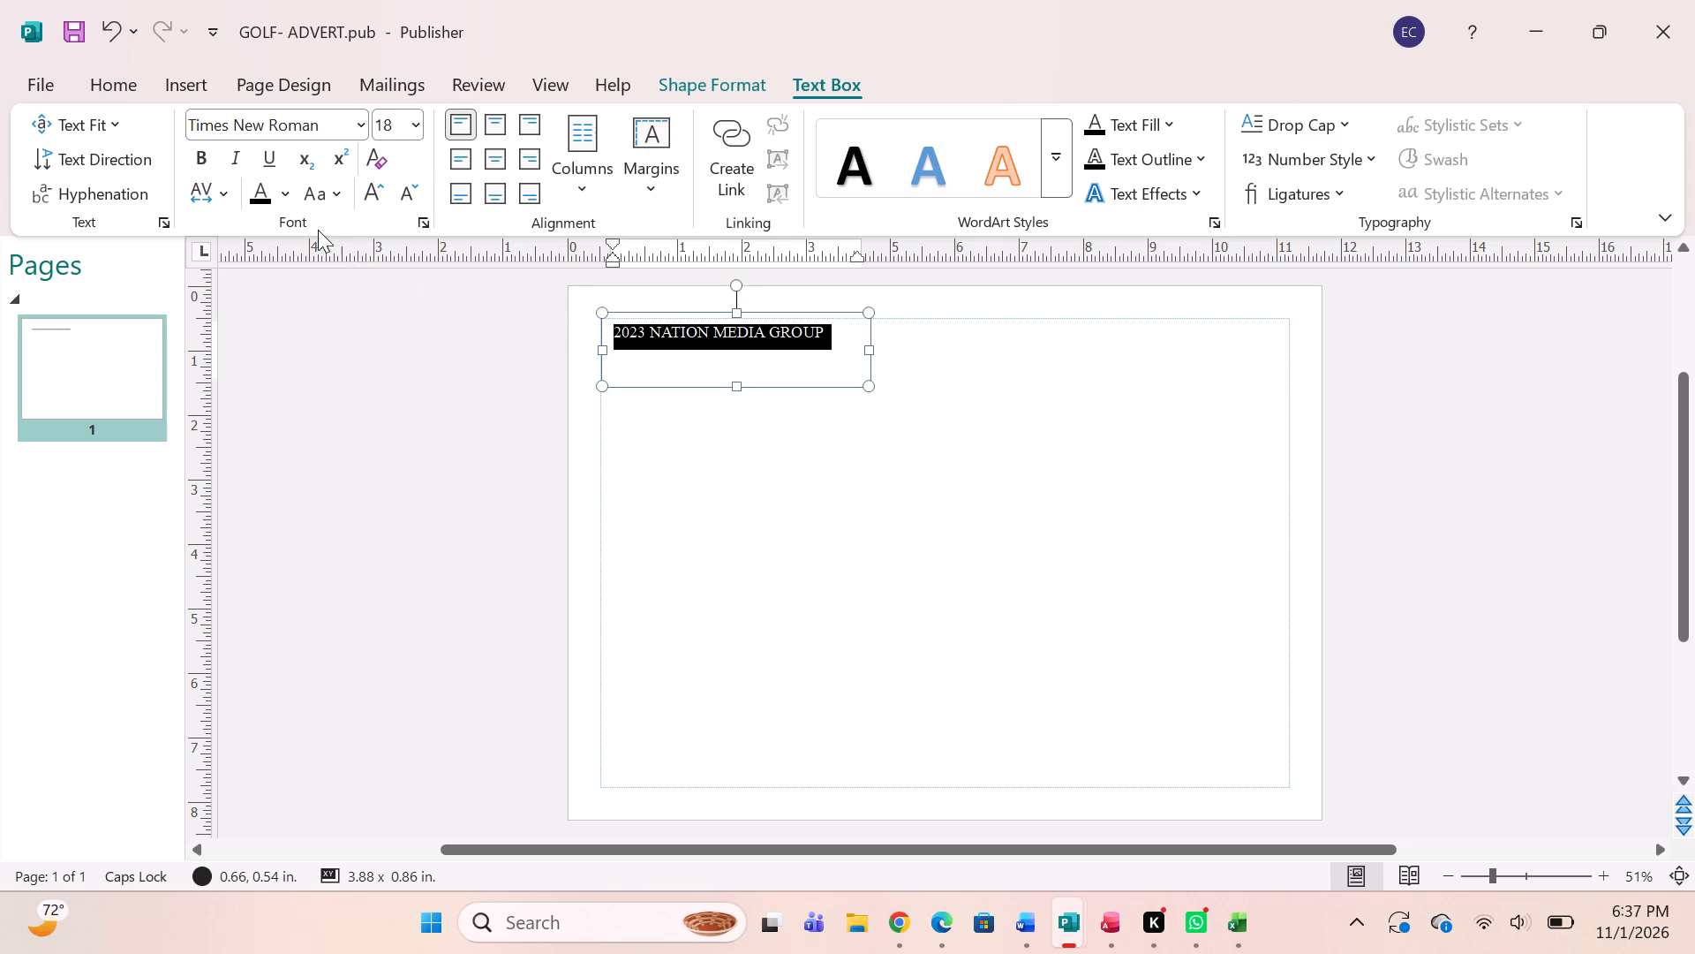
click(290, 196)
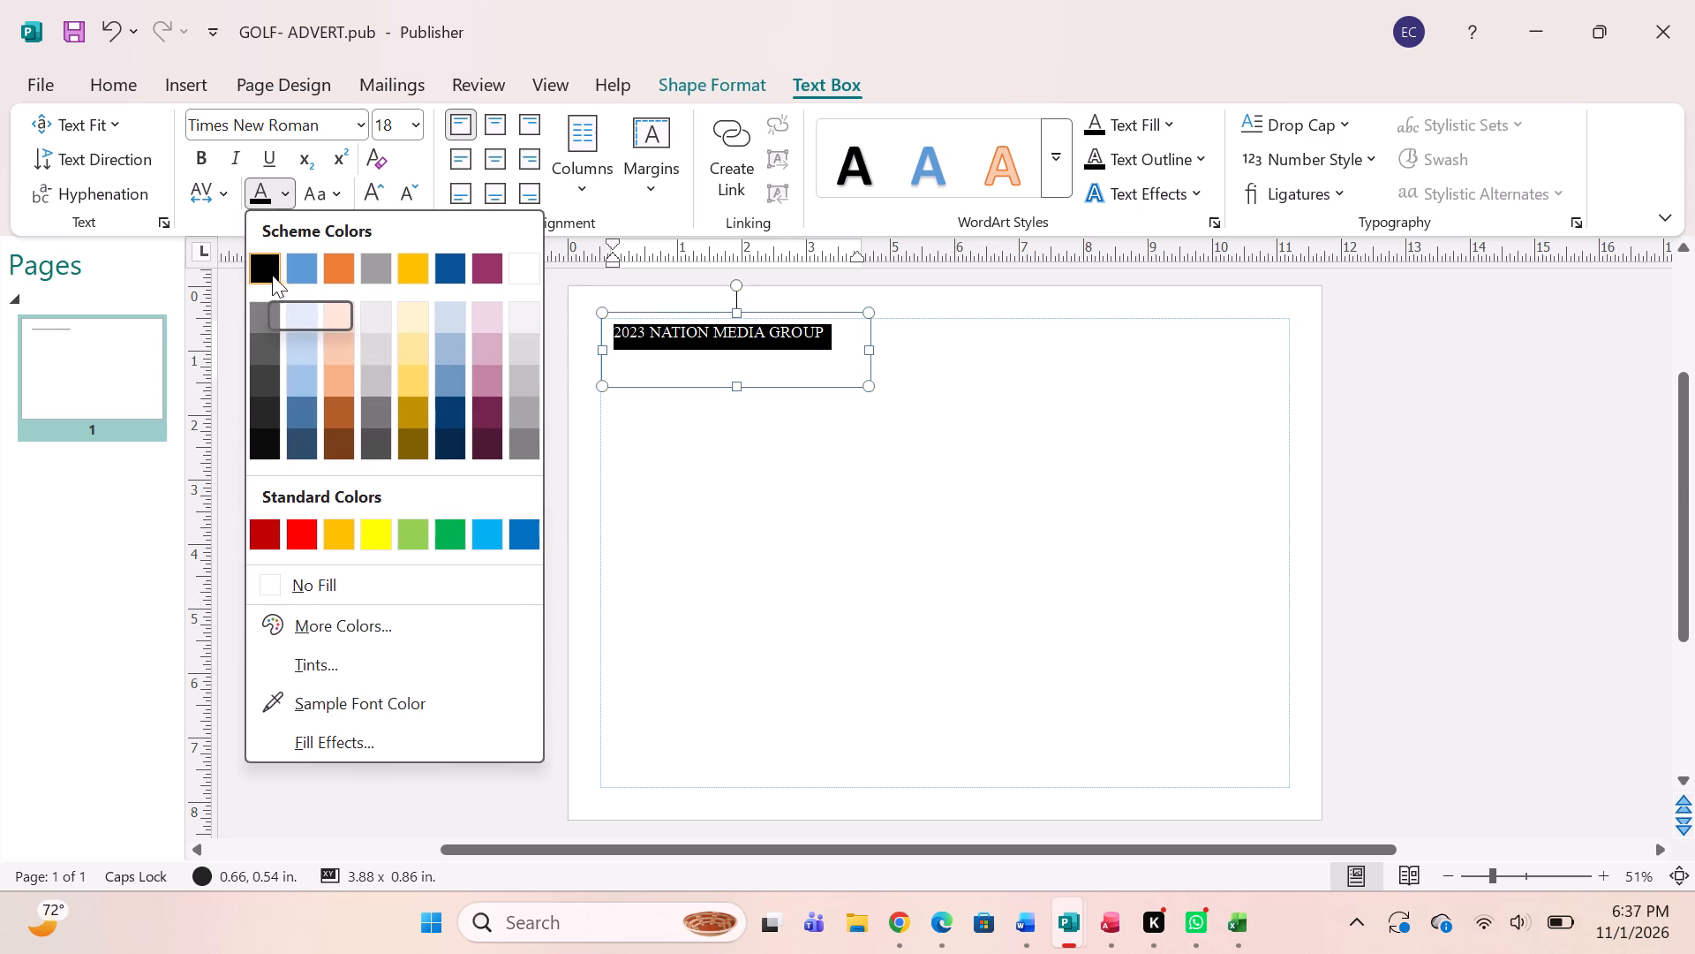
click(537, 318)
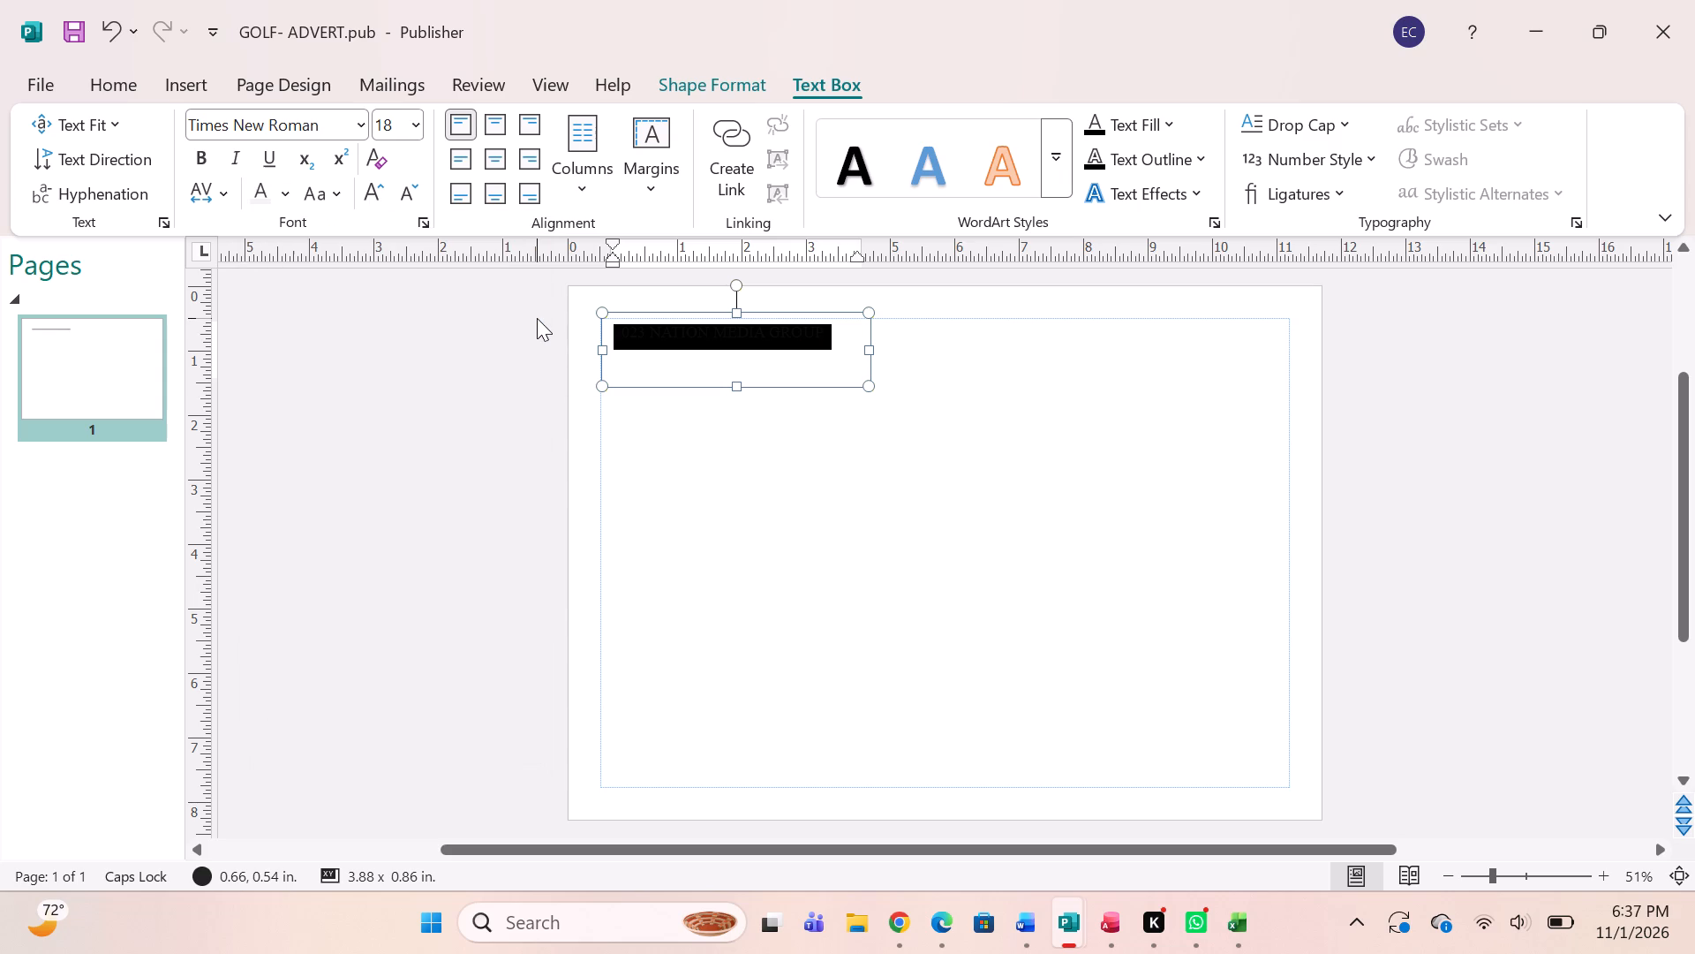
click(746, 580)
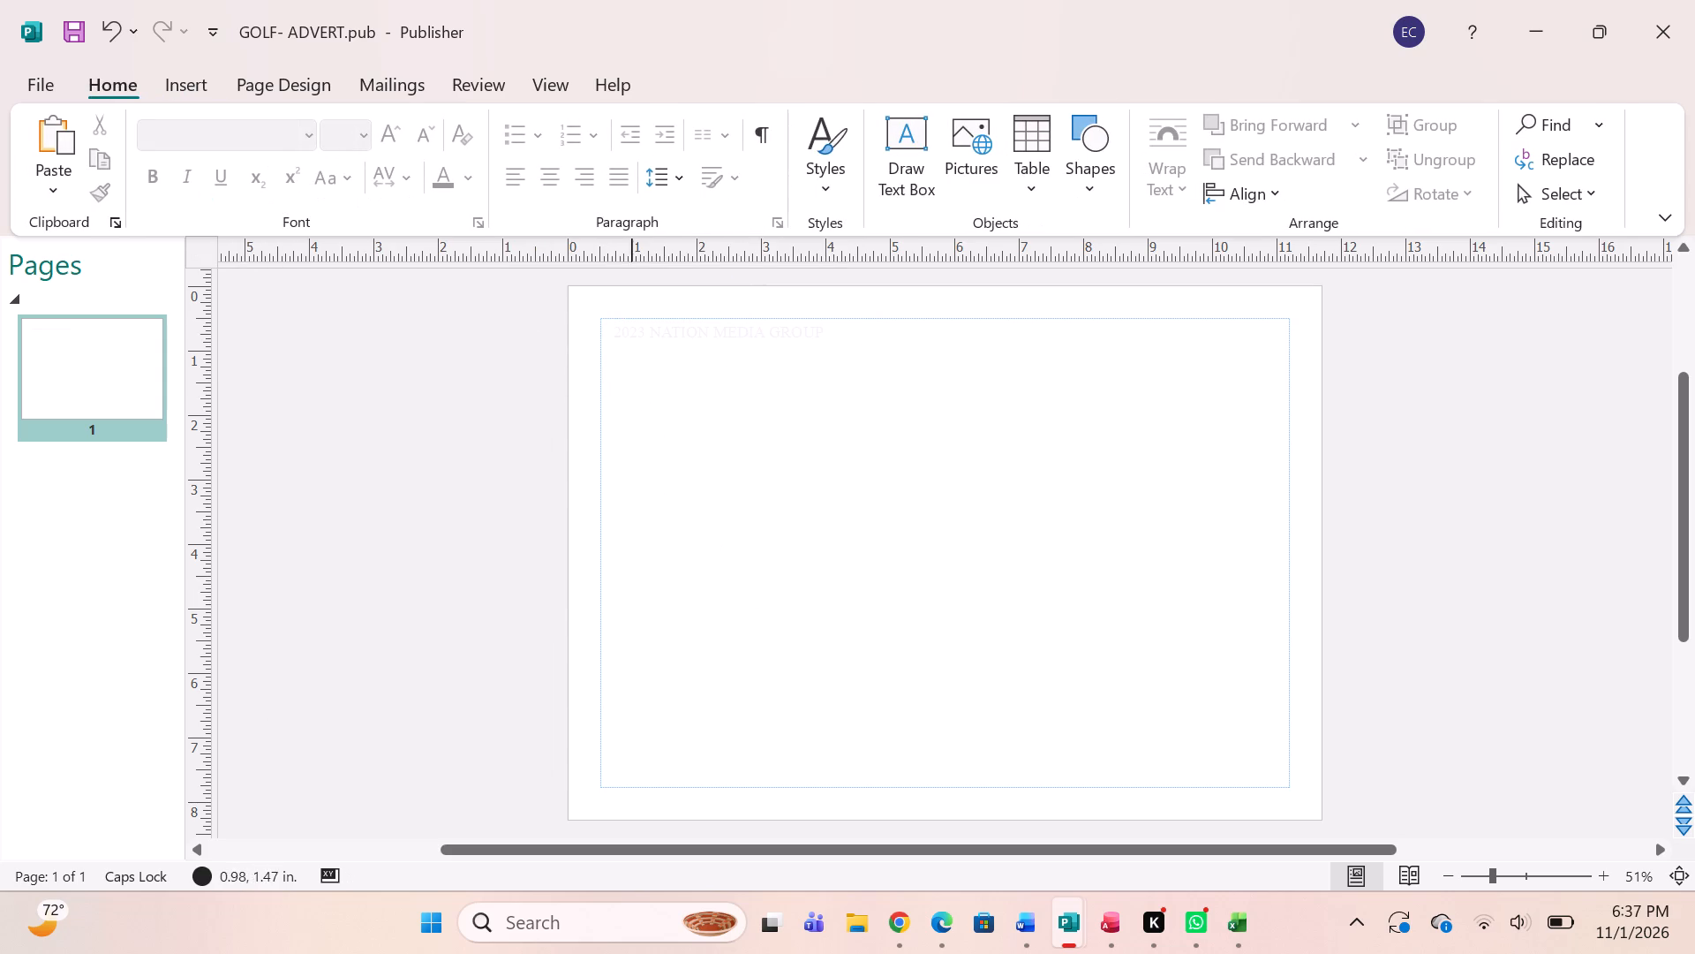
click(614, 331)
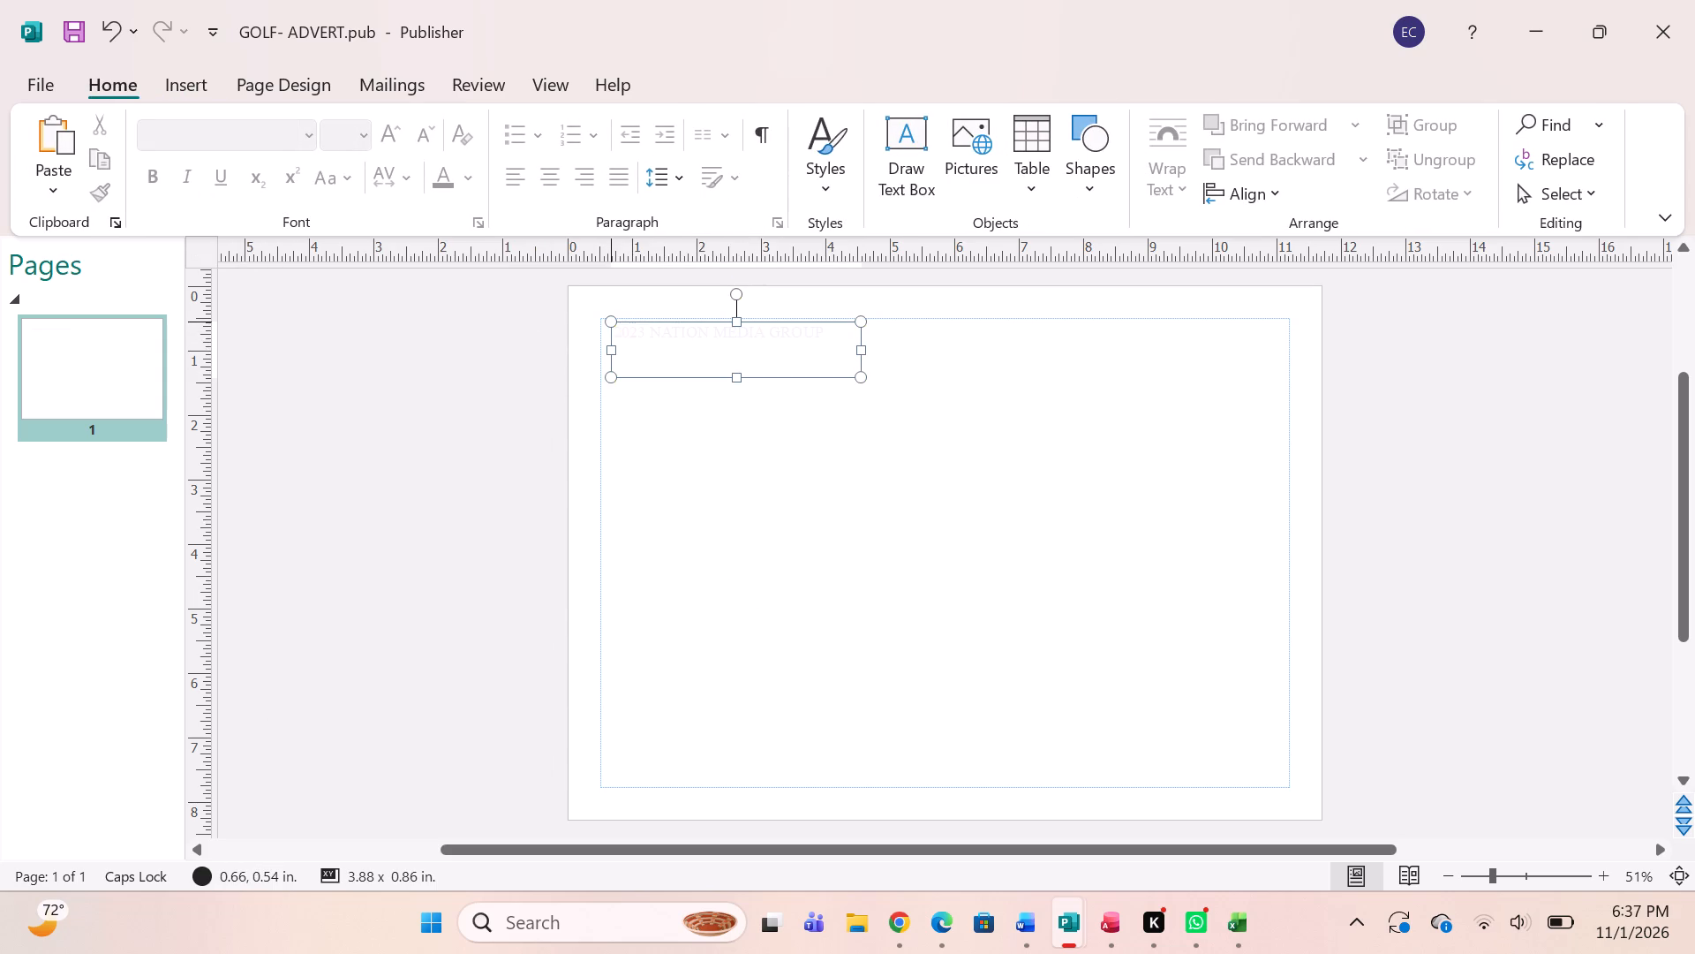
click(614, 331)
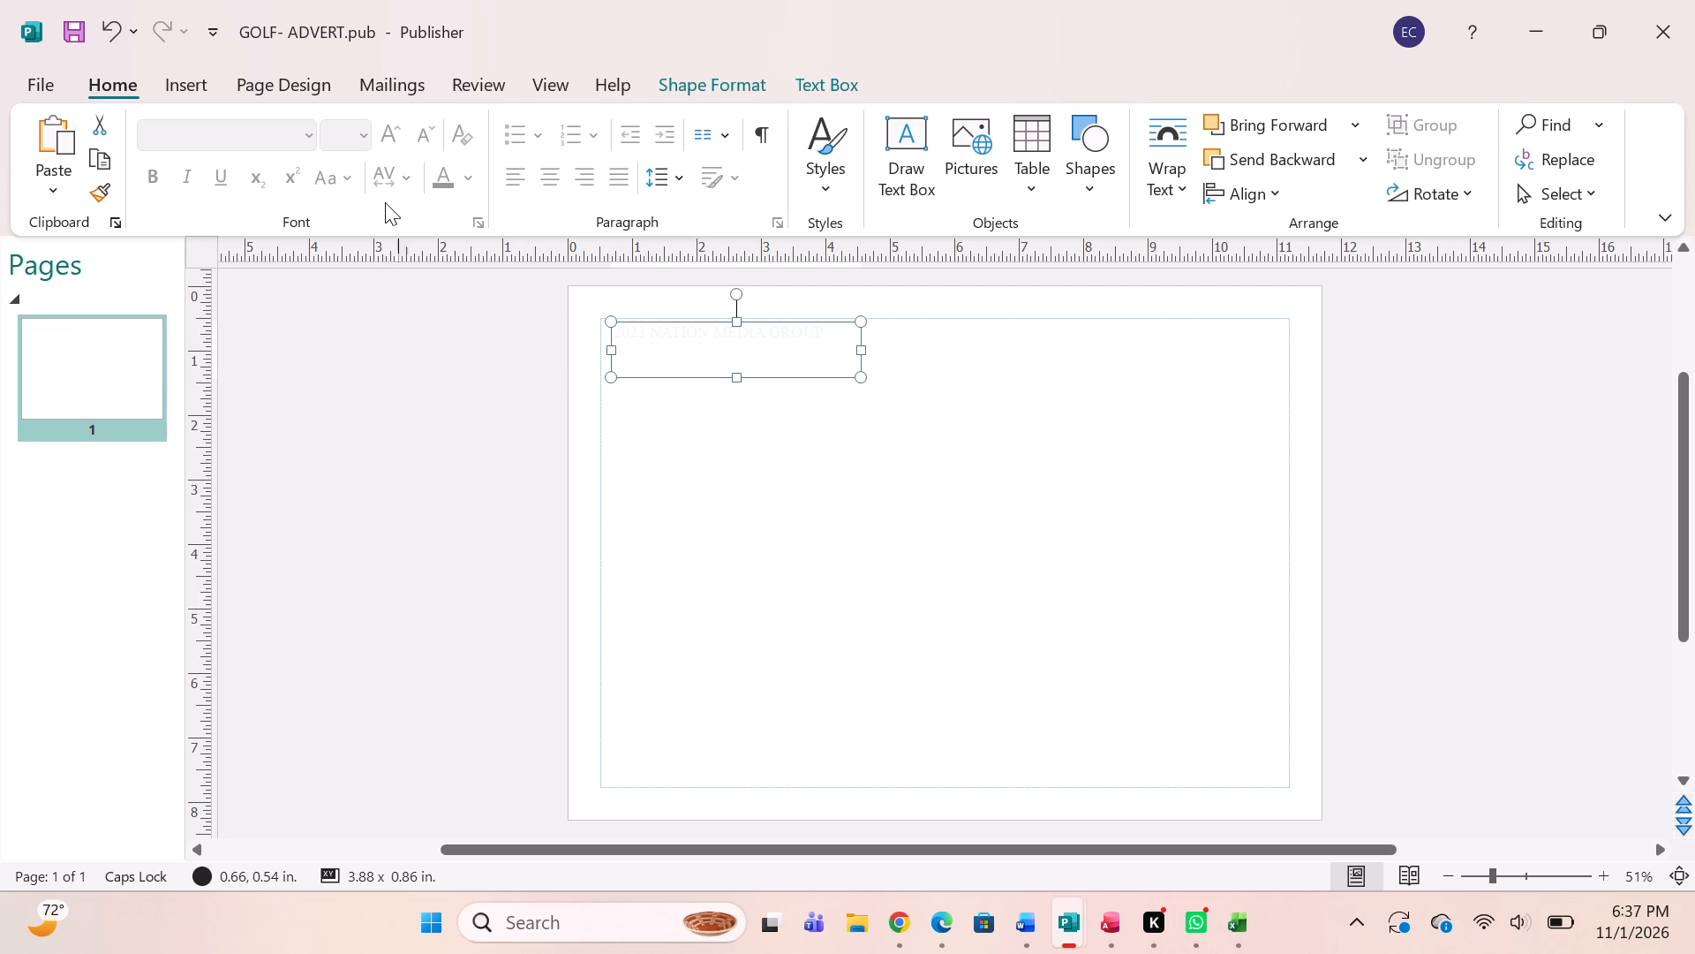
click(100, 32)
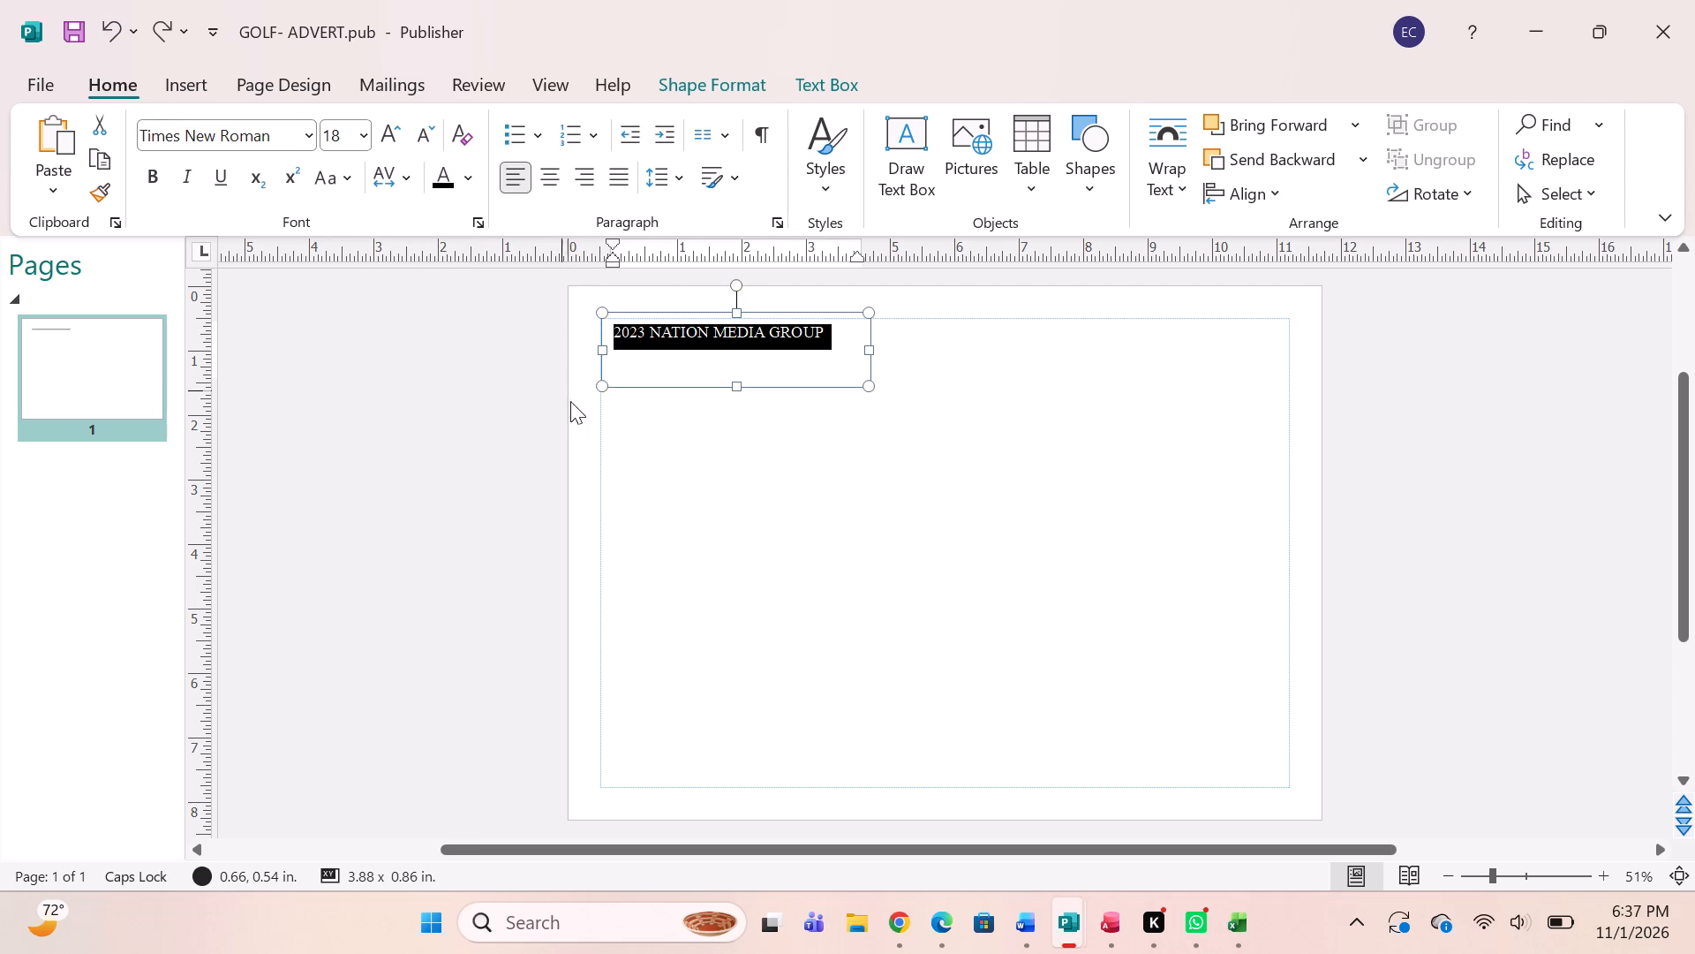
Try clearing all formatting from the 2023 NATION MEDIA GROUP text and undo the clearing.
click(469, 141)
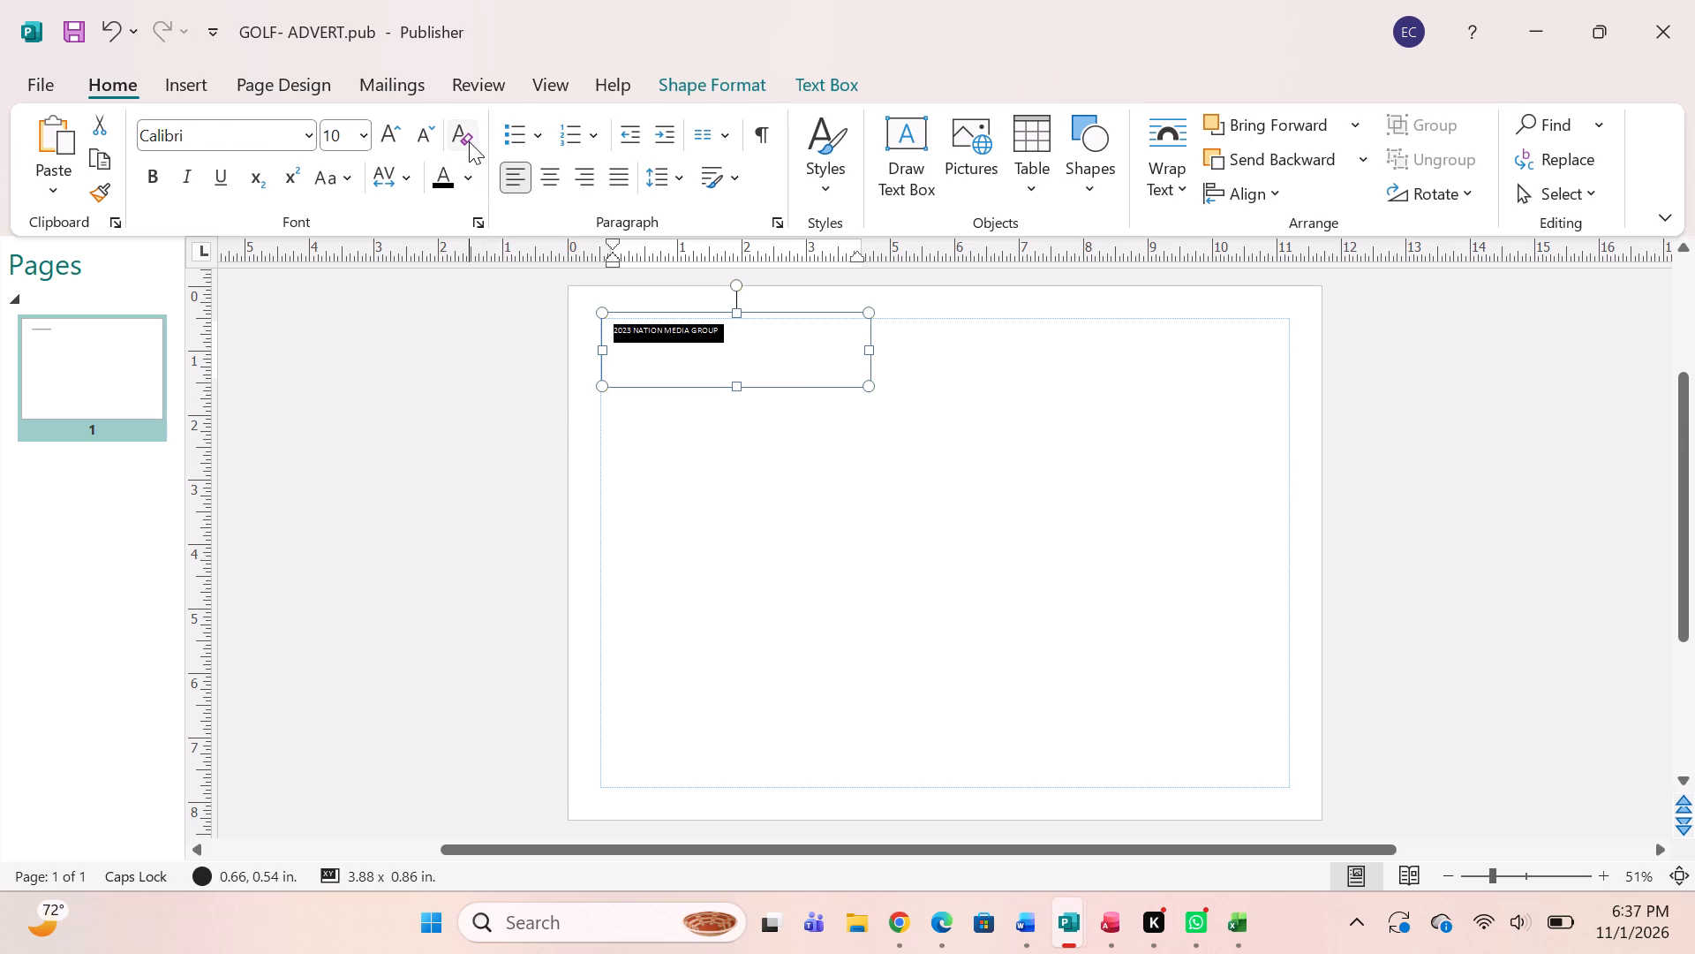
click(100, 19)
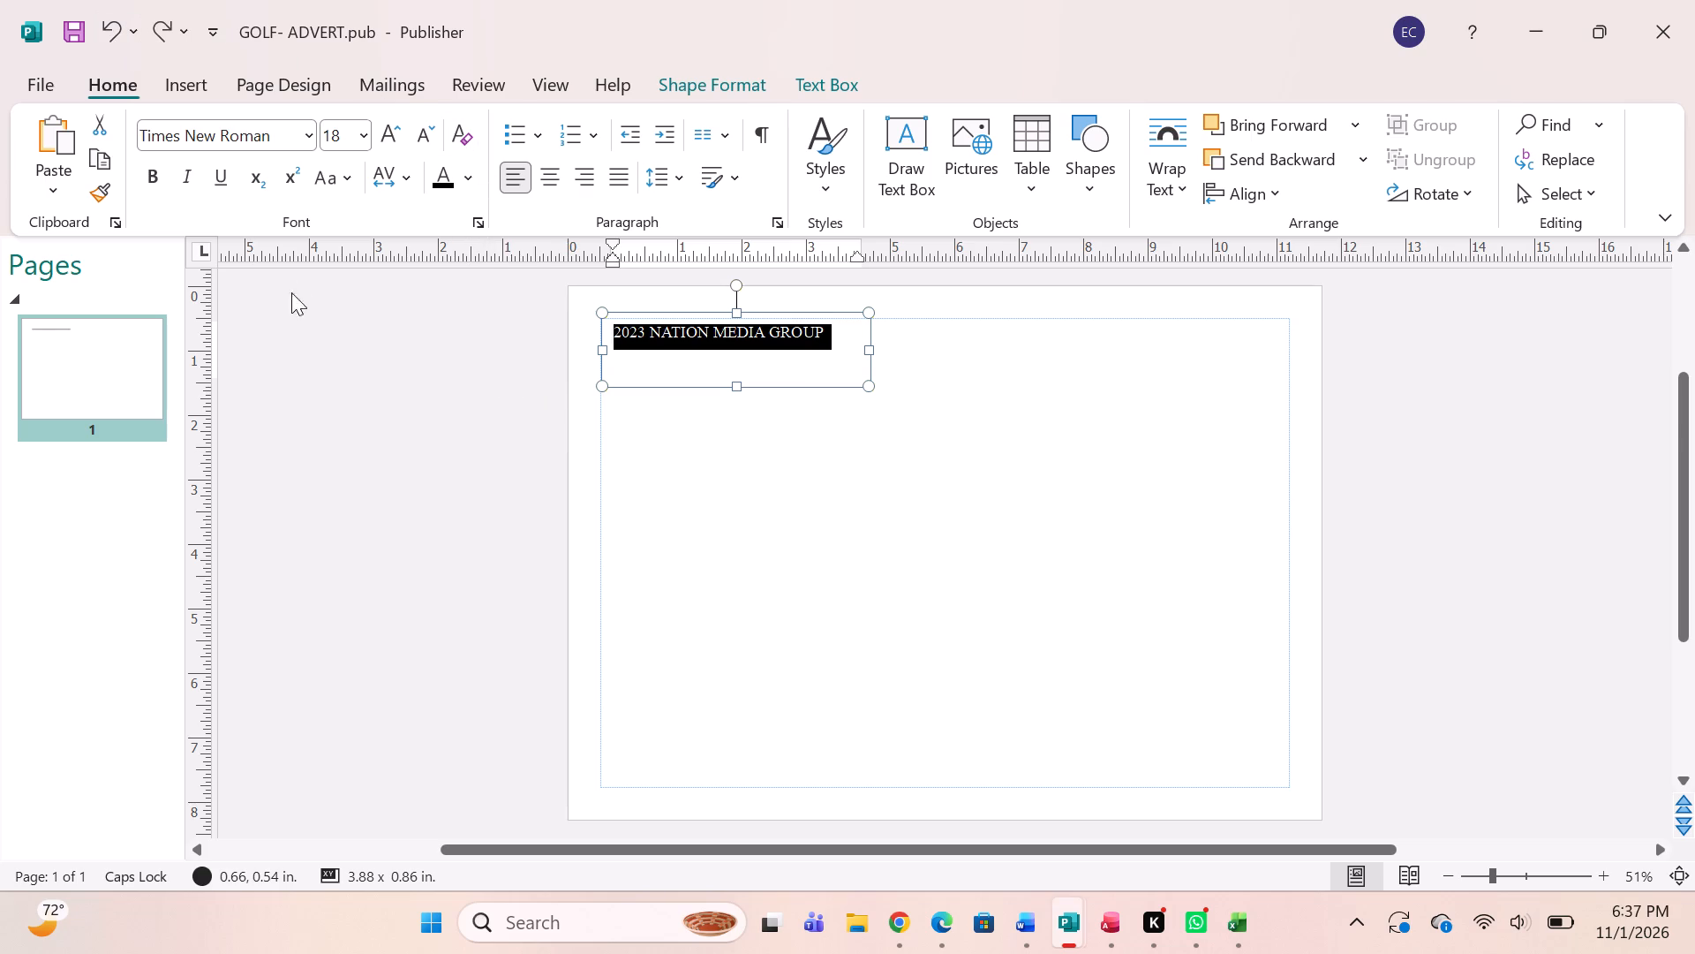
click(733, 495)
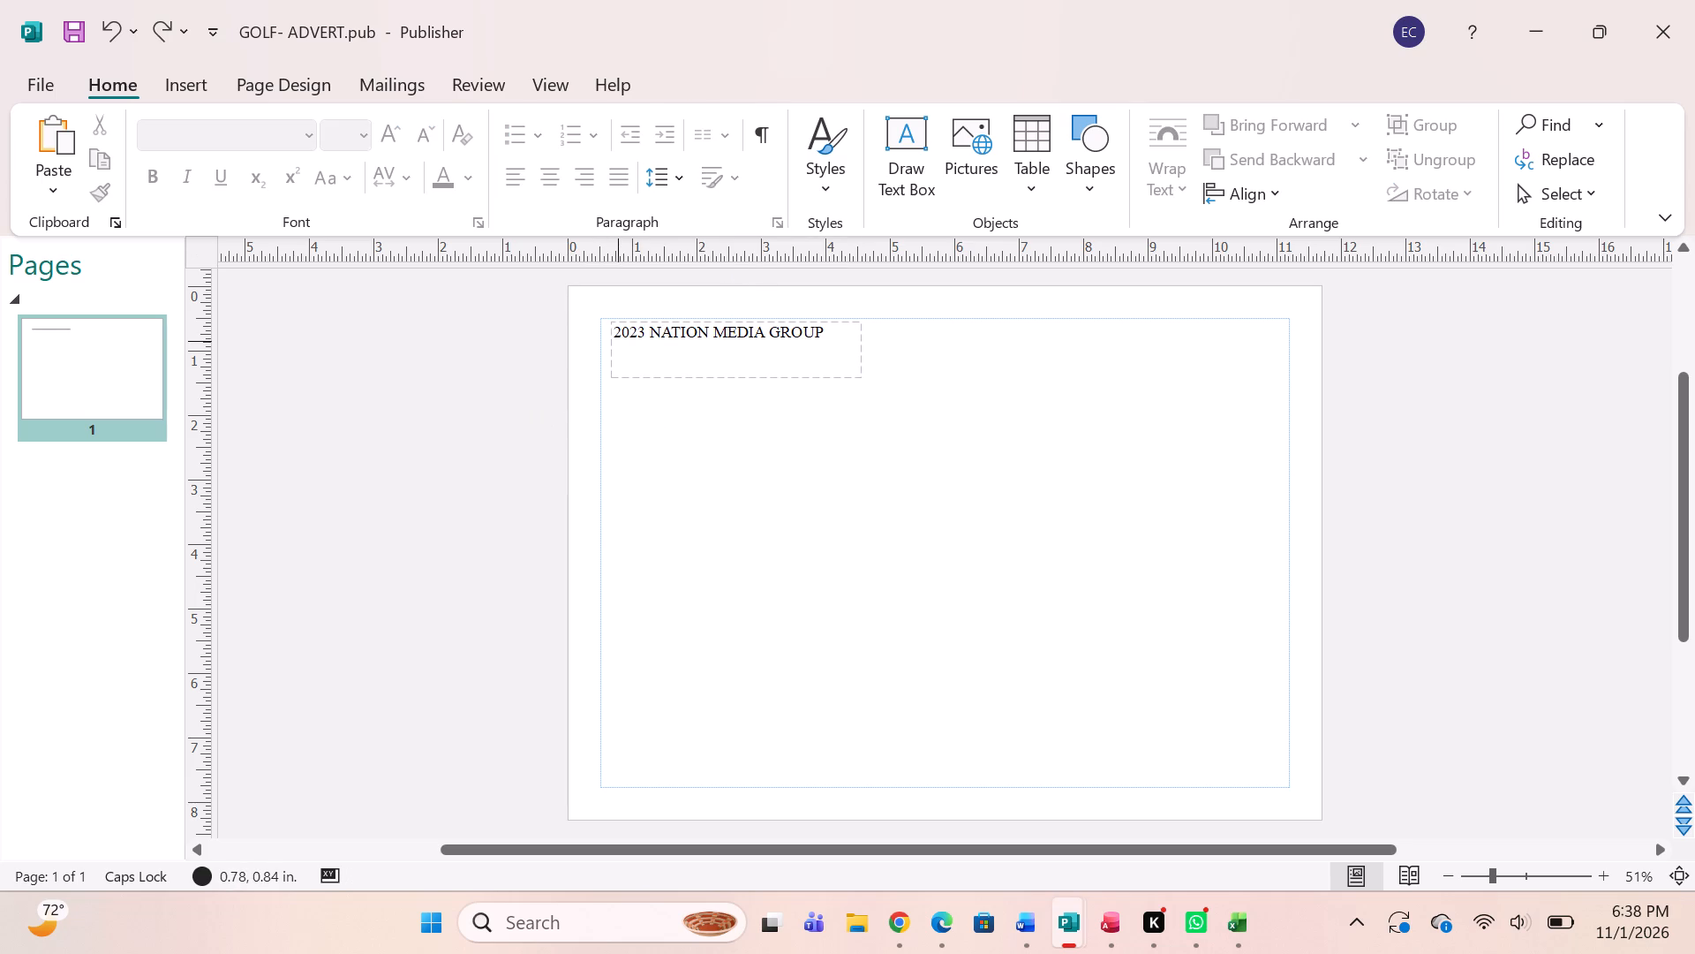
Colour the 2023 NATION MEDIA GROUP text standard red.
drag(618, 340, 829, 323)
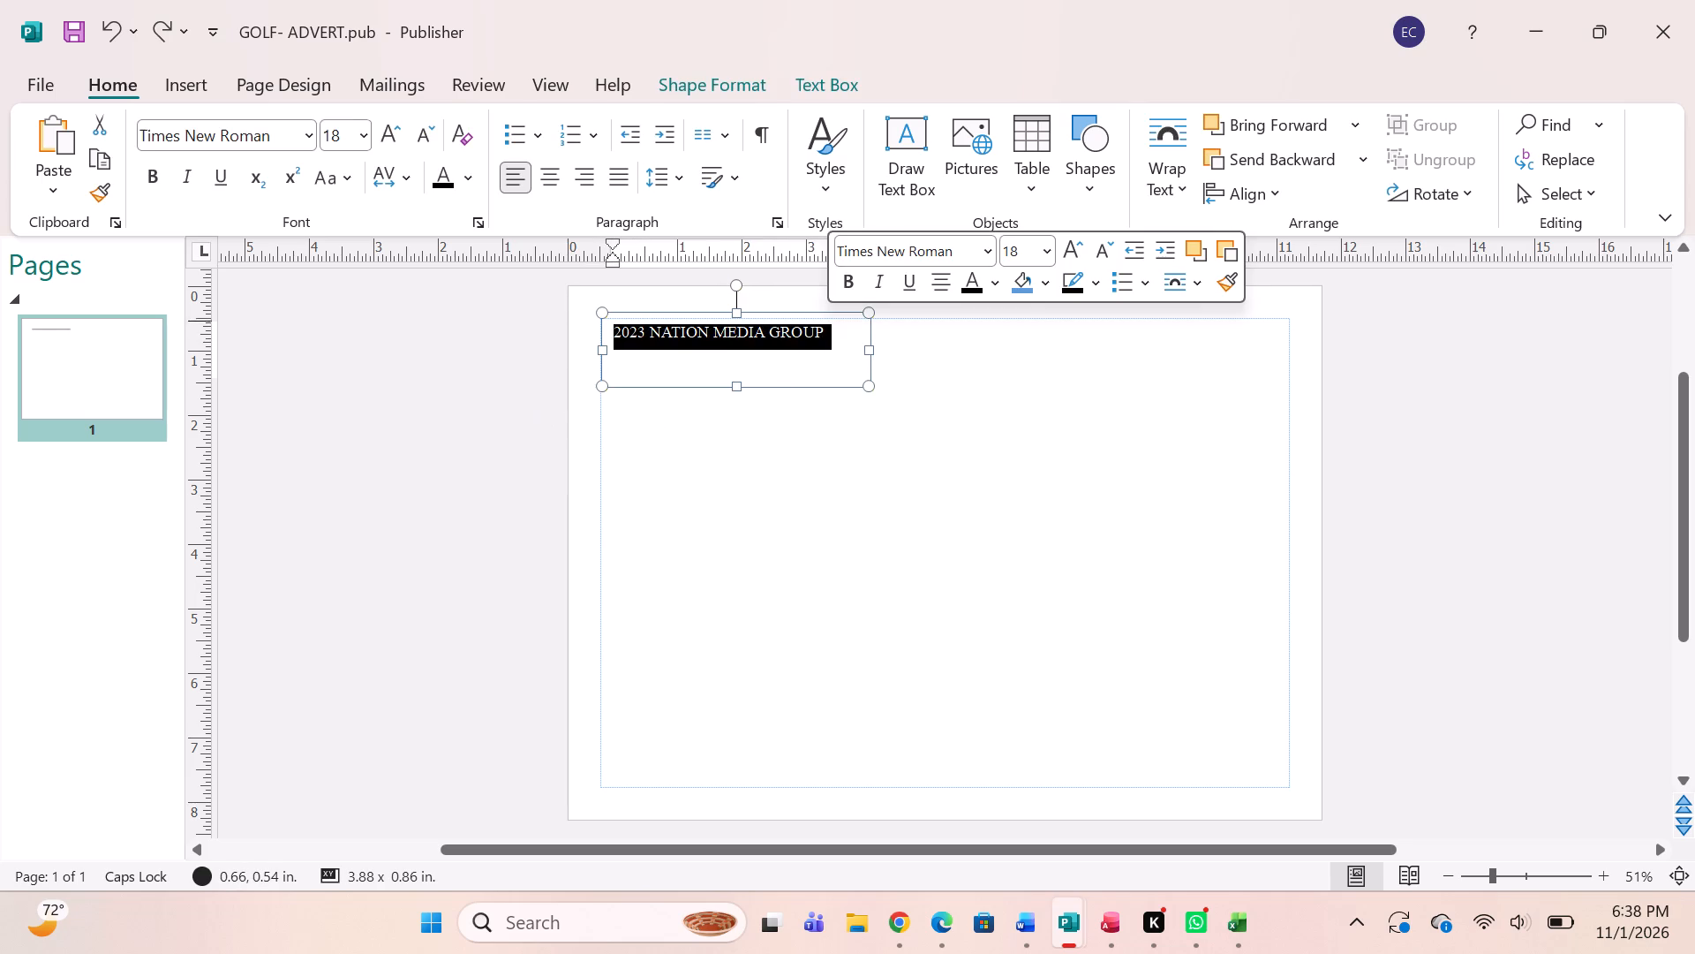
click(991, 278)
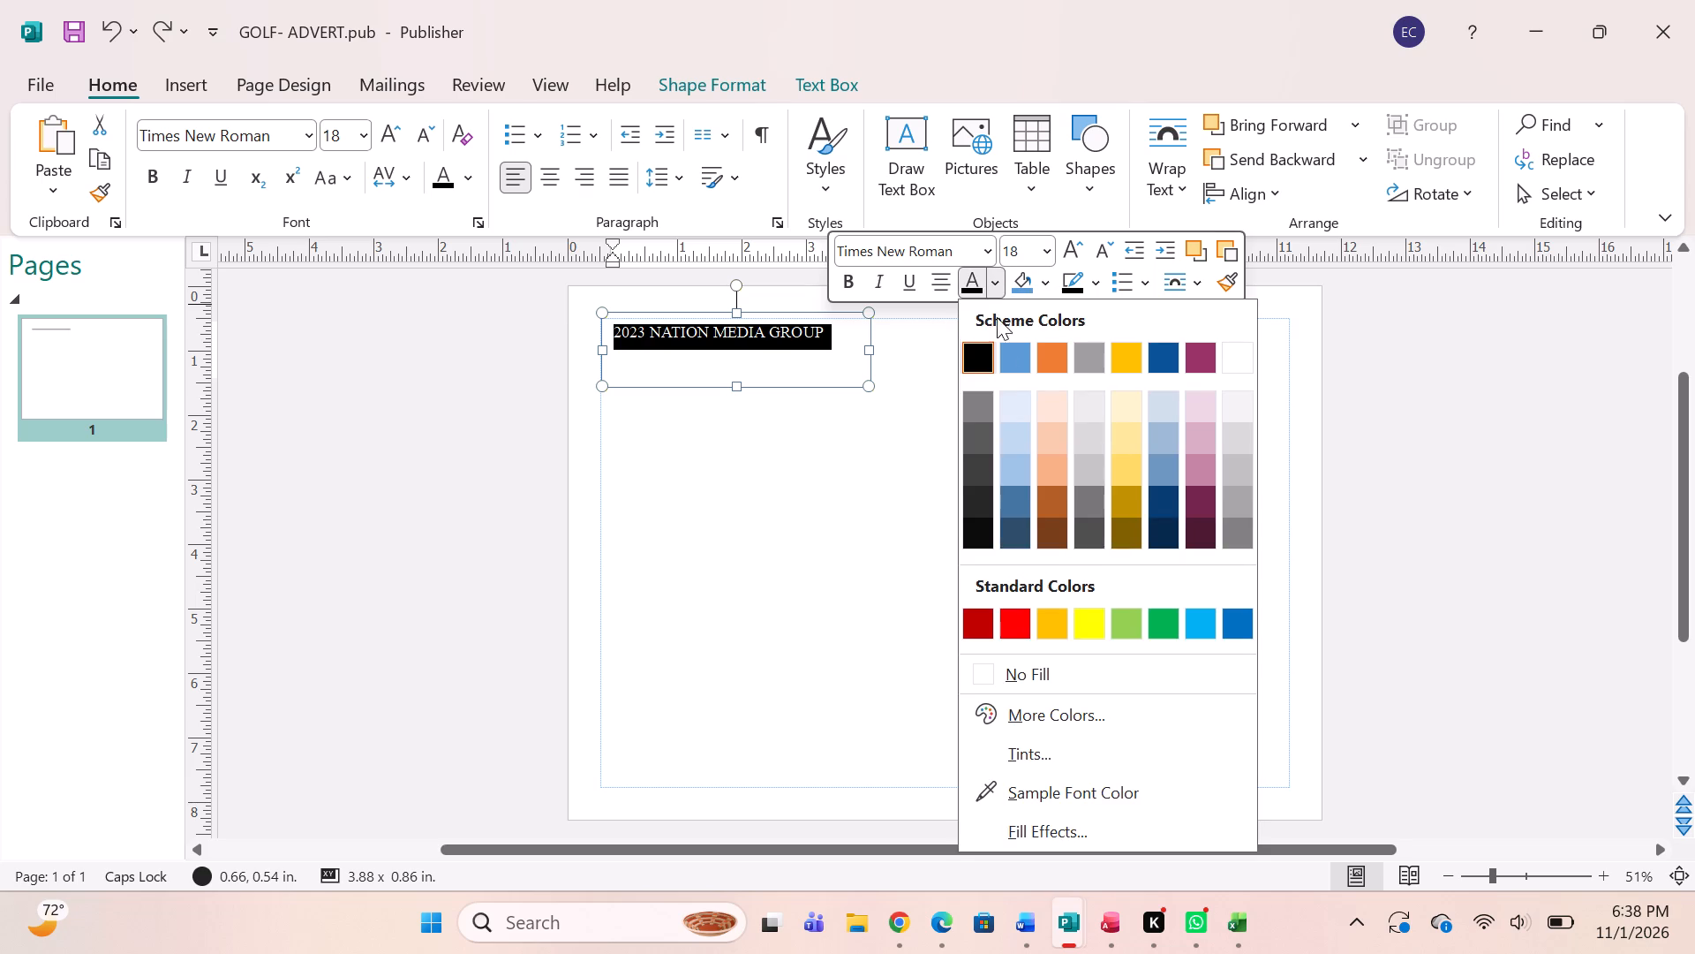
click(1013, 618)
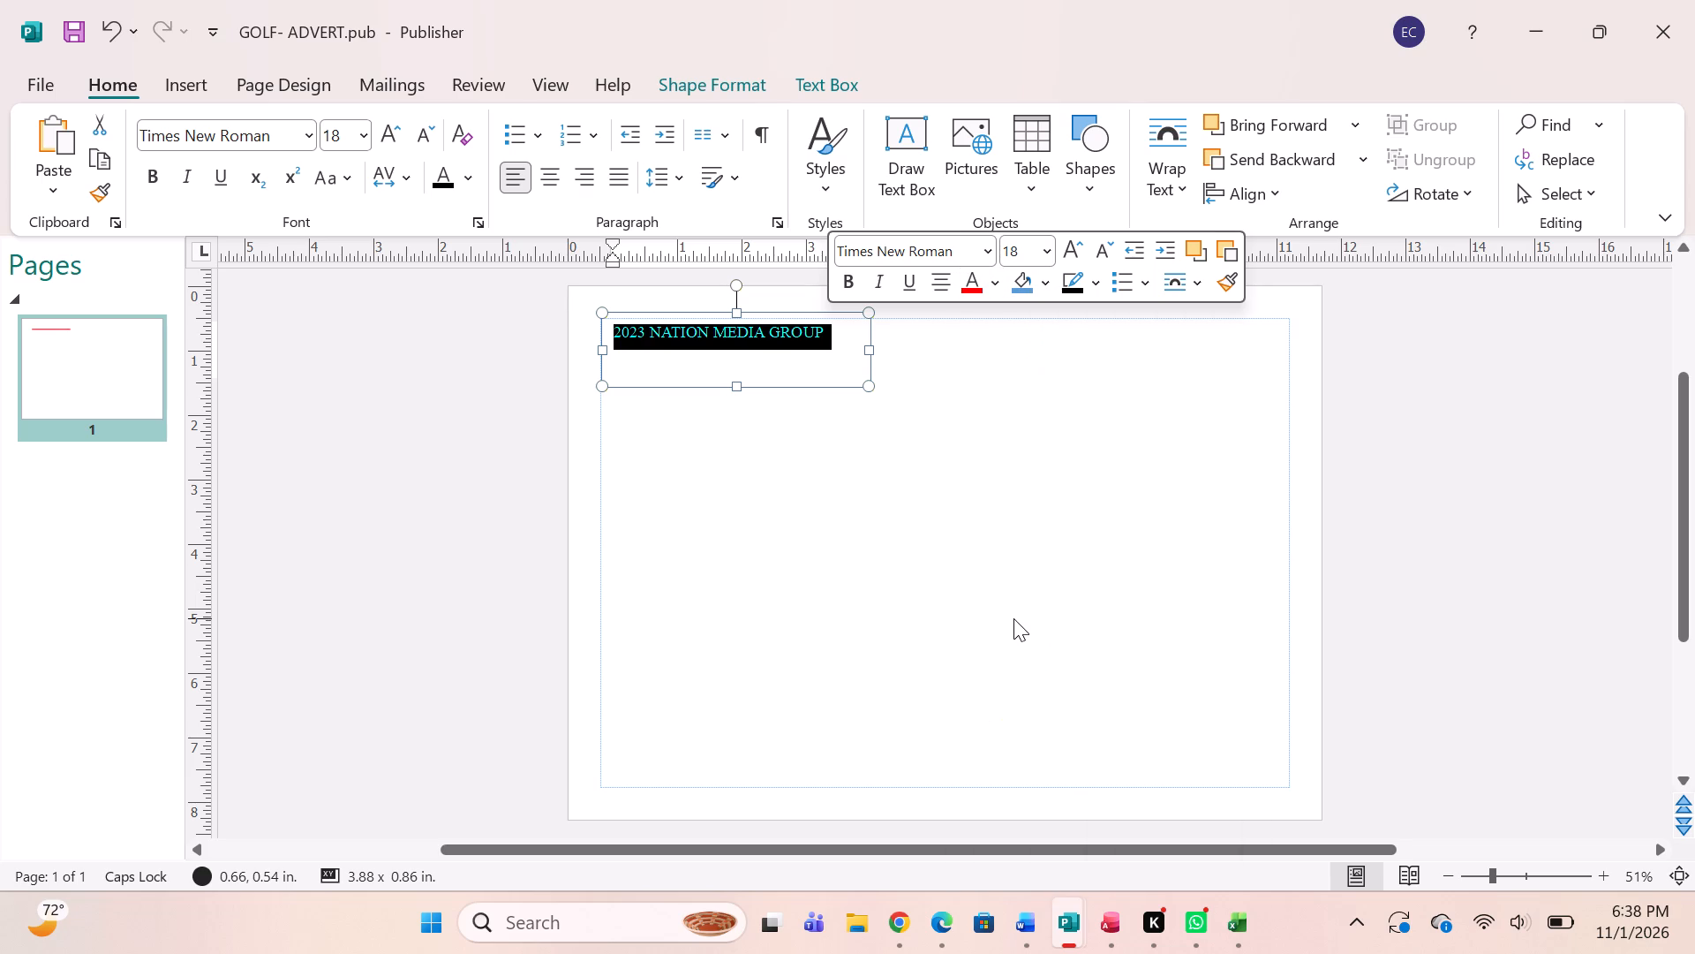
Give the 2023 NATION MEDIA GROUP text box a black outline from the scheme colours.
click(1102, 280)
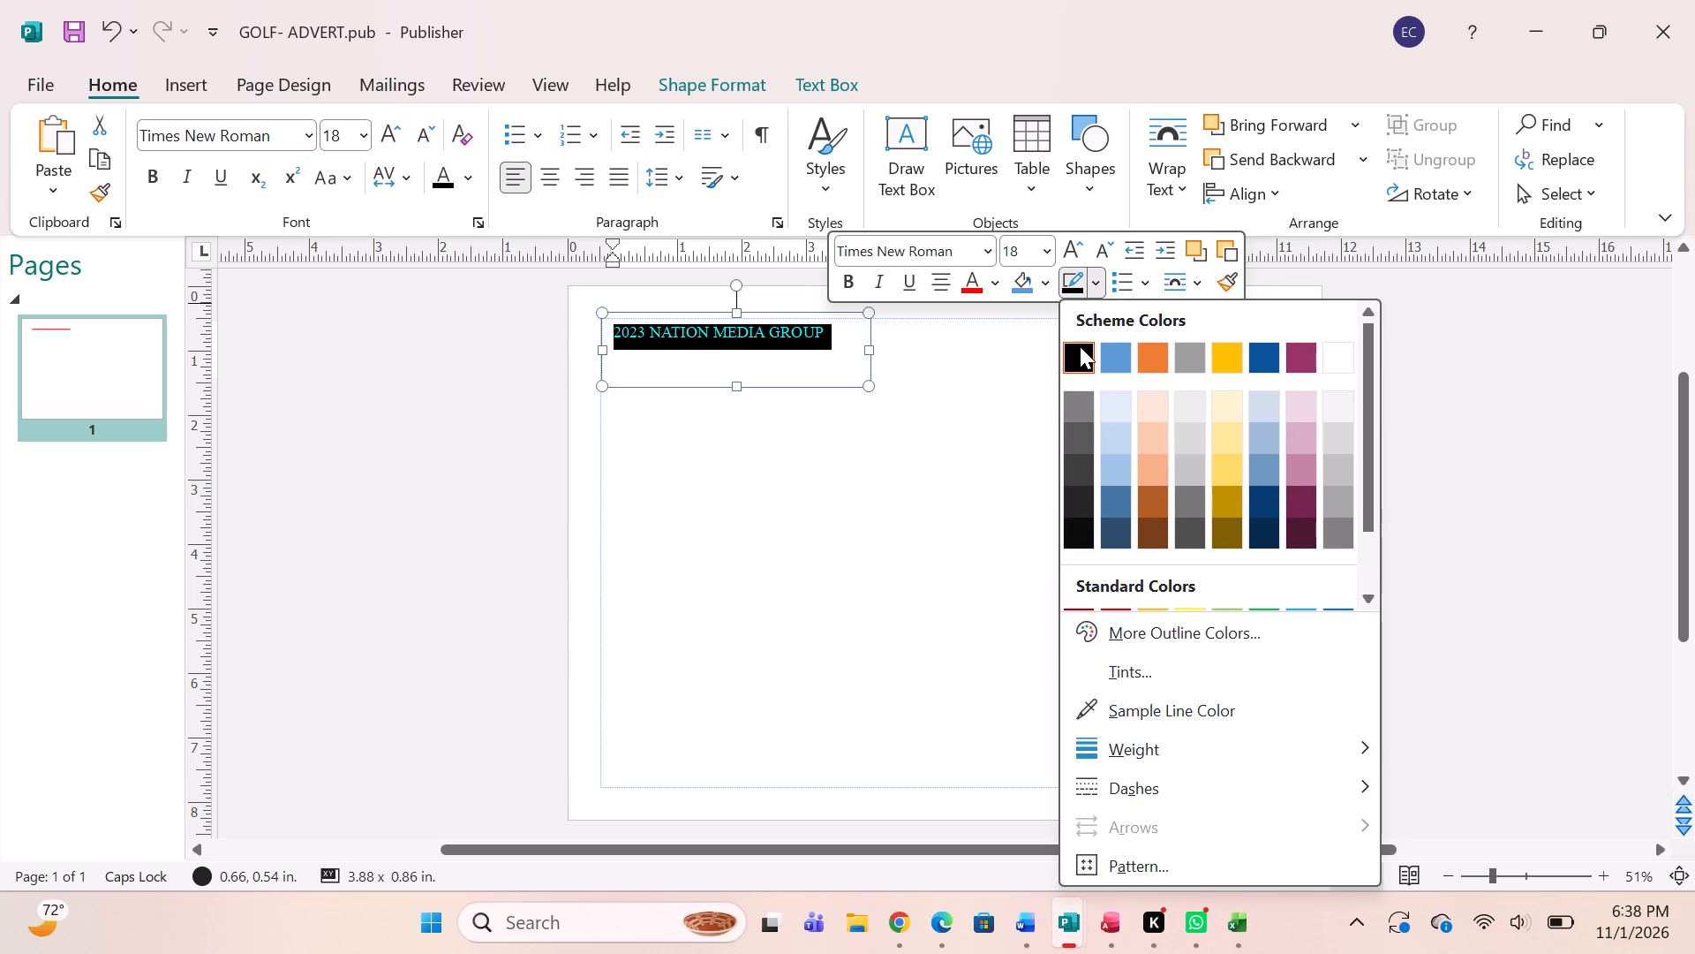
click(1080, 346)
click(971, 458)
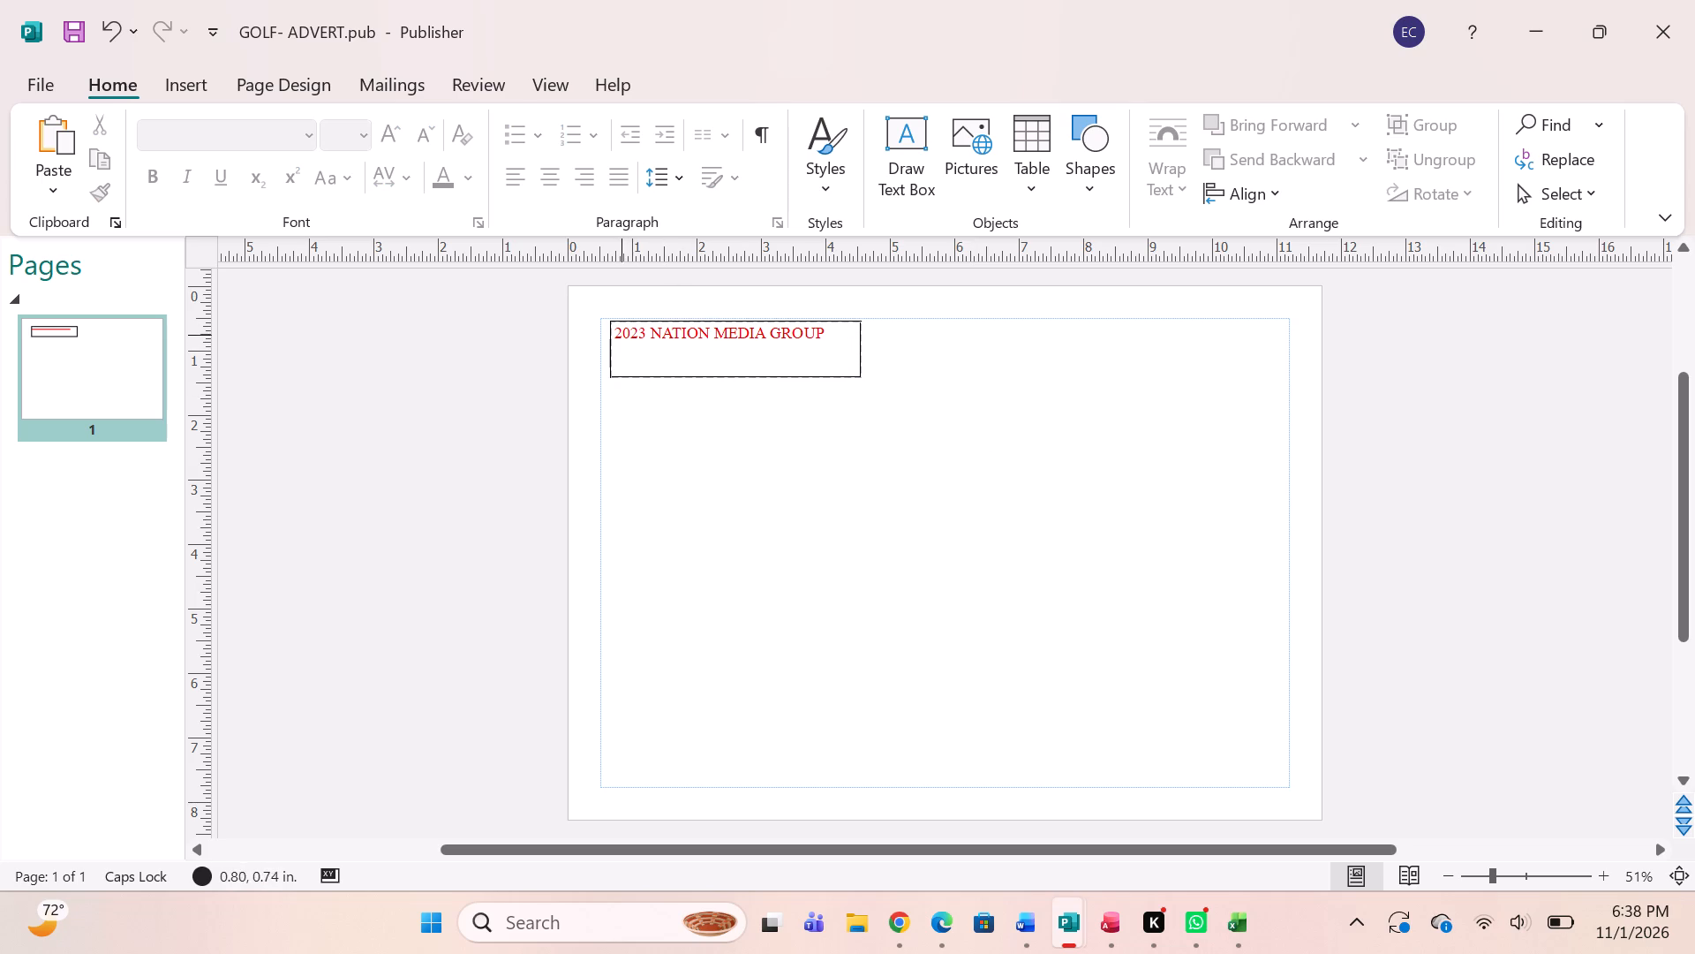
Fill the 2023 NATION MEDIA GROUP text box with the darkest shade of the black scheme colour.
drag(620, 337, 652, 329)
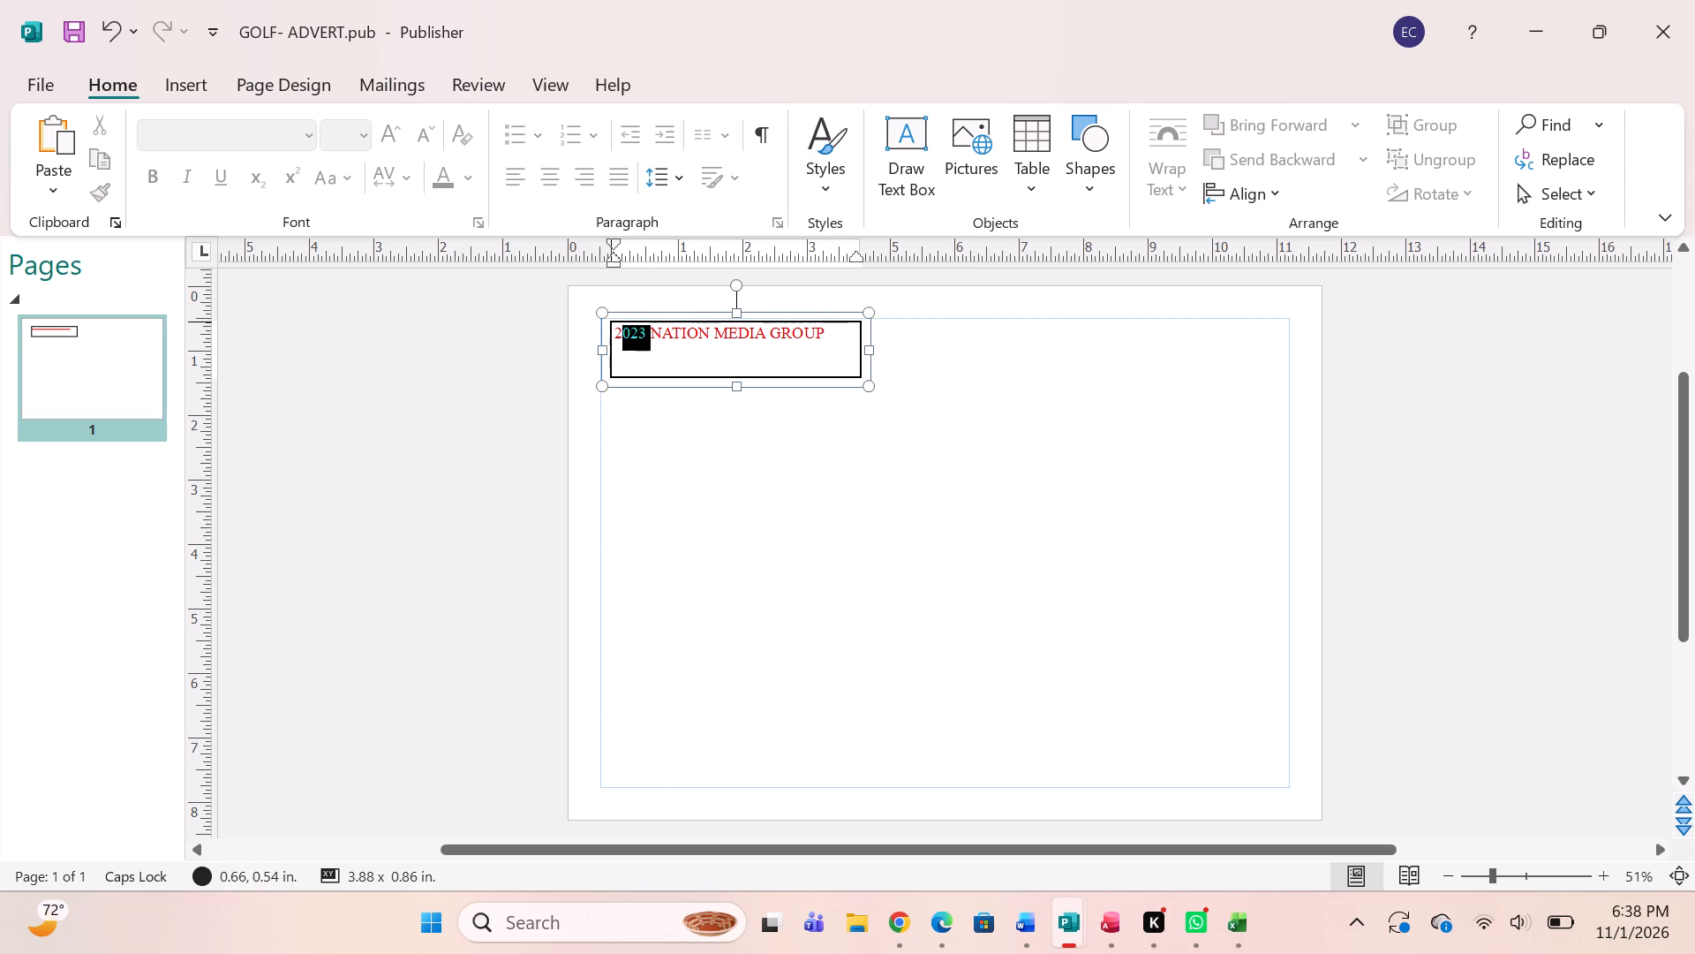
drag(652, 329, 820, 329)
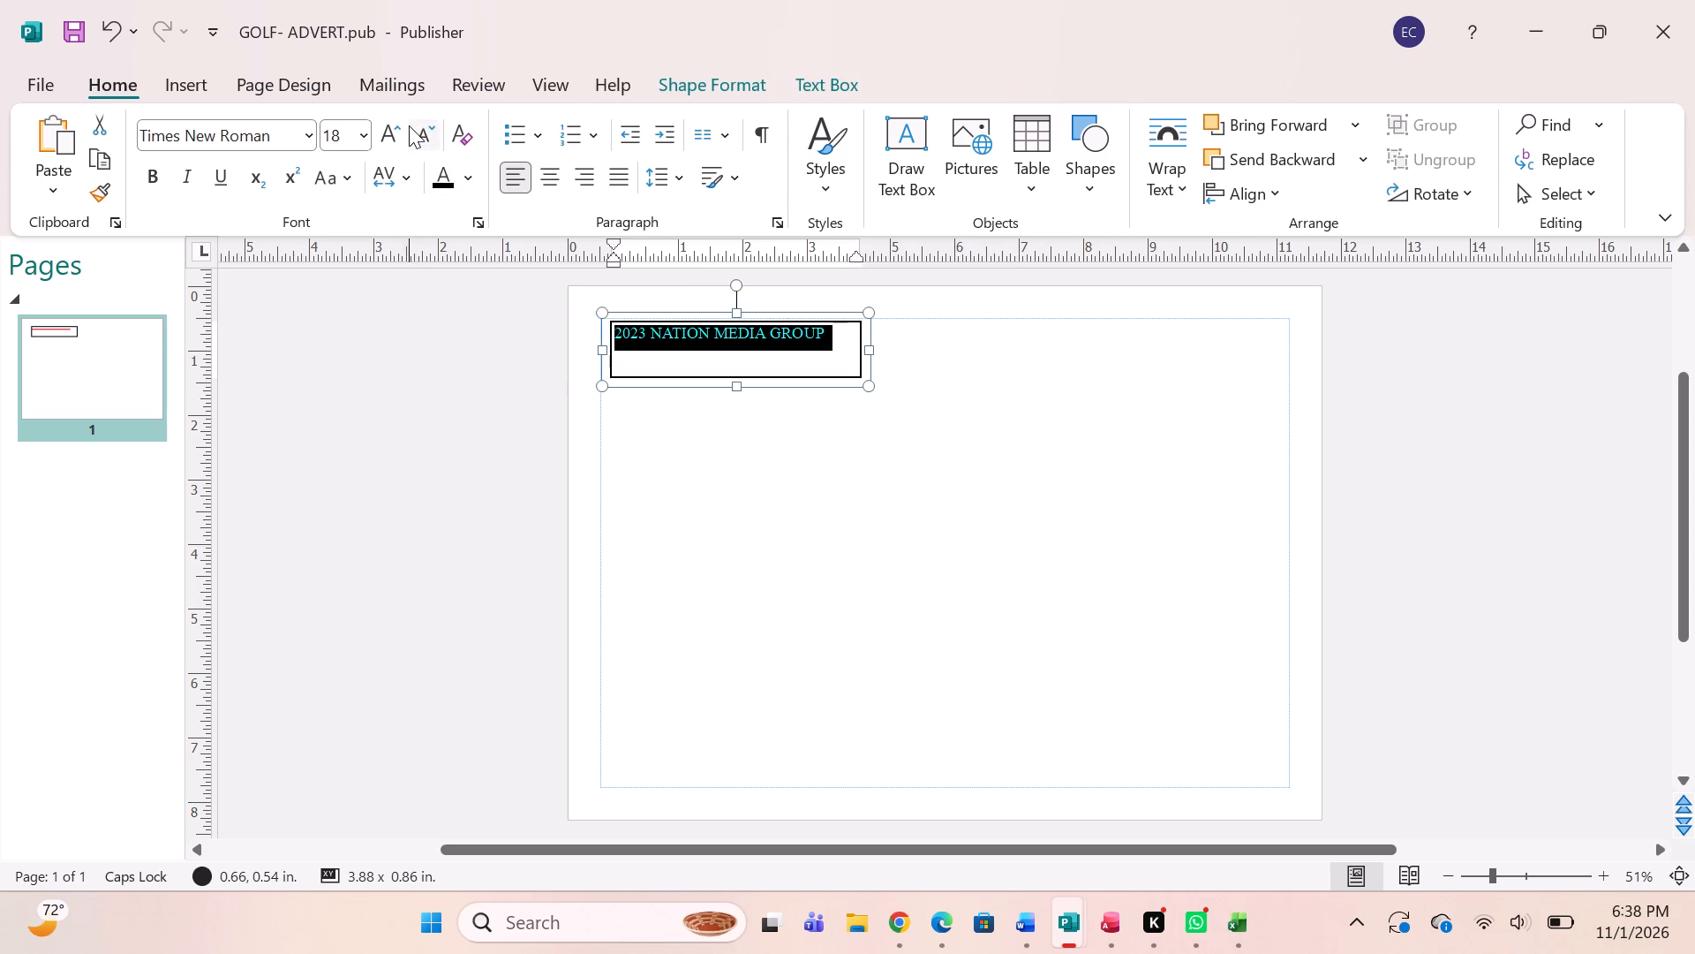
click(718, 448)
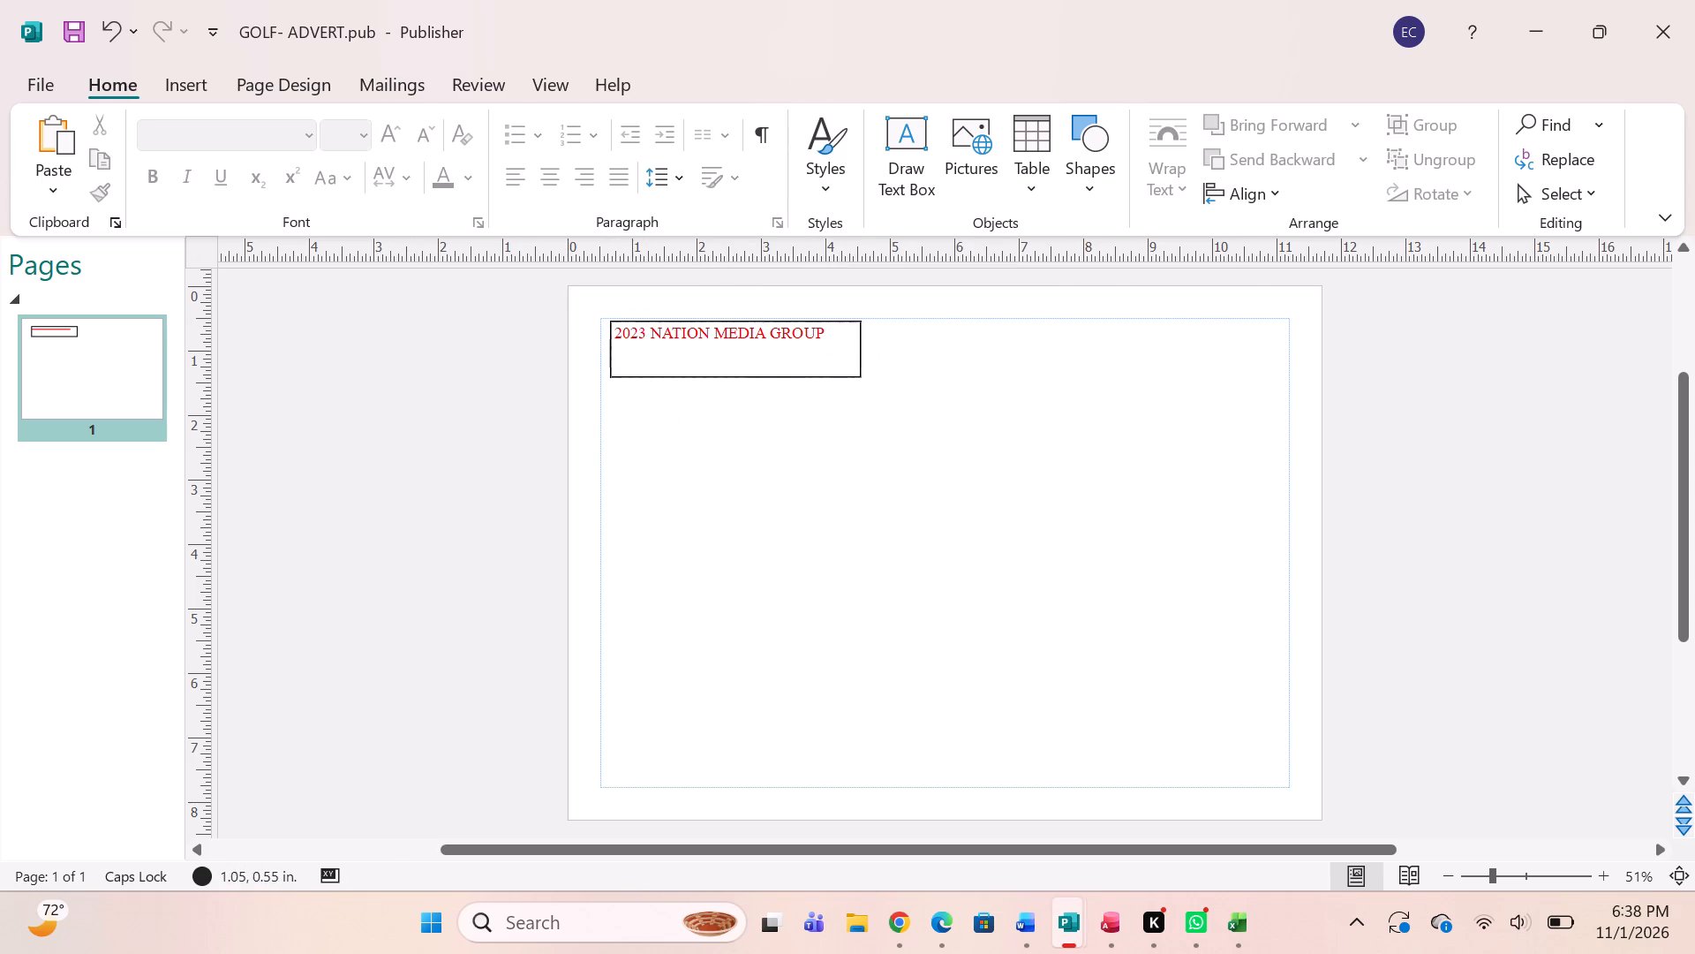
drag(619, 335, 644, 333)
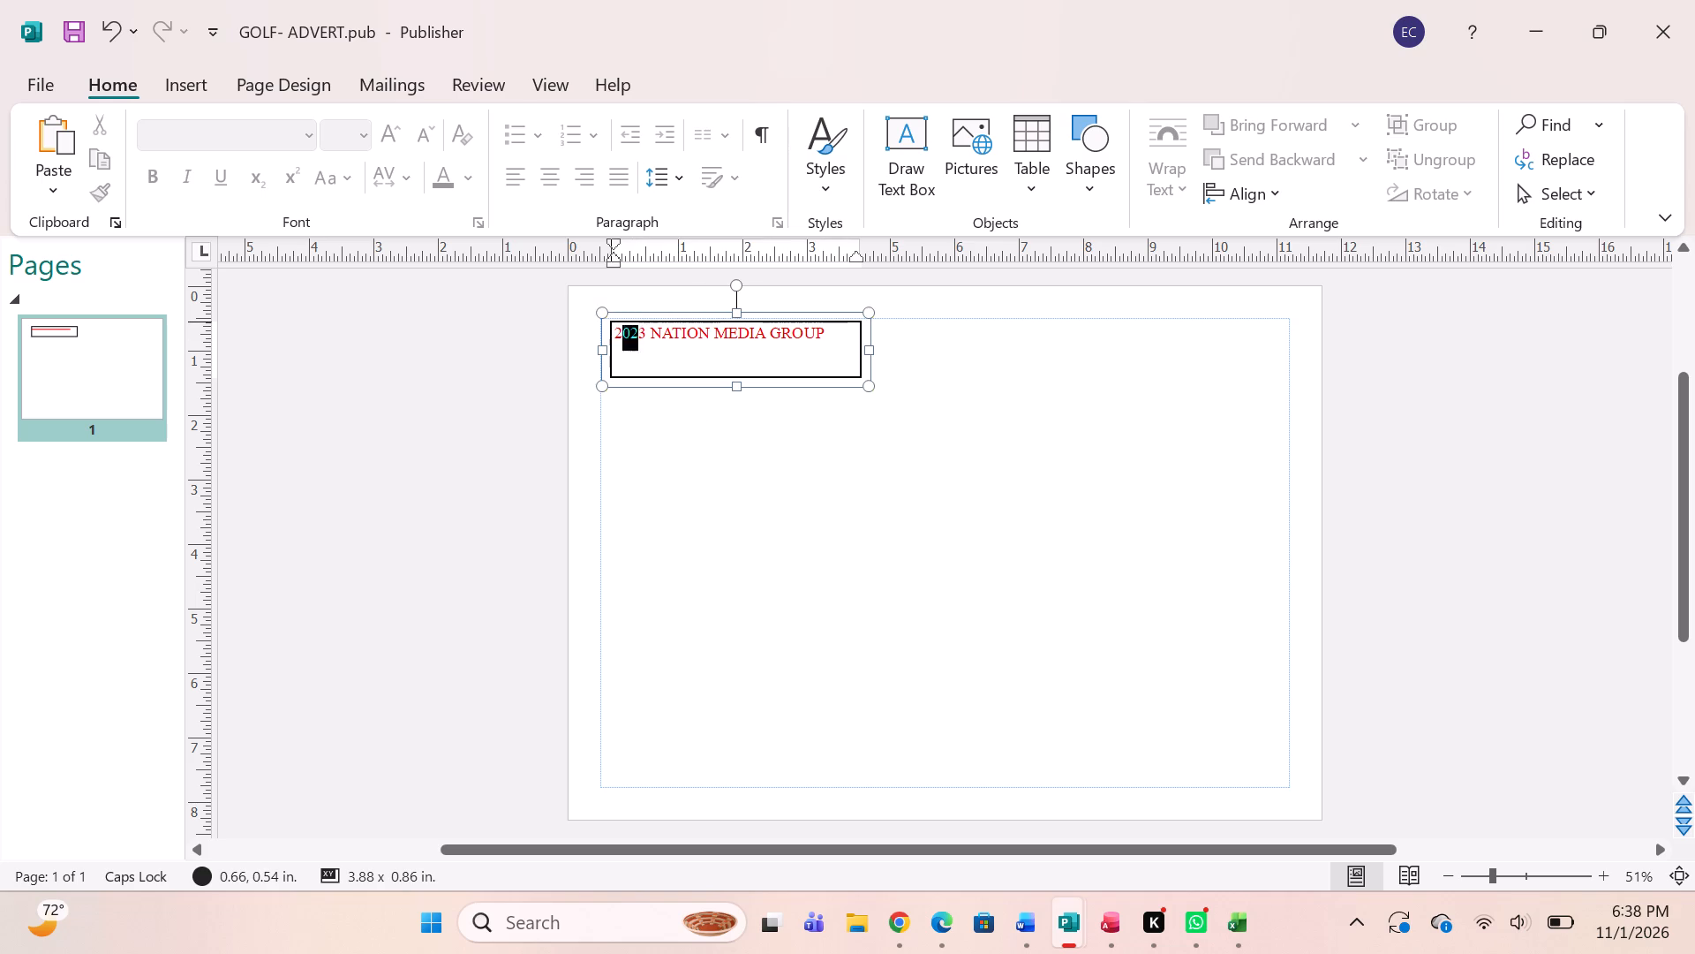
drag(644, 333, 823, 331)
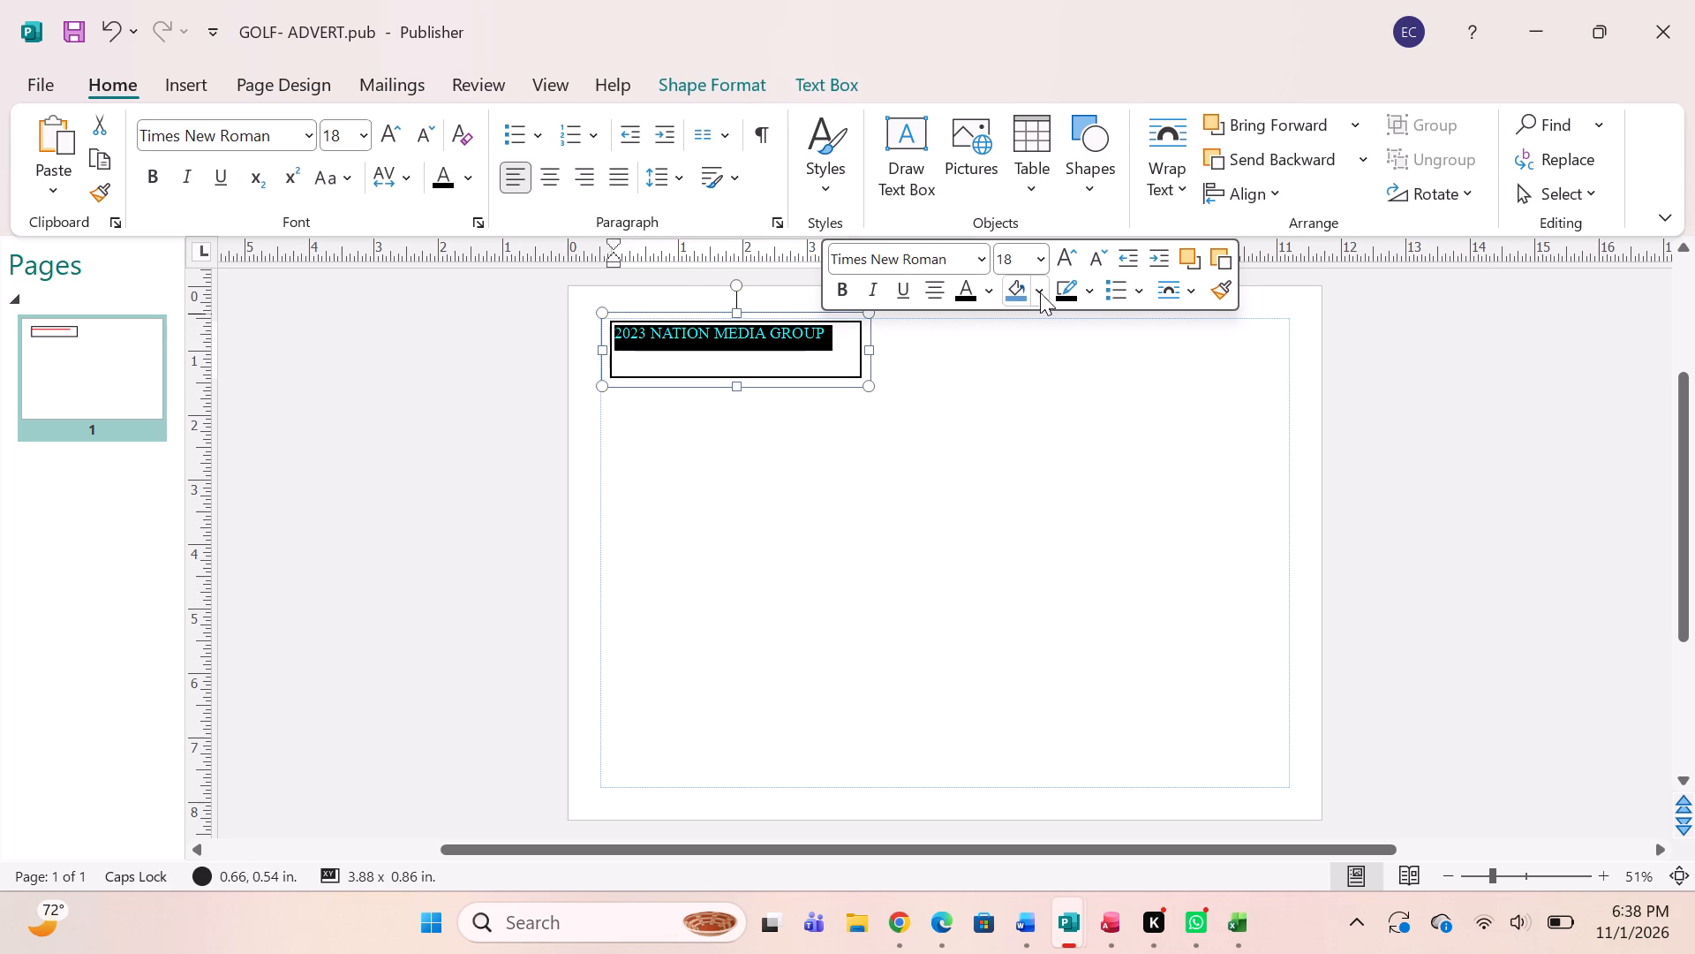
click(1040, 286)
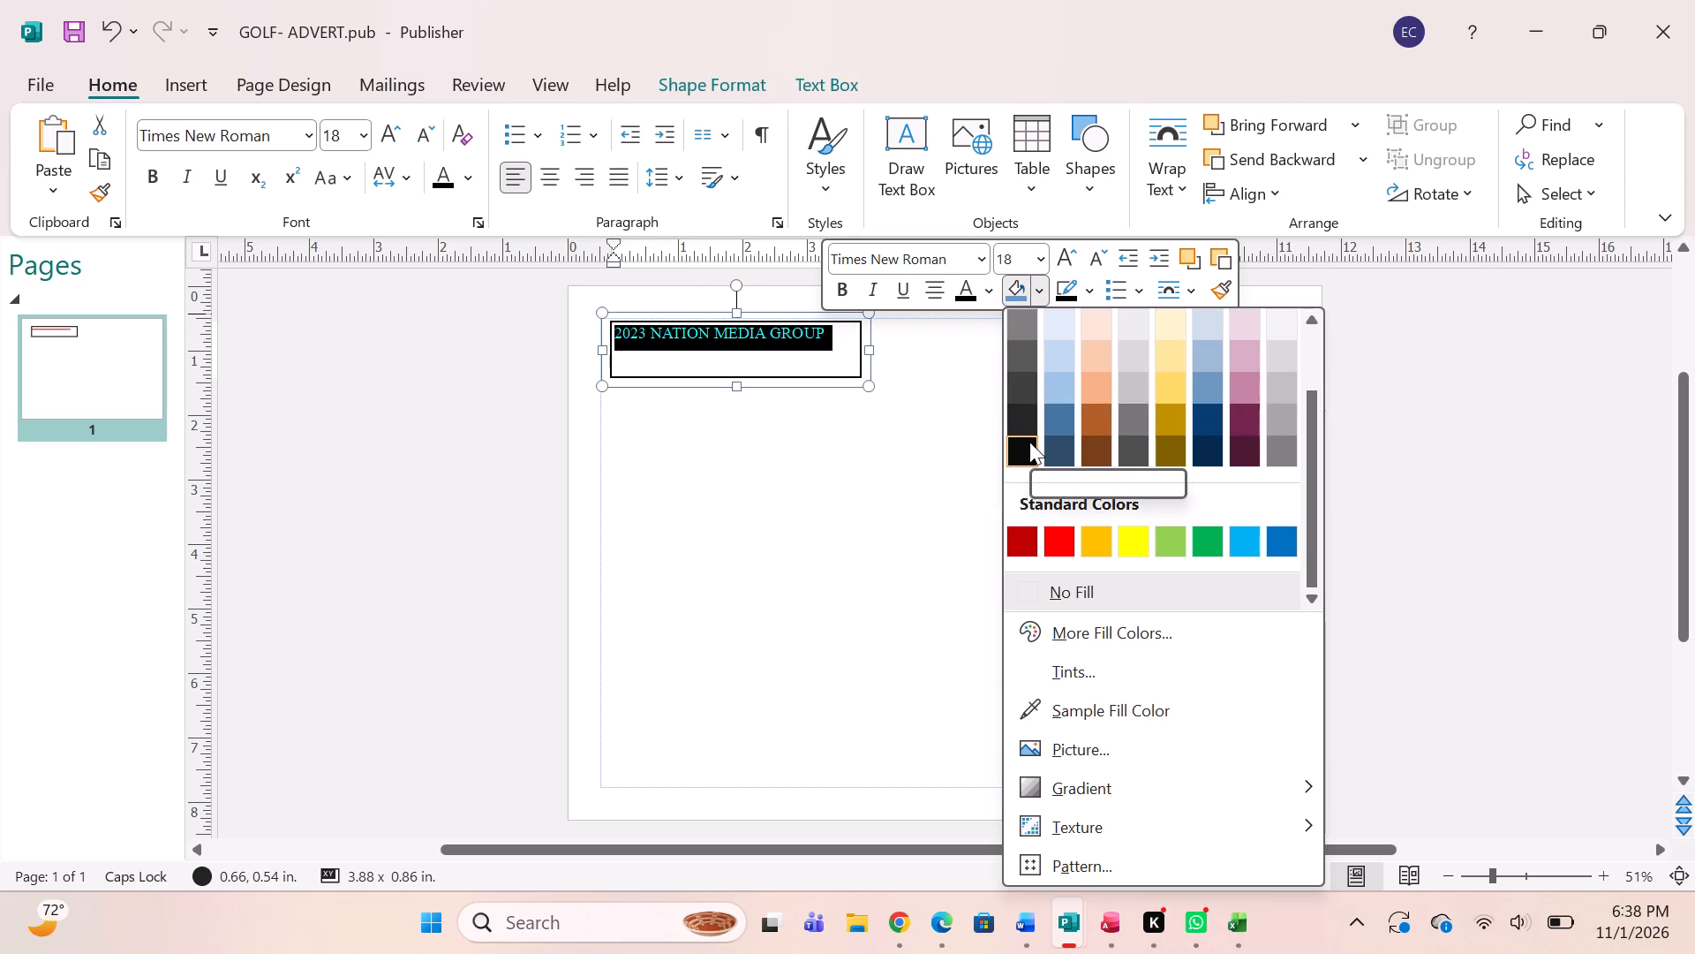
click(1029, 442)
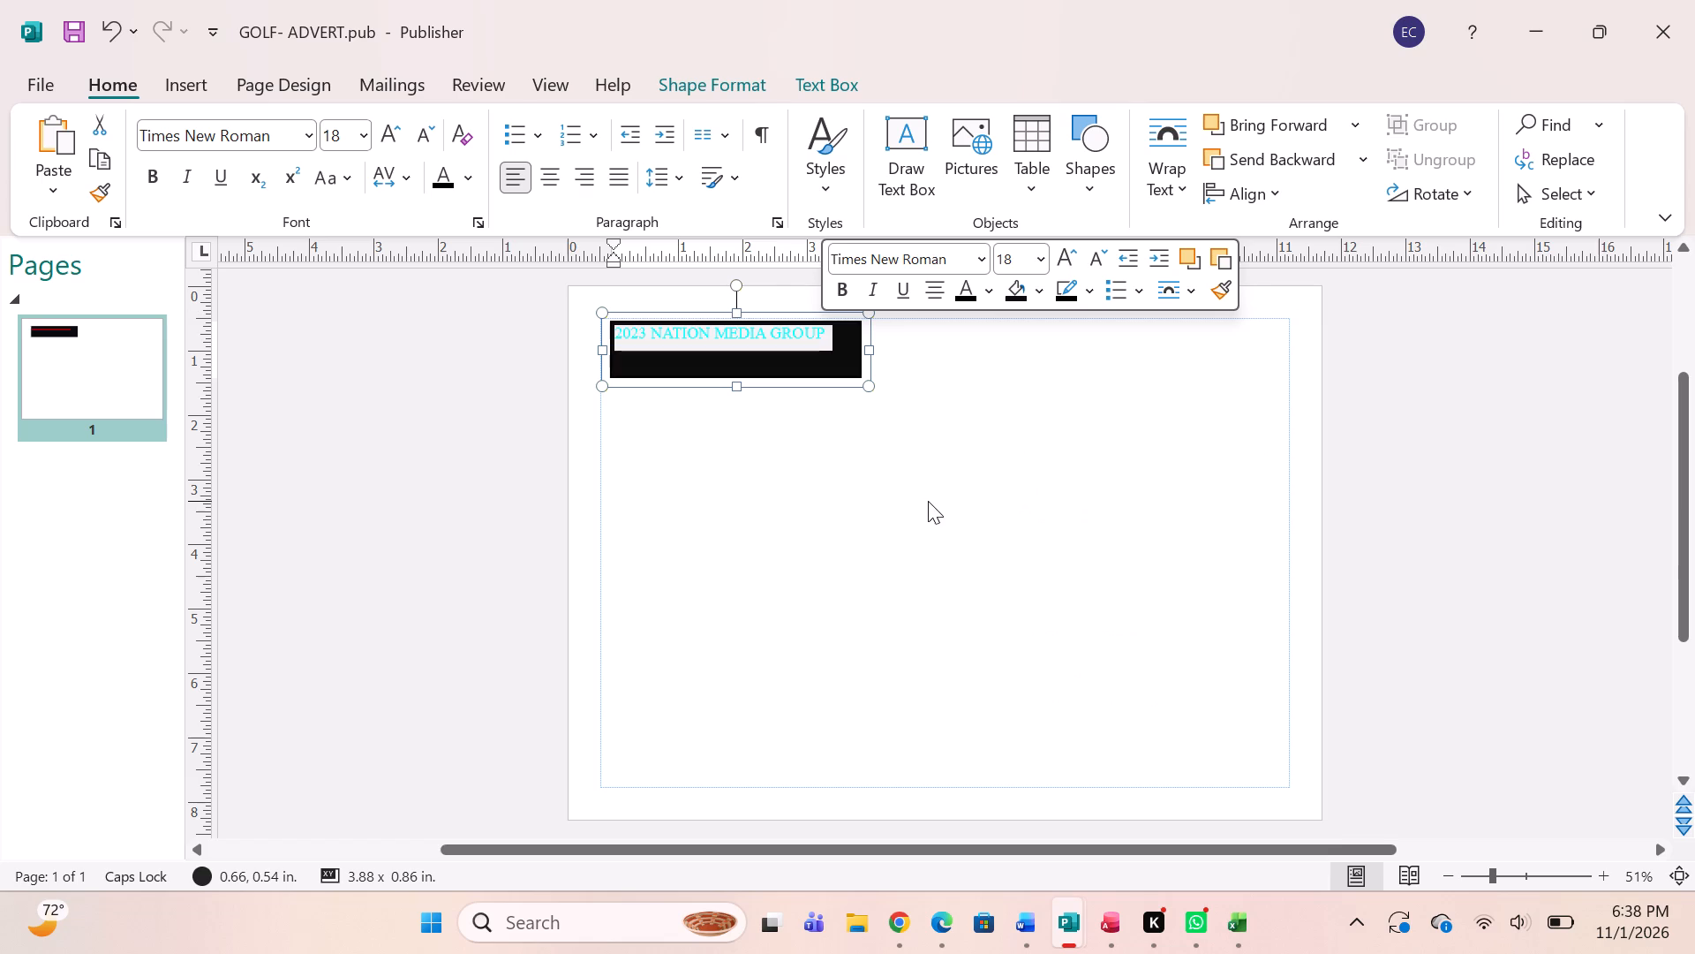
click(928, 501)
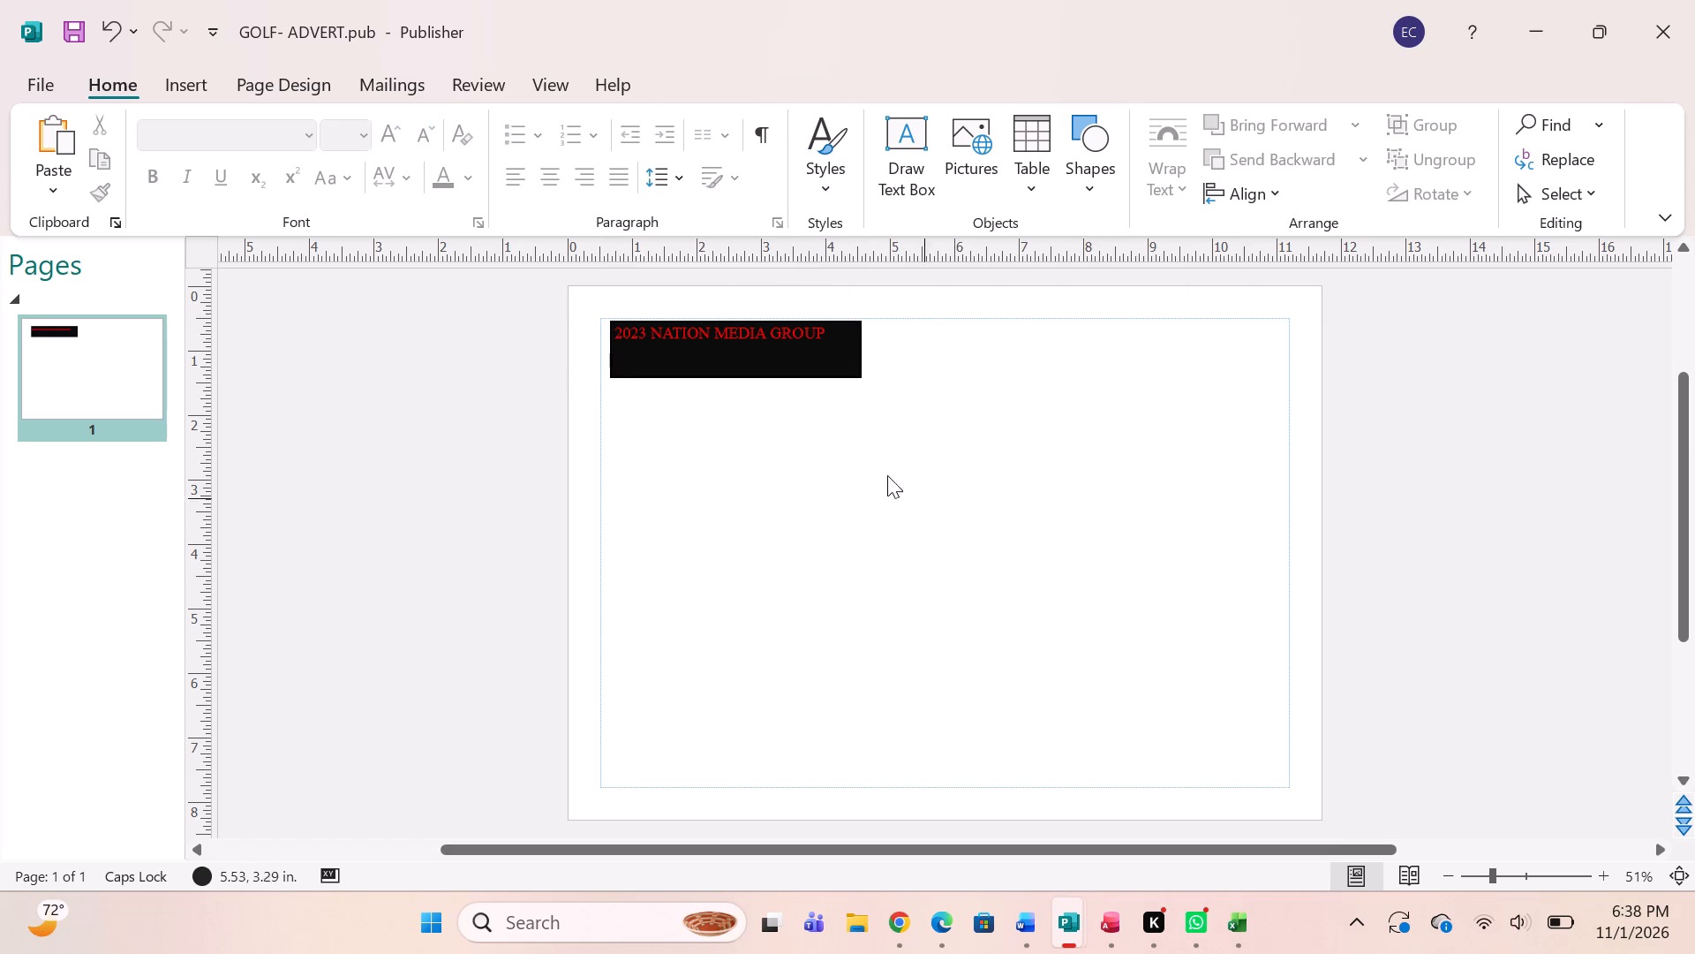
Colour the 2023 NATION MEDIA GROUP text white from the scheme colours.
click(622, 337)
drag(622, 337, 830, 334)
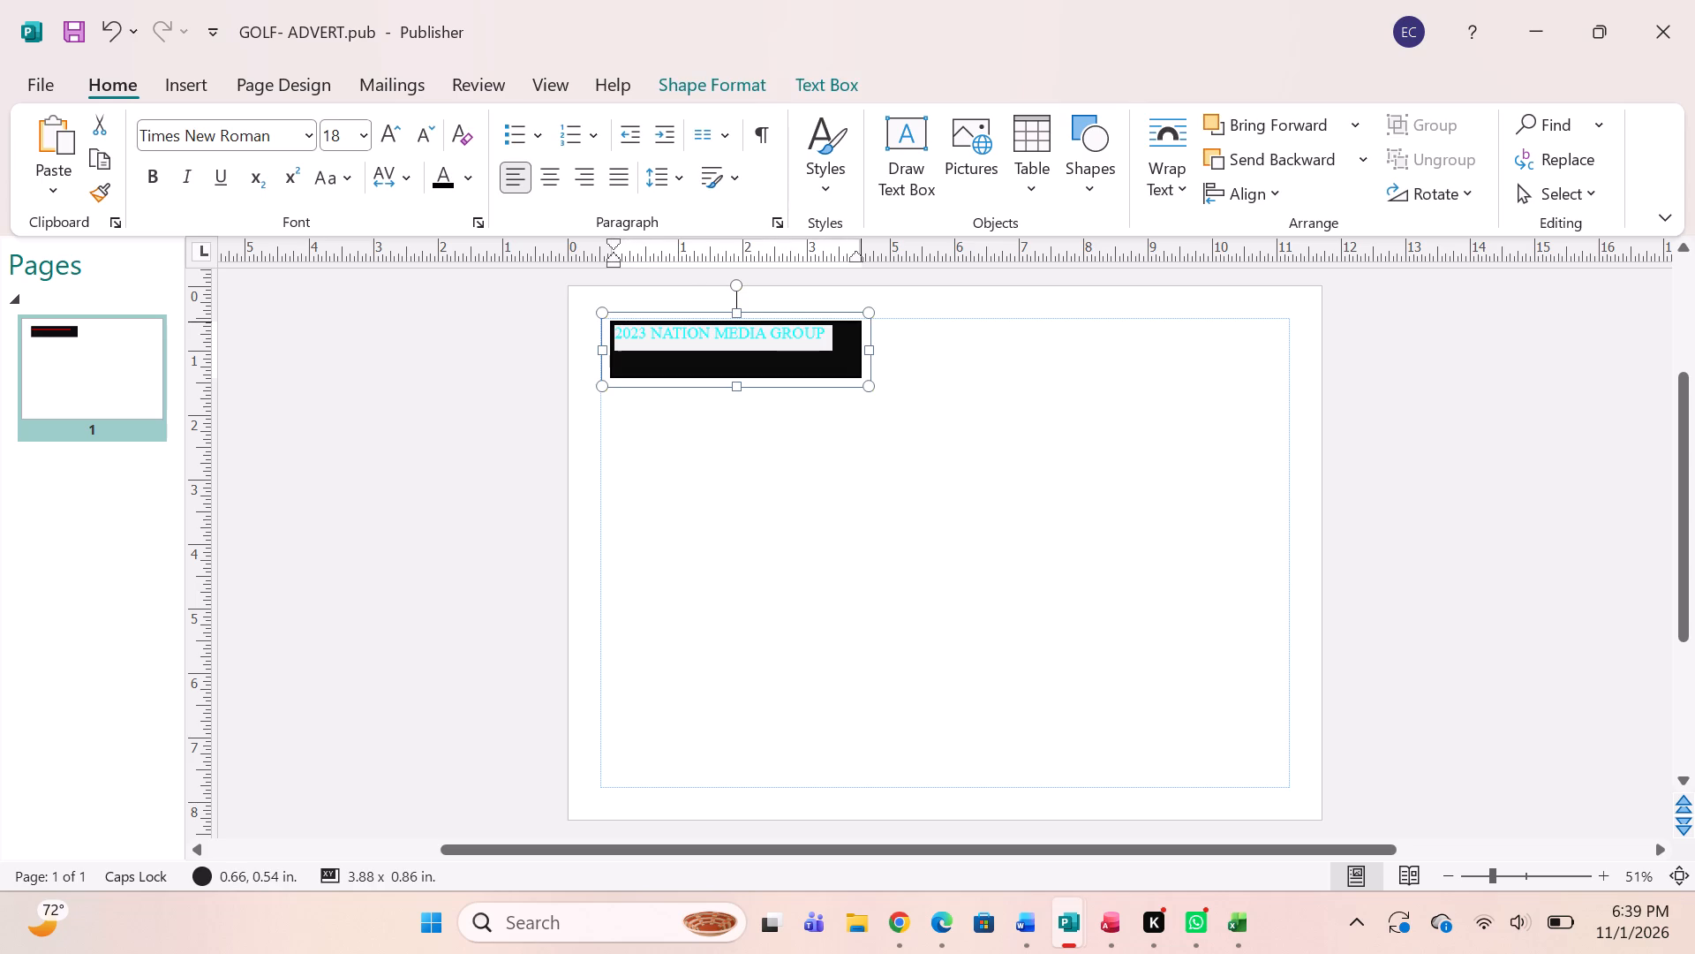
drag(830, 334, 842, 334)
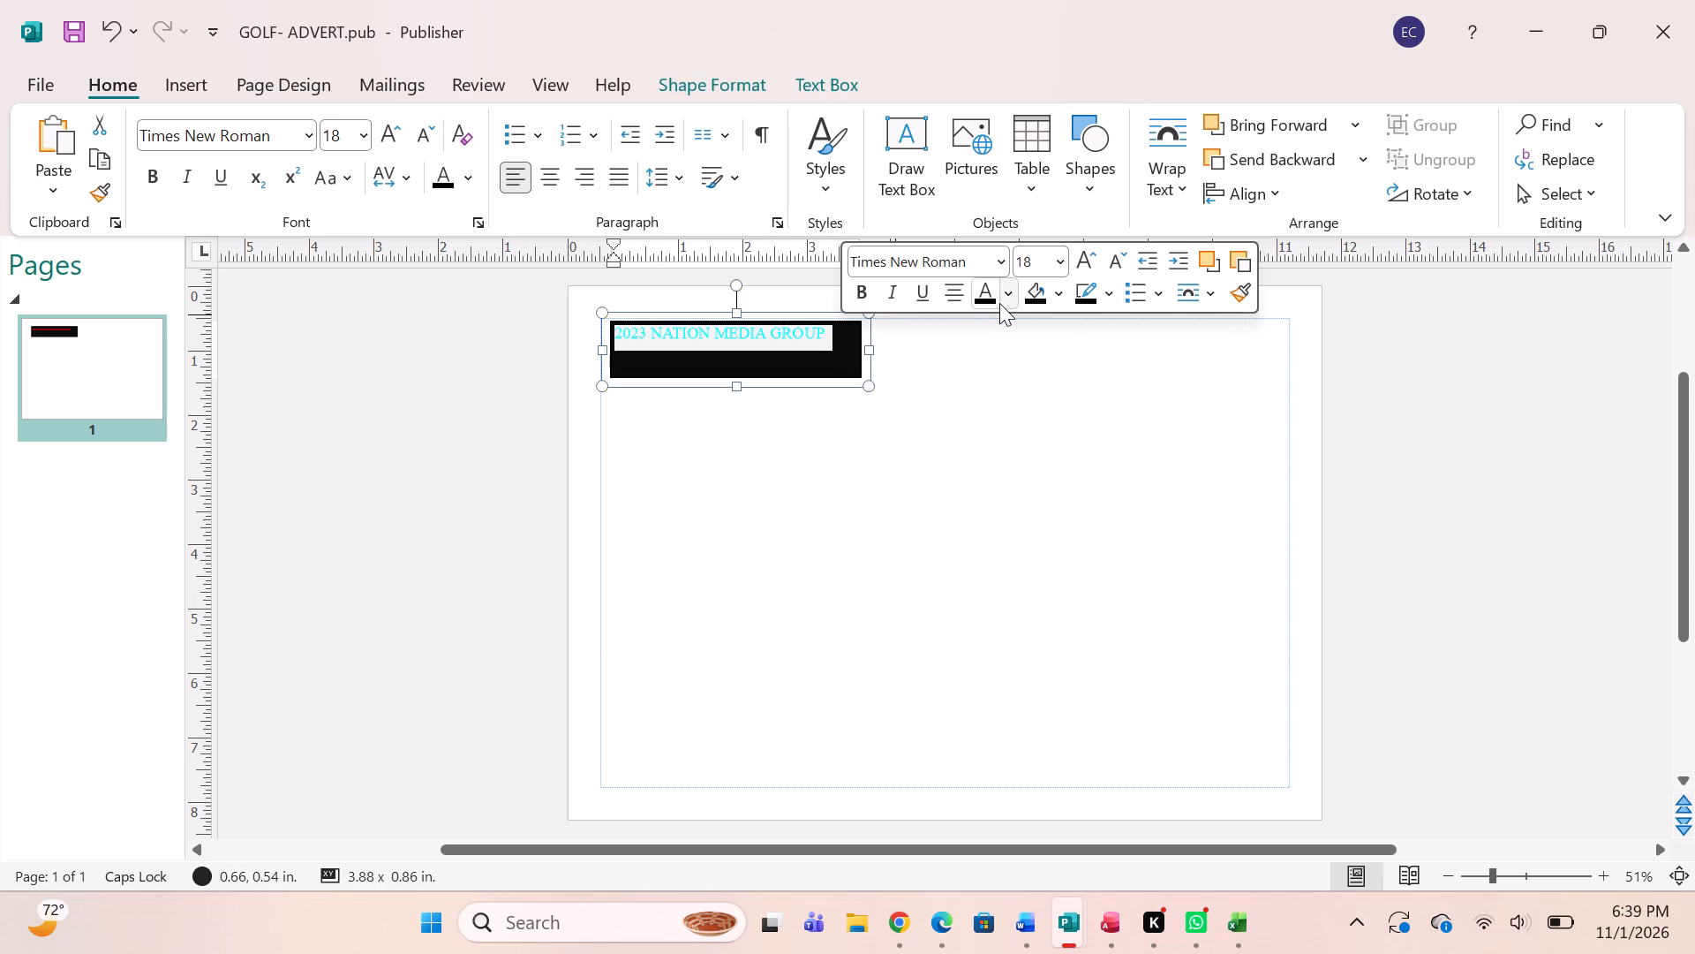
click(1012, 291)
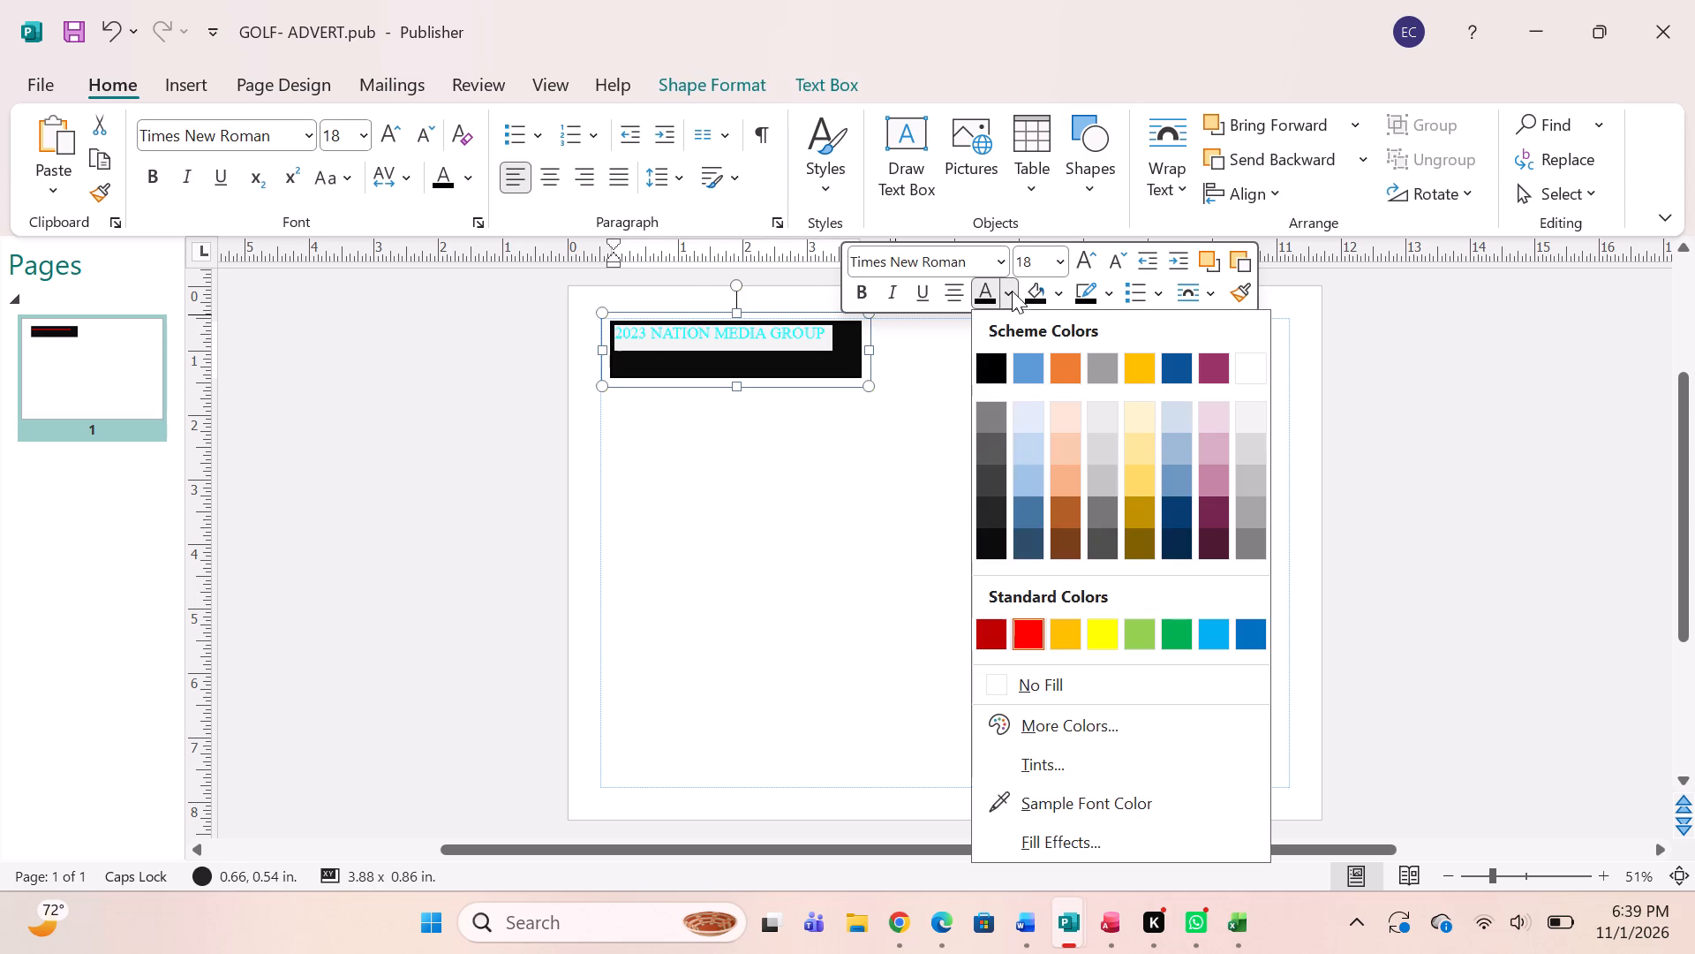
click(1249, 373)
click(1096, 466)
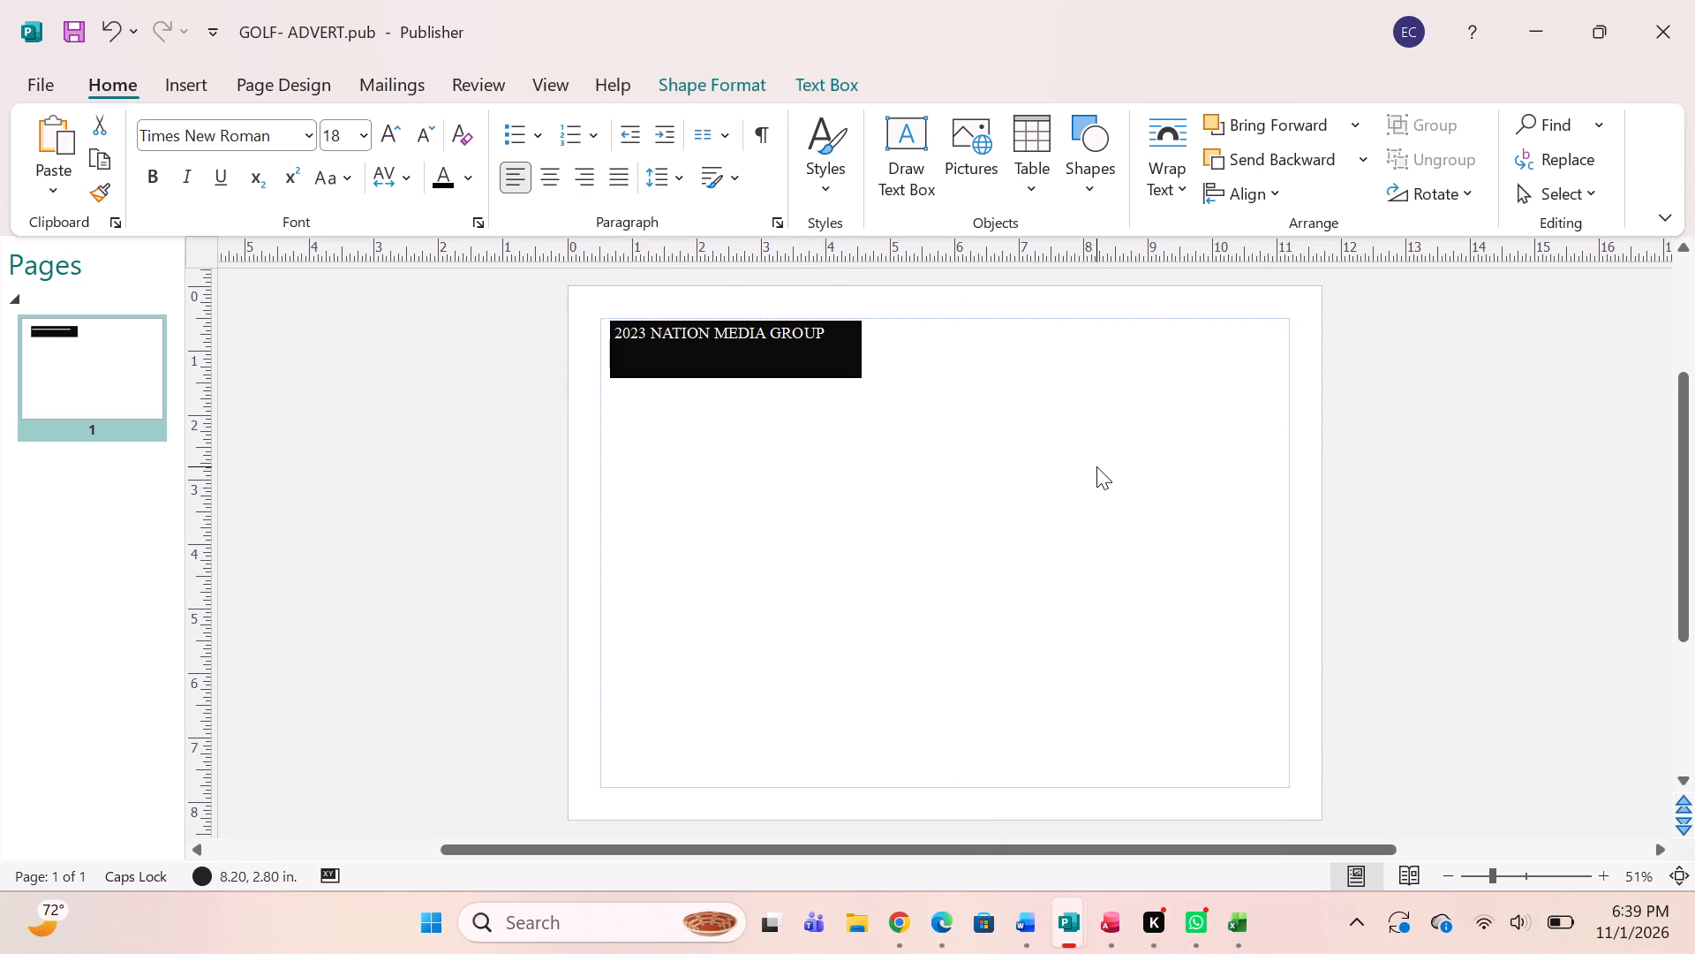
Reduce the height of the 2023 NATION MEDIA GROUP text box to about 0.6 in, keeping its top edge in place.
click(862, 378)
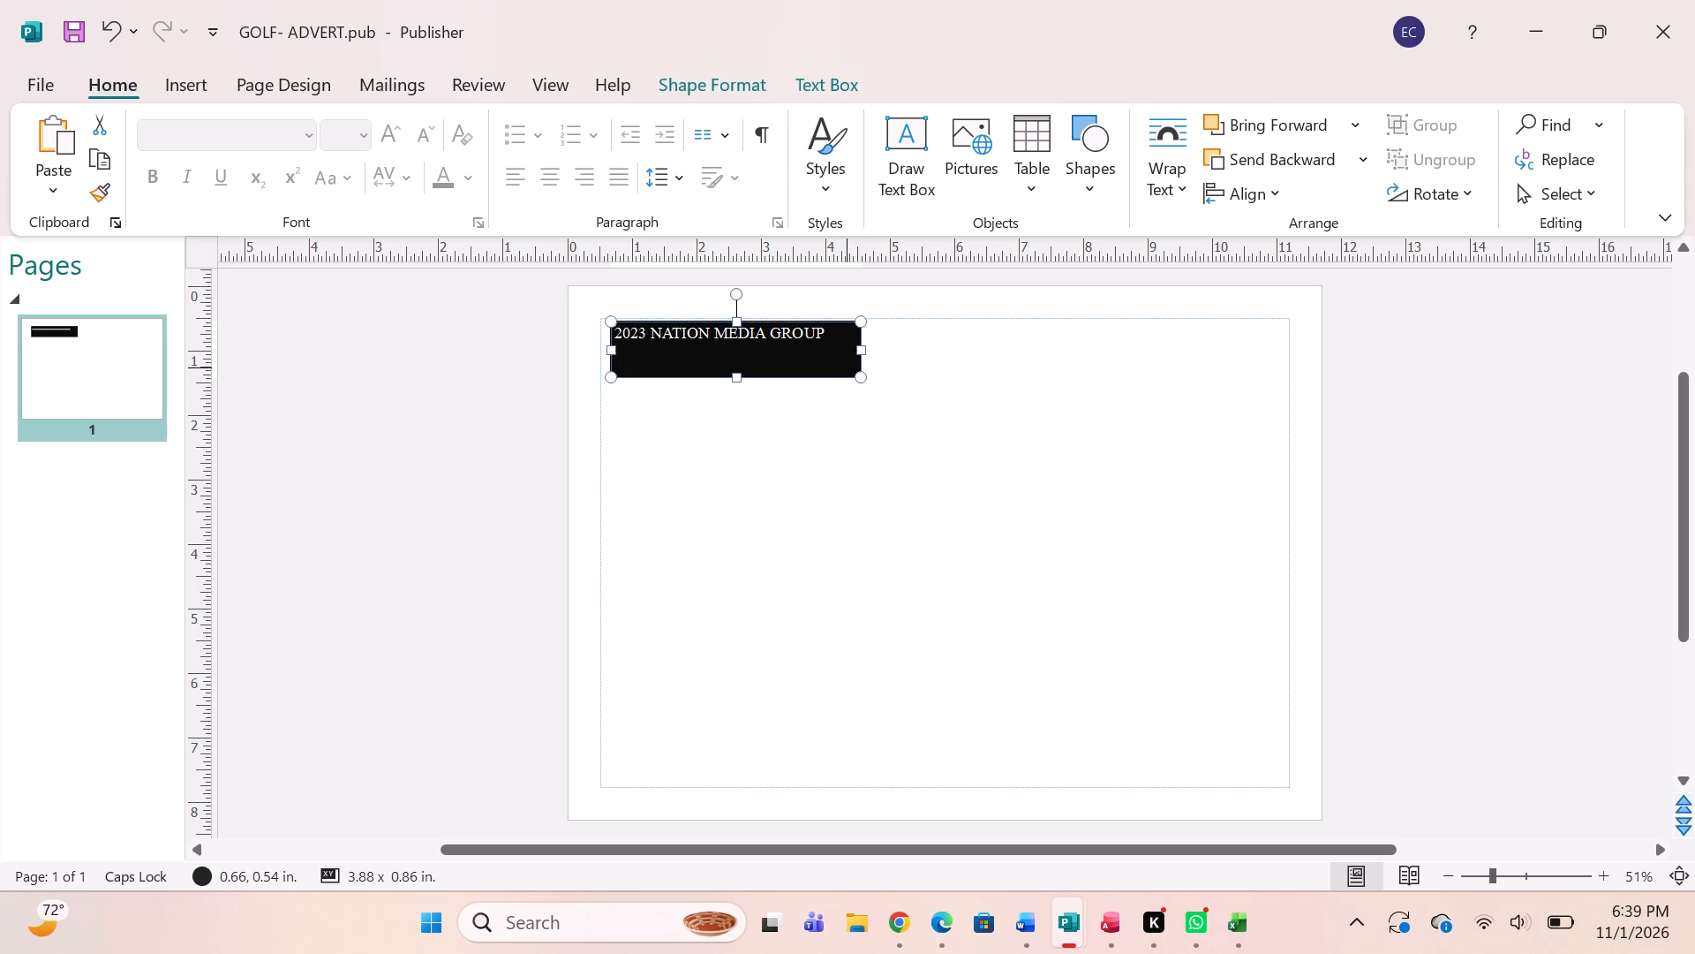
click(742, 374)
drag(742, 374, 742, 358)
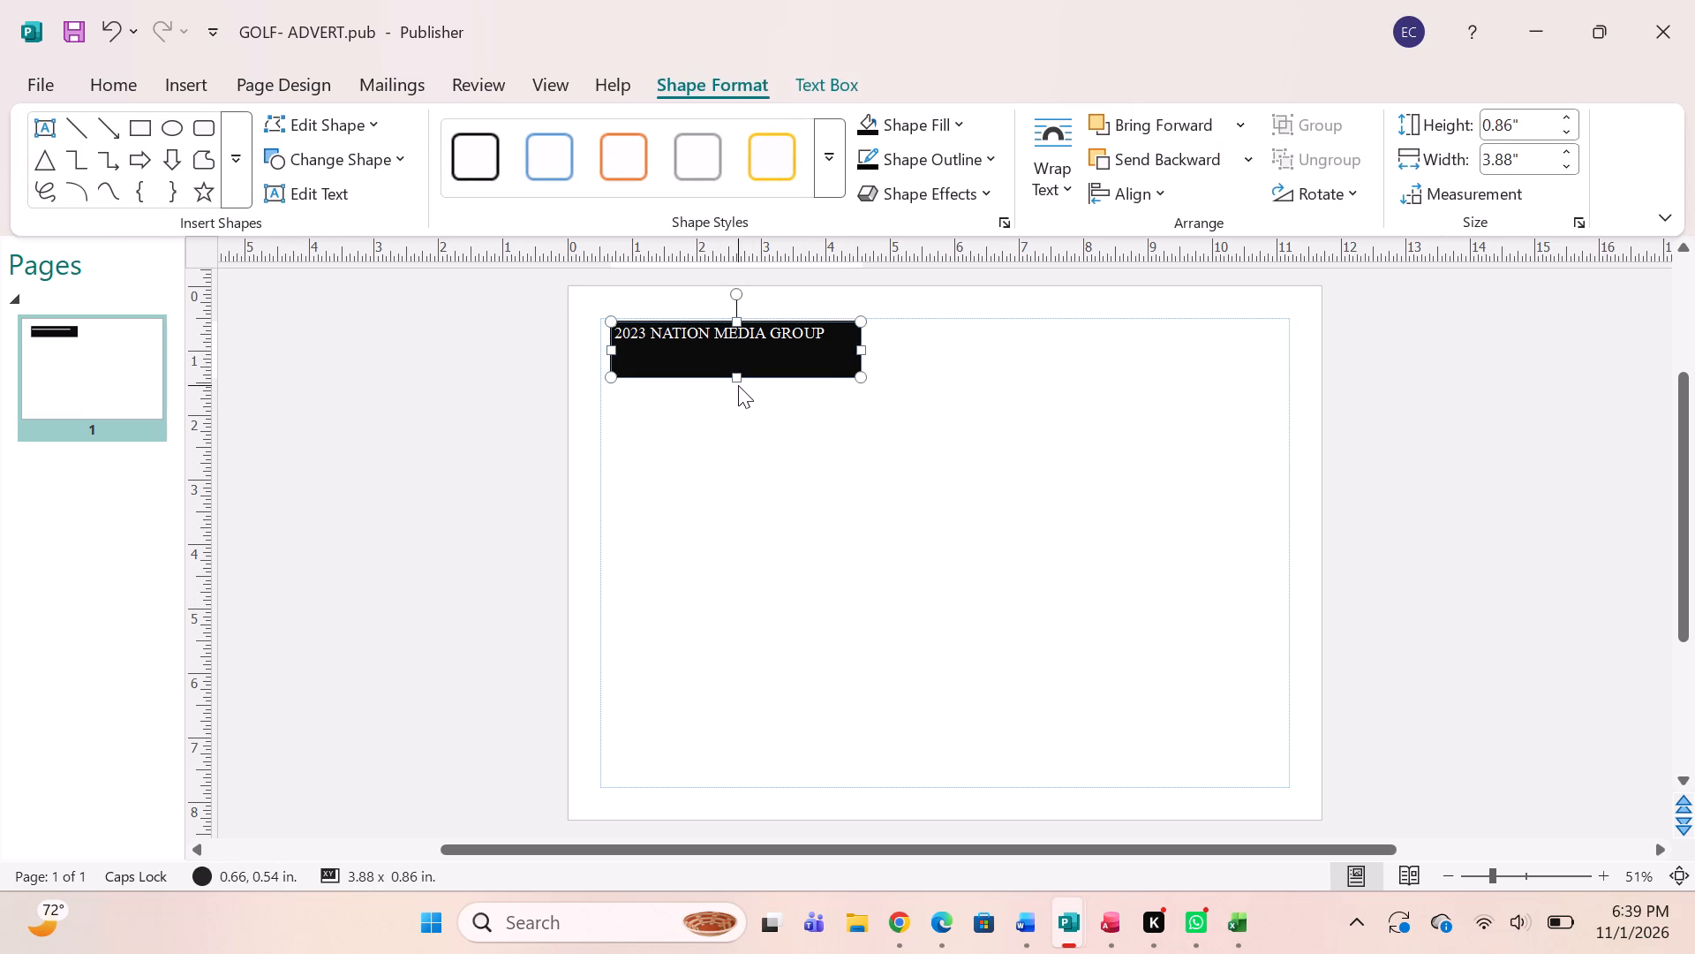
drag(734, 375, 735, 358)
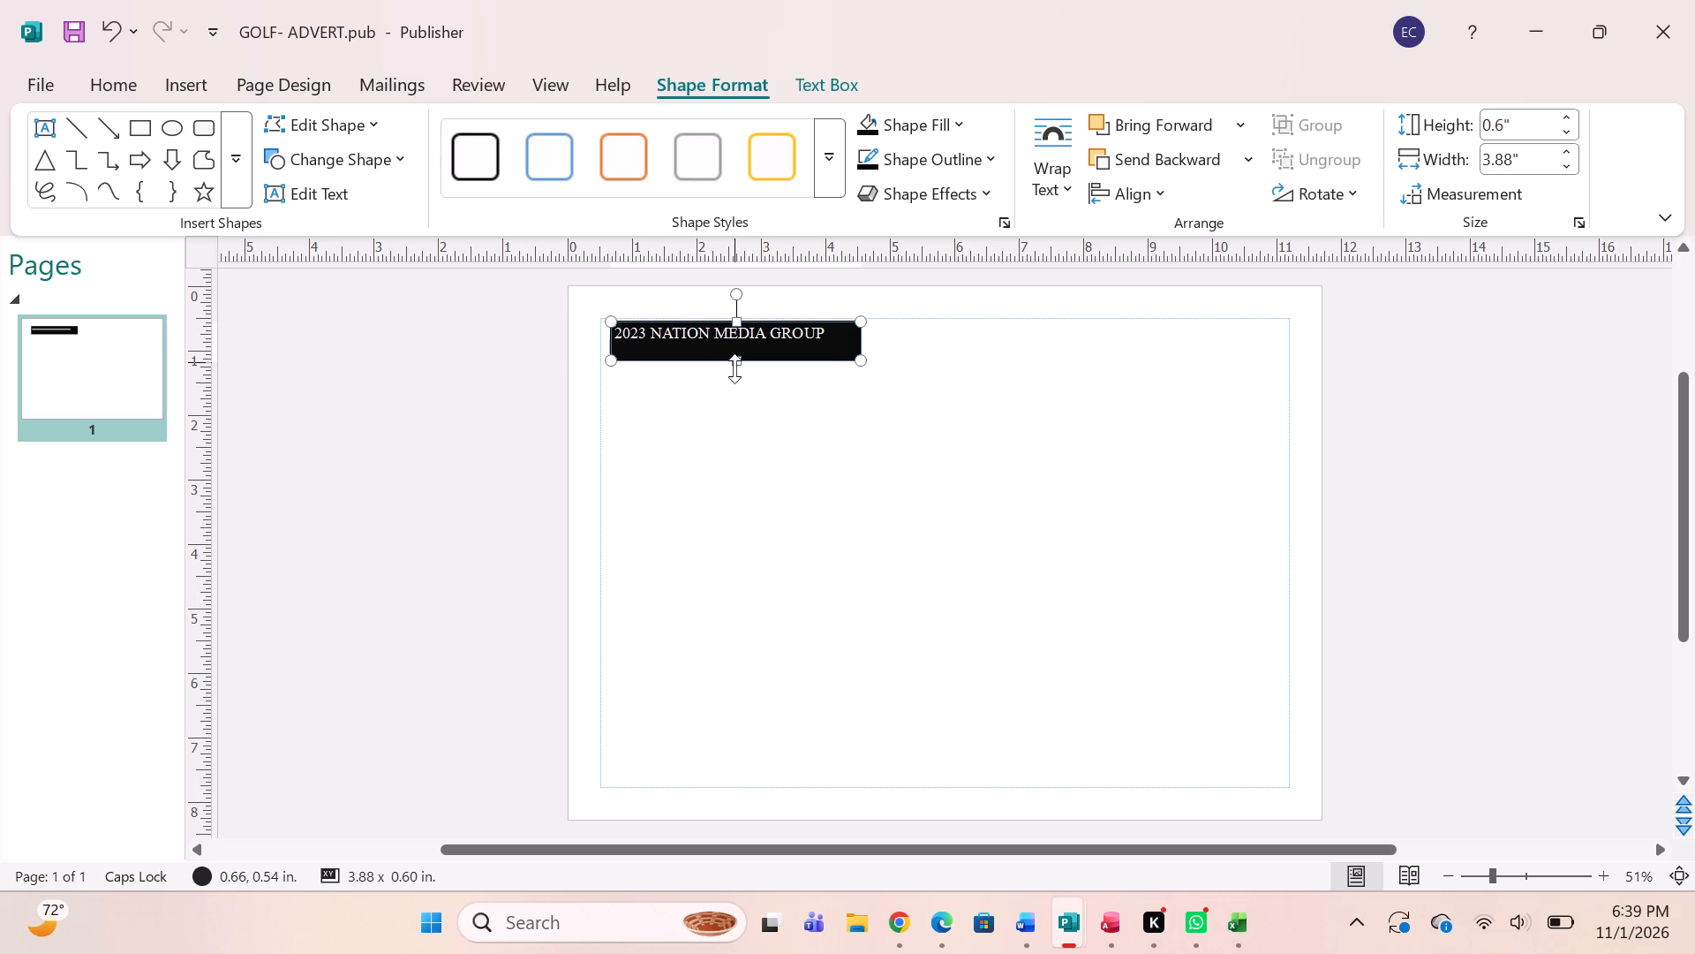
click(739, 464)
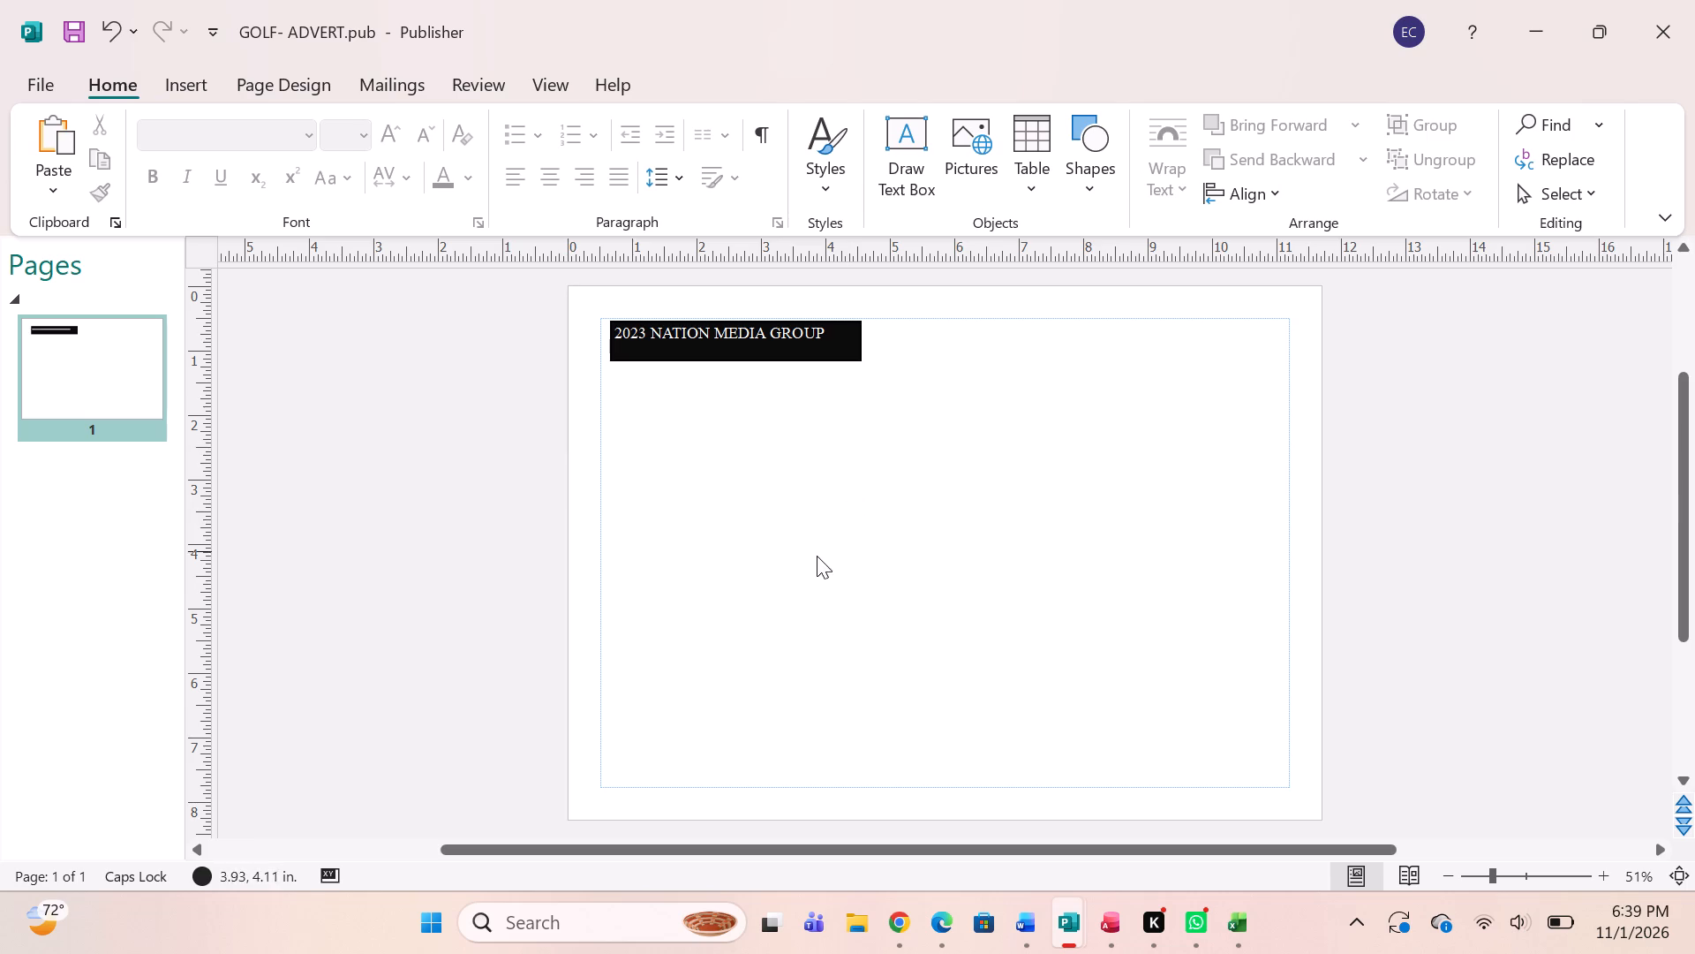
Draw a second text box of about 1.40 x 0.73 in just below the black 2023 NATION MEDIA GROUP box.
click(620, 384)
click(900, 159)
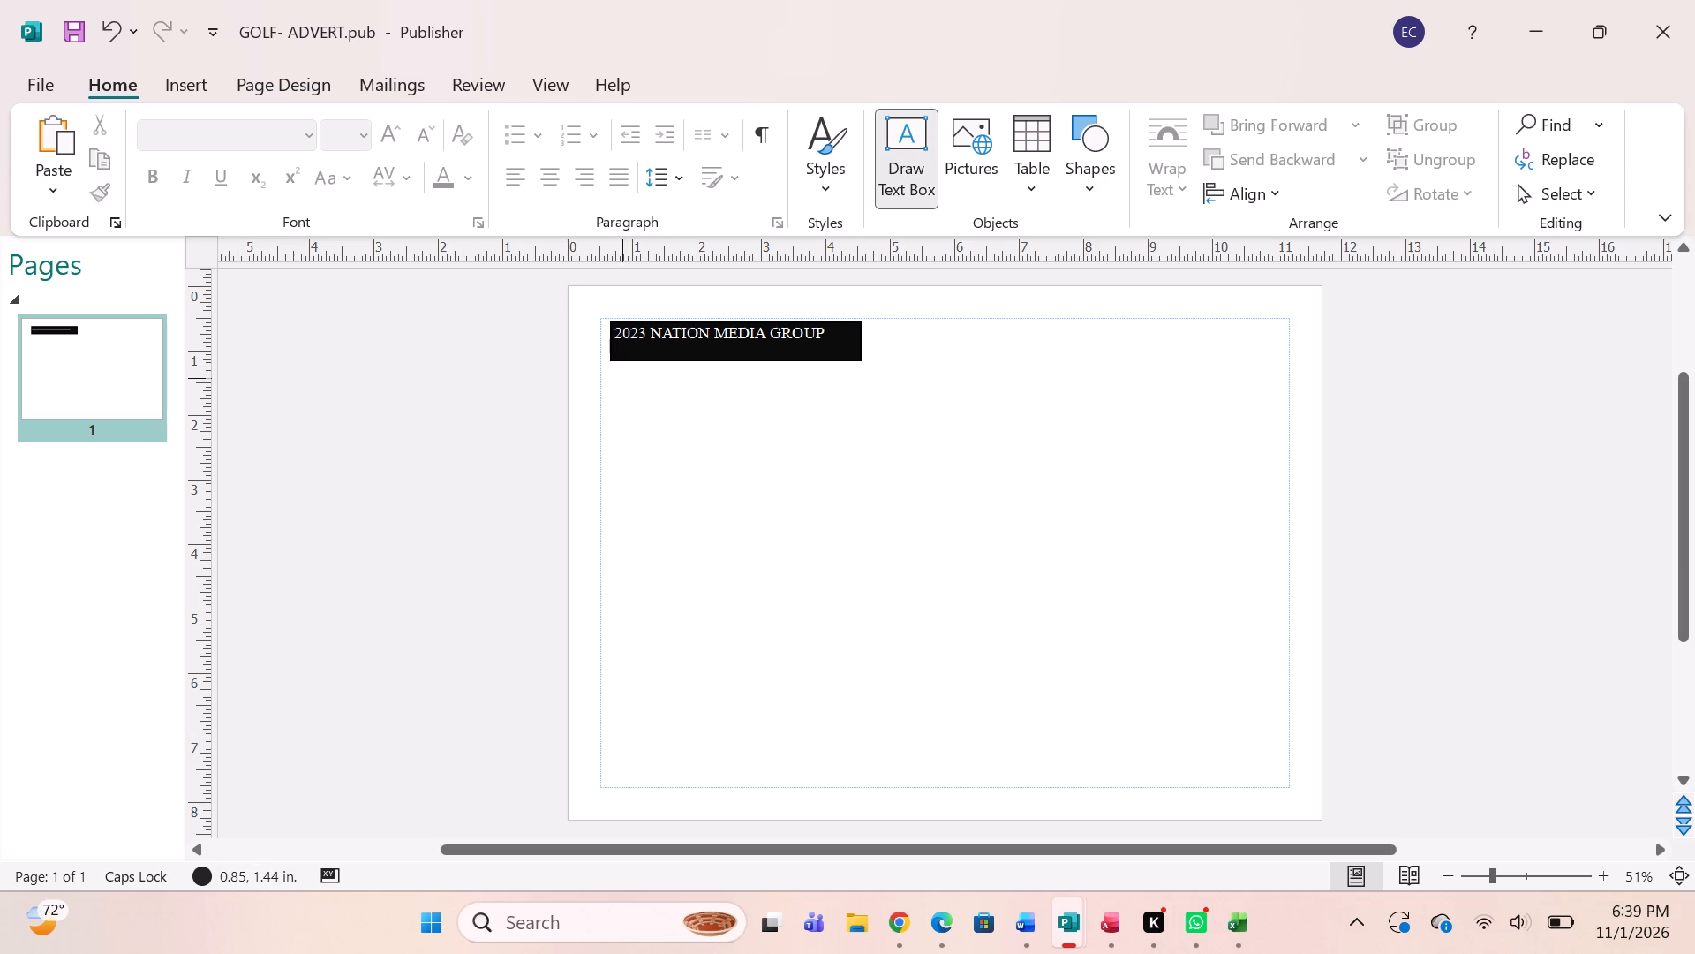
drag(622, 378, 623, 378)
drag(623, 378, 712, 425)
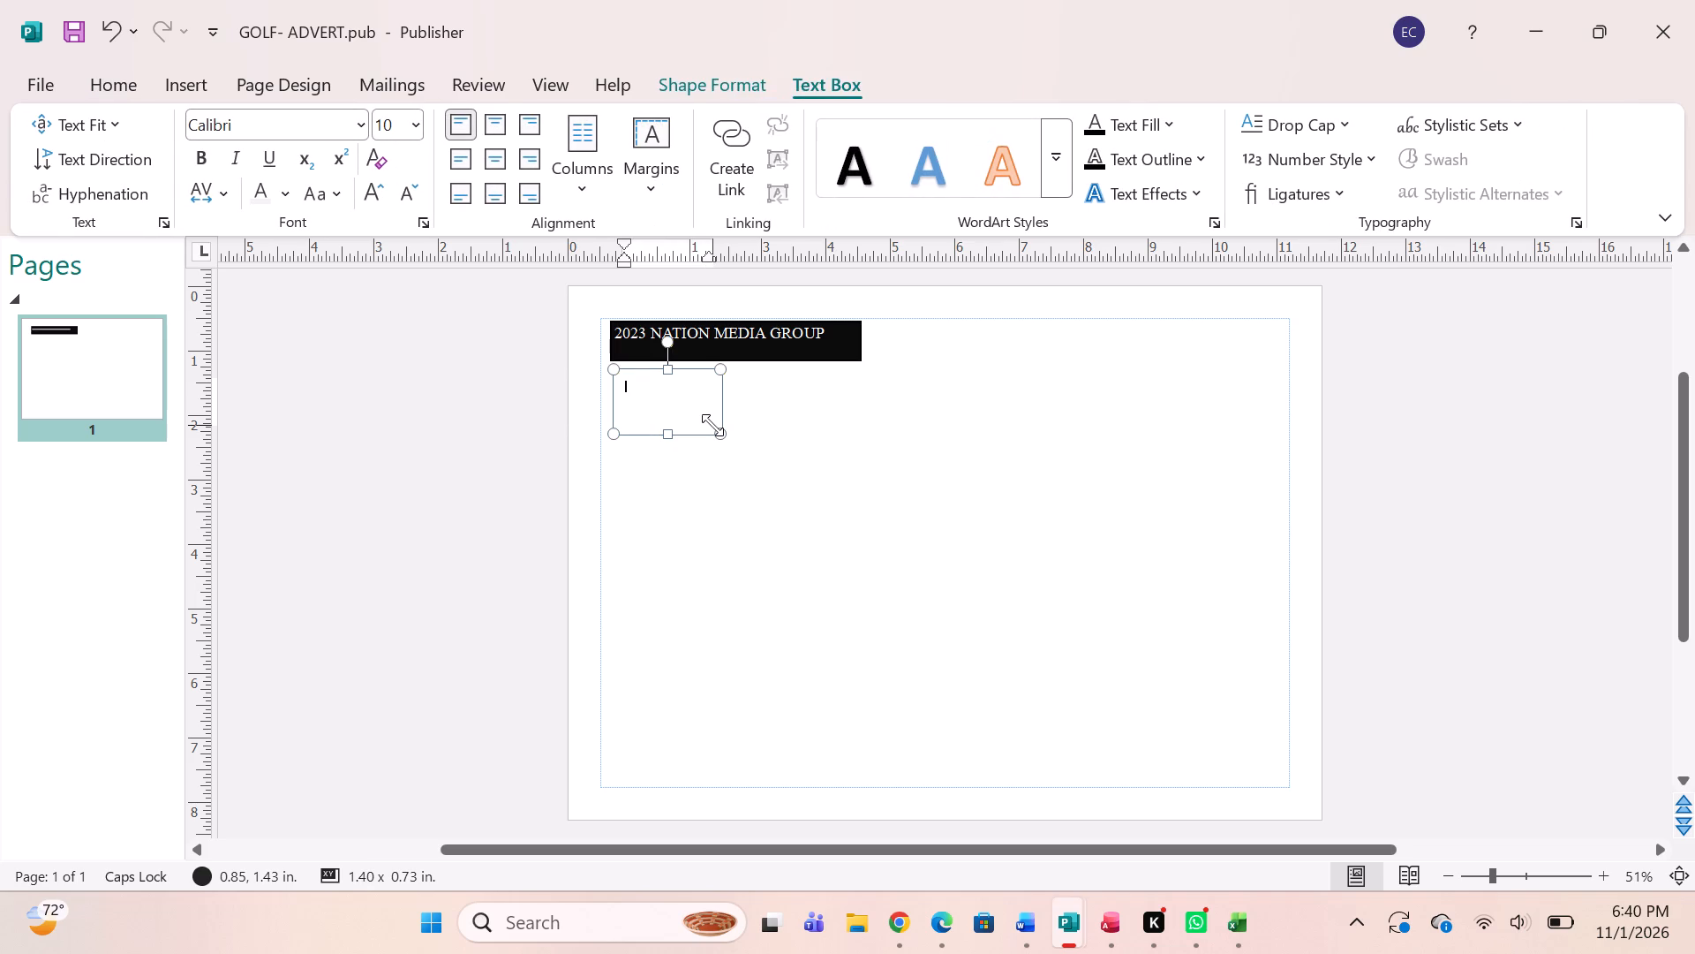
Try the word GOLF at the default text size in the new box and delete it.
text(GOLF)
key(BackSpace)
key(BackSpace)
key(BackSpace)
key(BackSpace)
Enter the word GOLF at 18 pt in the new text box.
click(410, 137)
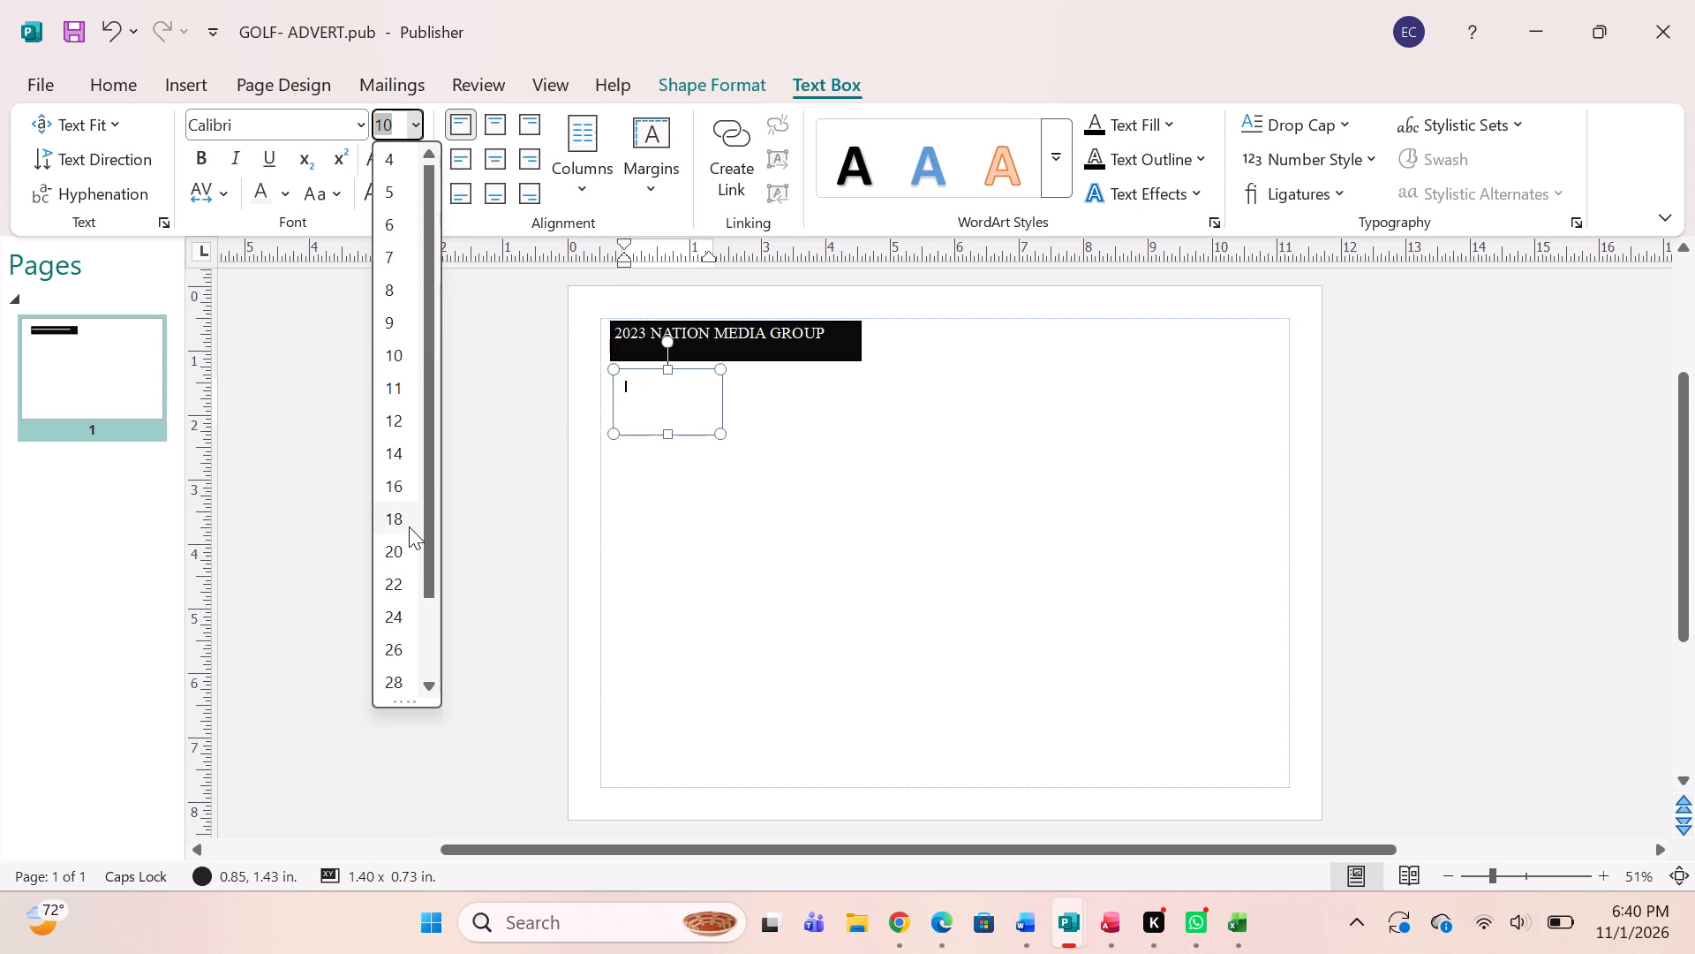
click(409, 526)
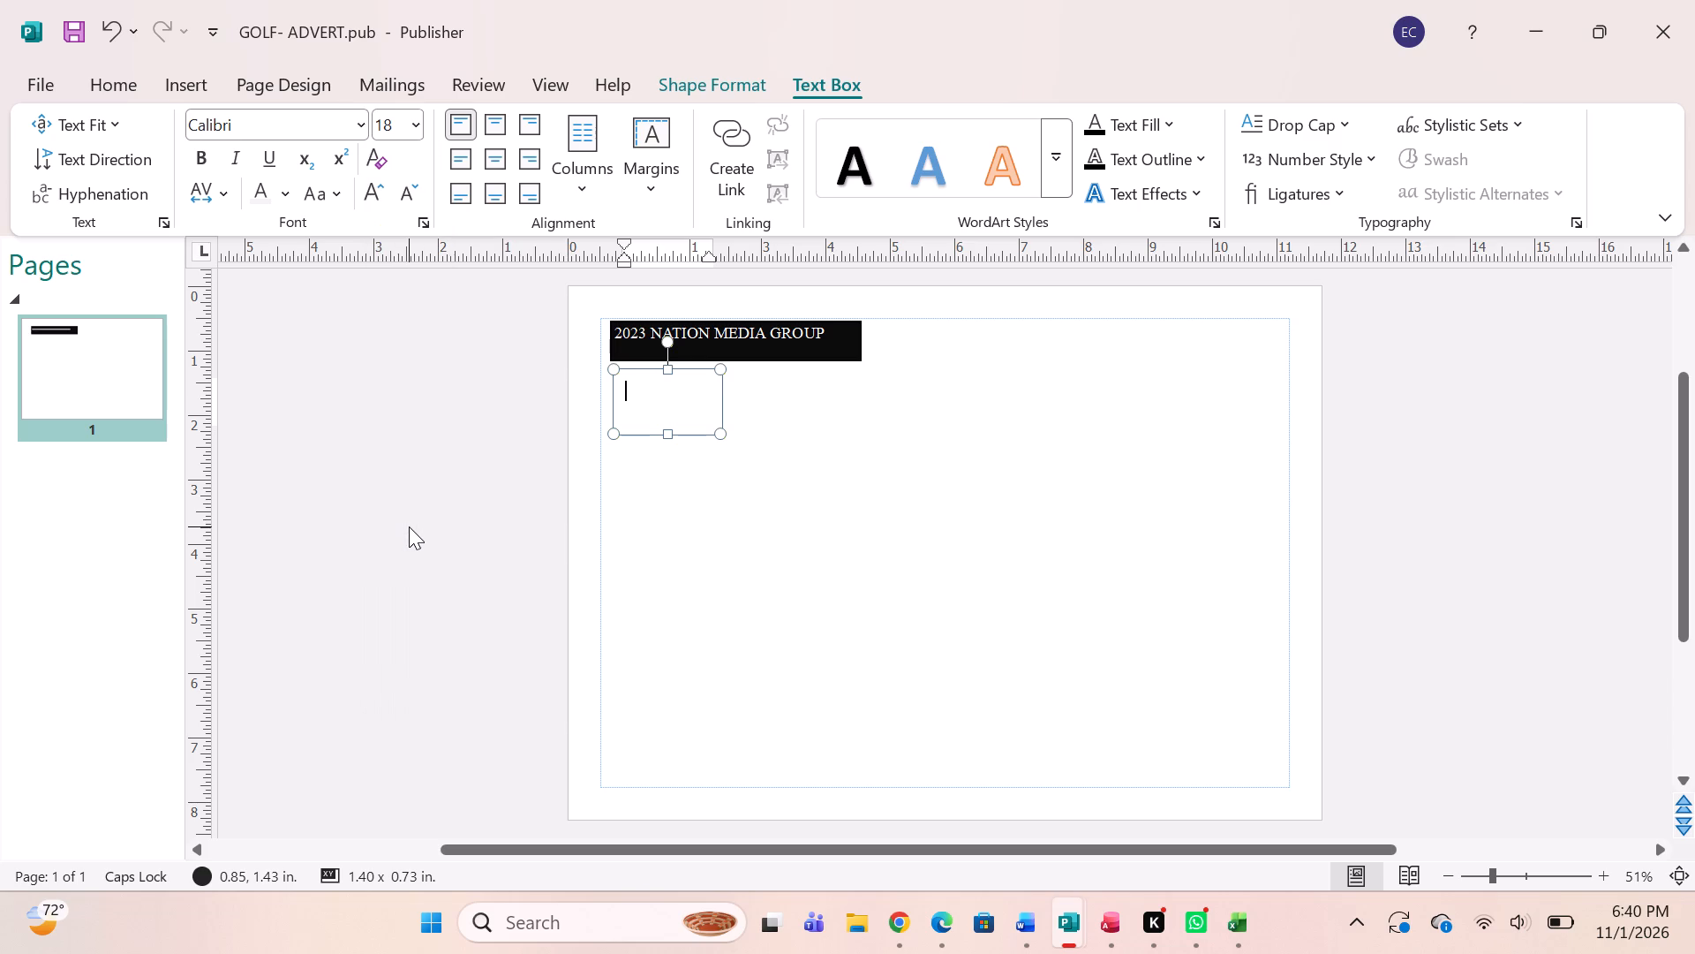
text(GOL)
key(f)
click(622, 393)
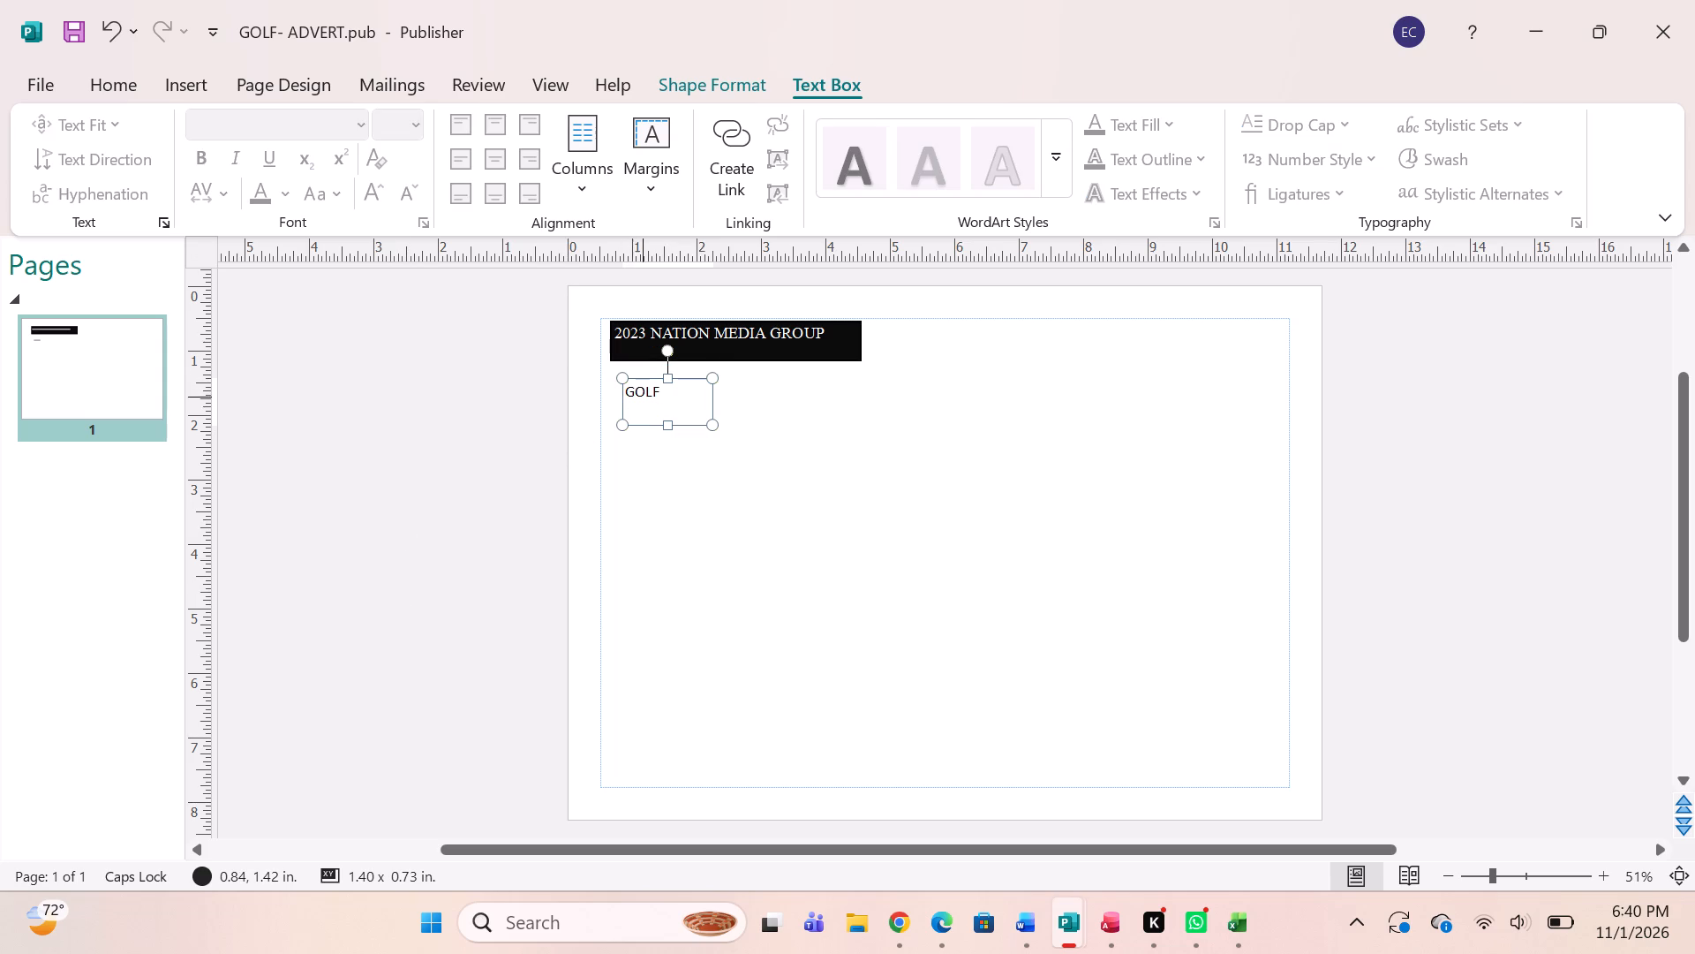
Change the font of the word GOLF to Castellar.
drag(629, 389, 695, 391)
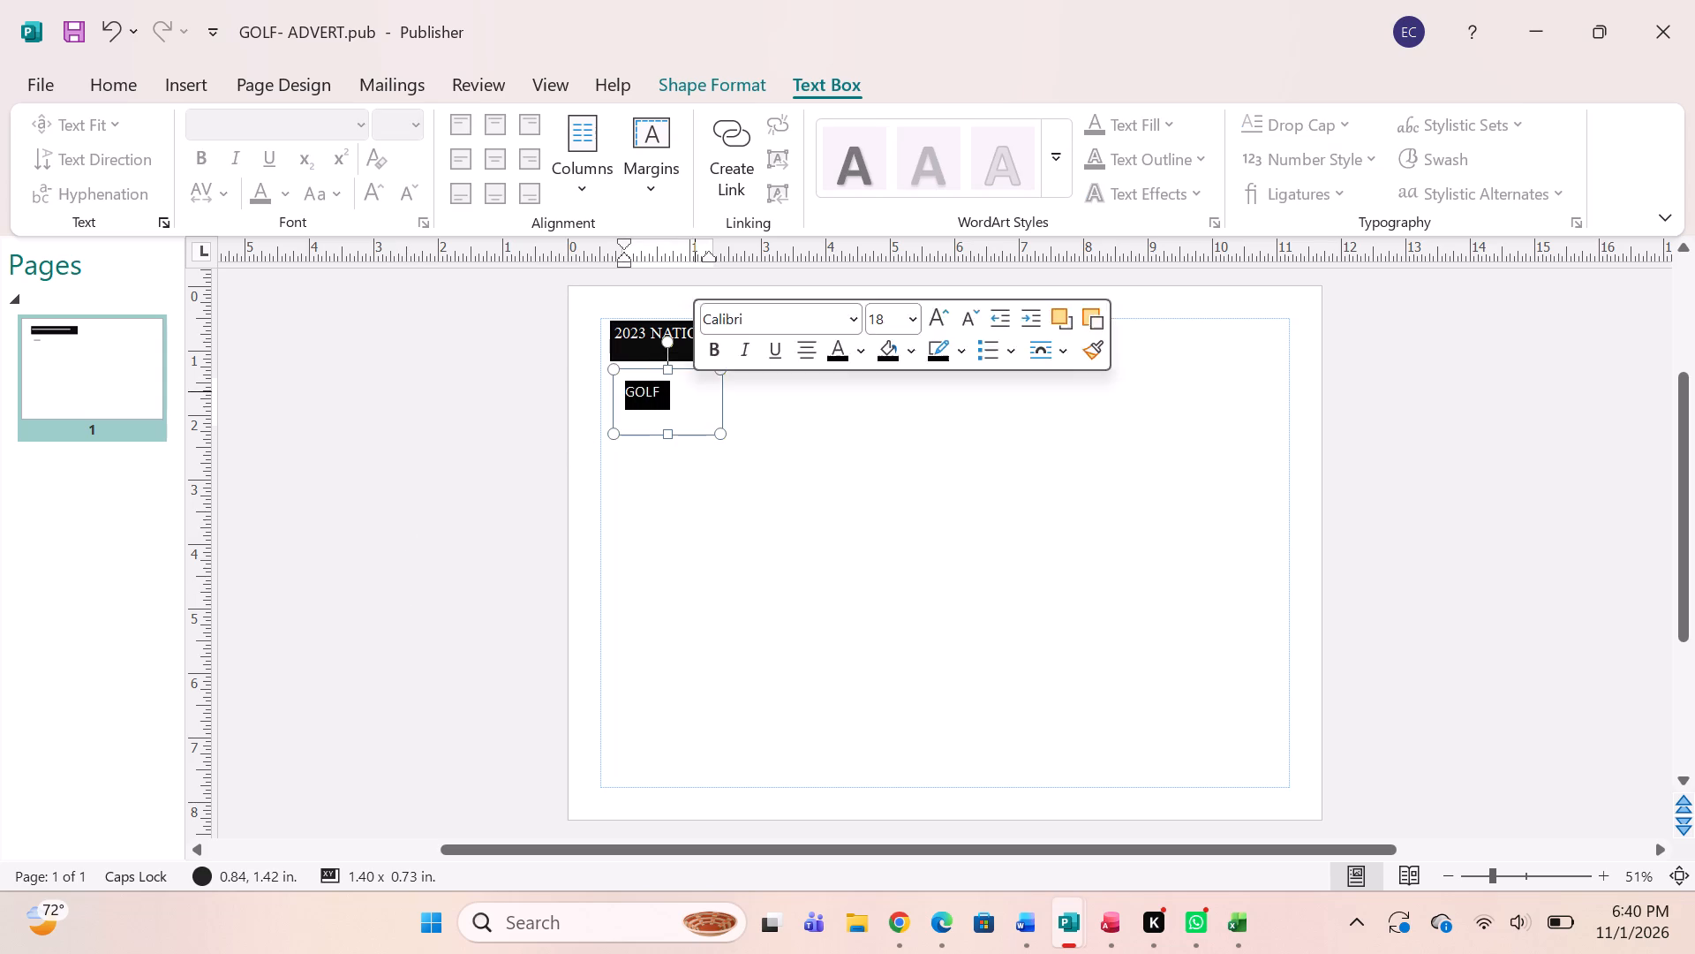
click(364, 132)
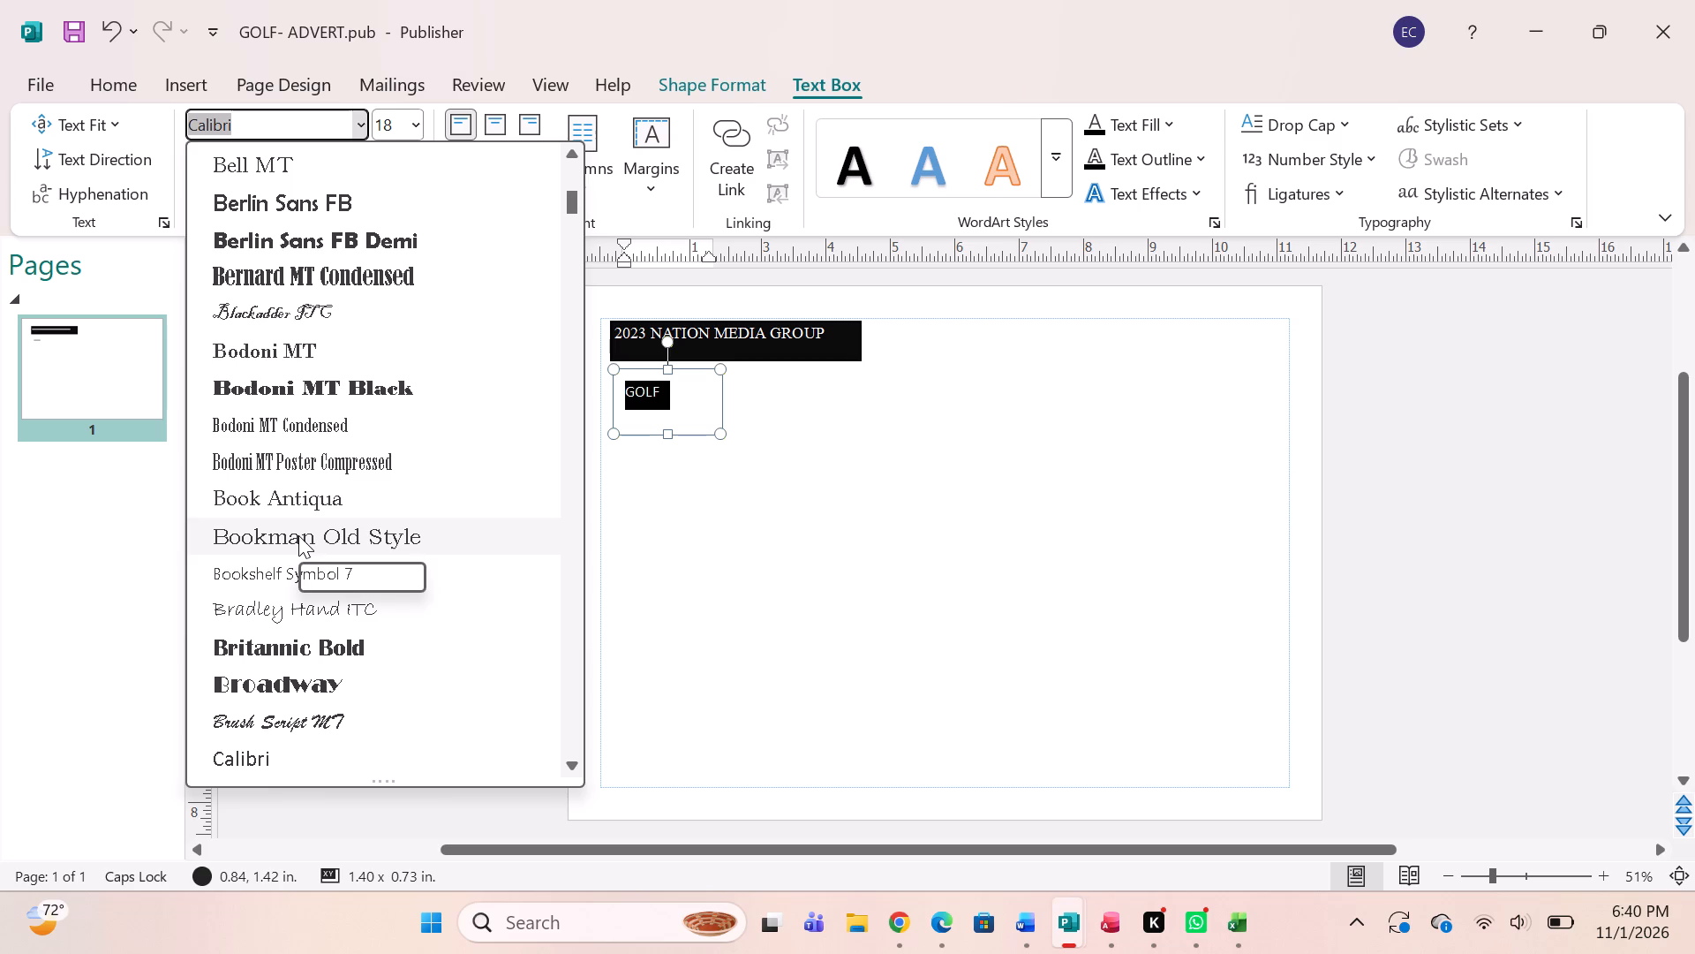
scroll(311, 556, down, 1)
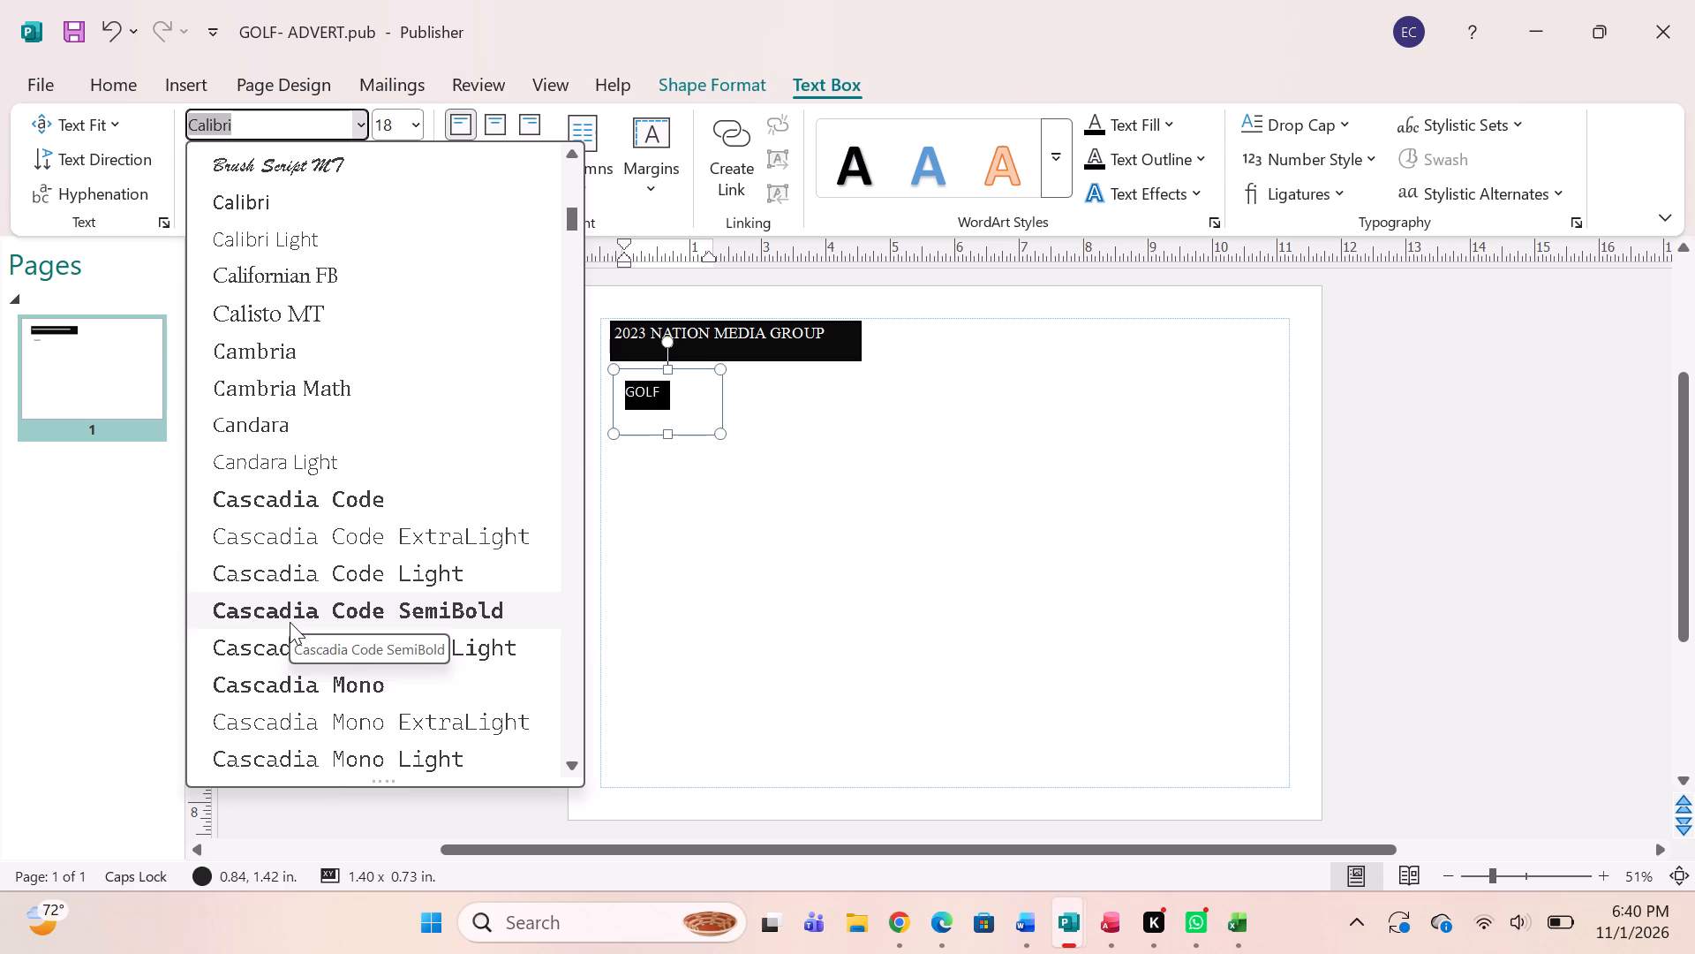
scroll(290, 622, down, 1)
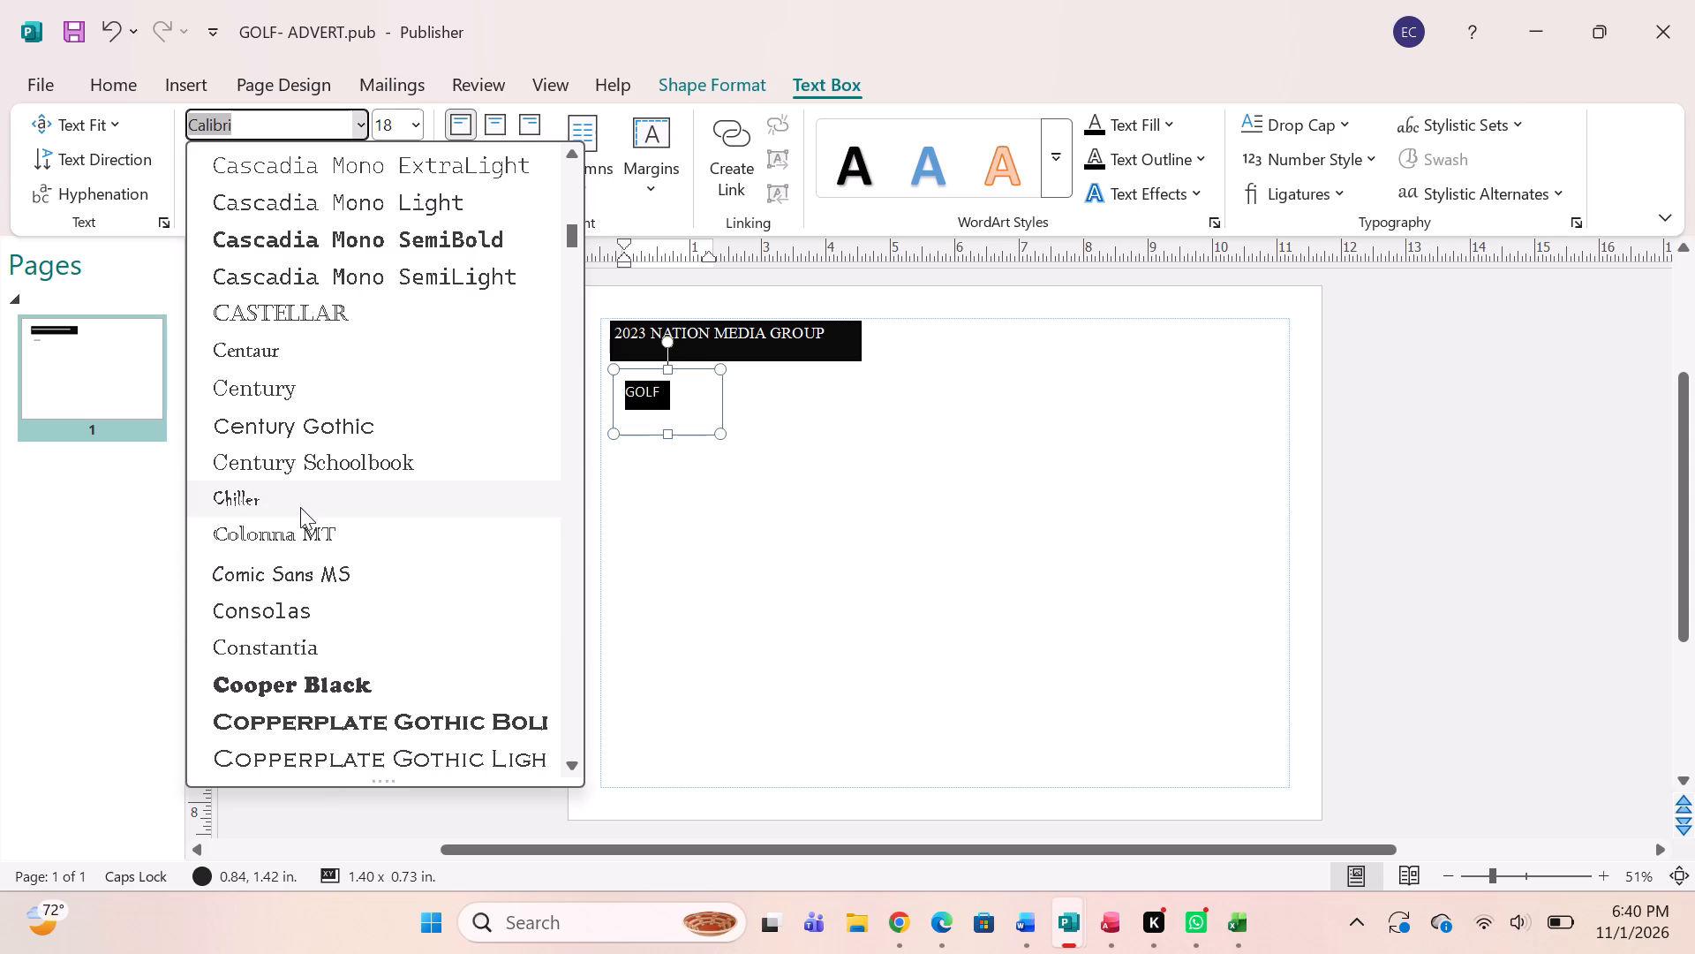
click(319, 330)
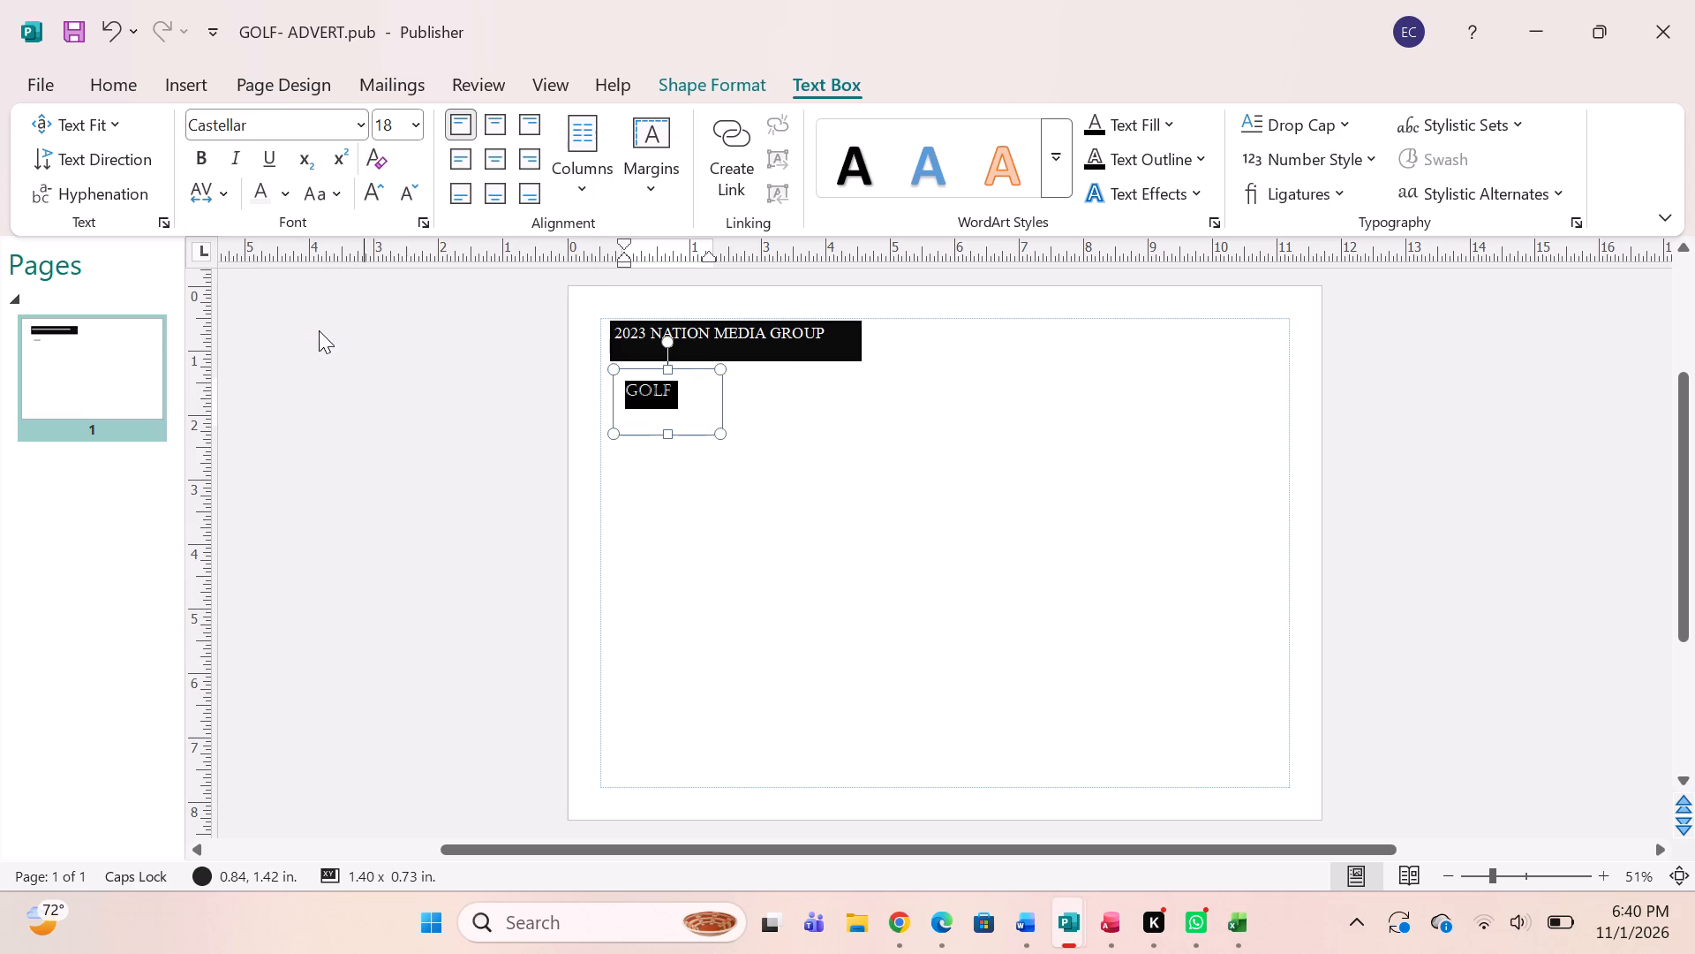
click(627, 472)
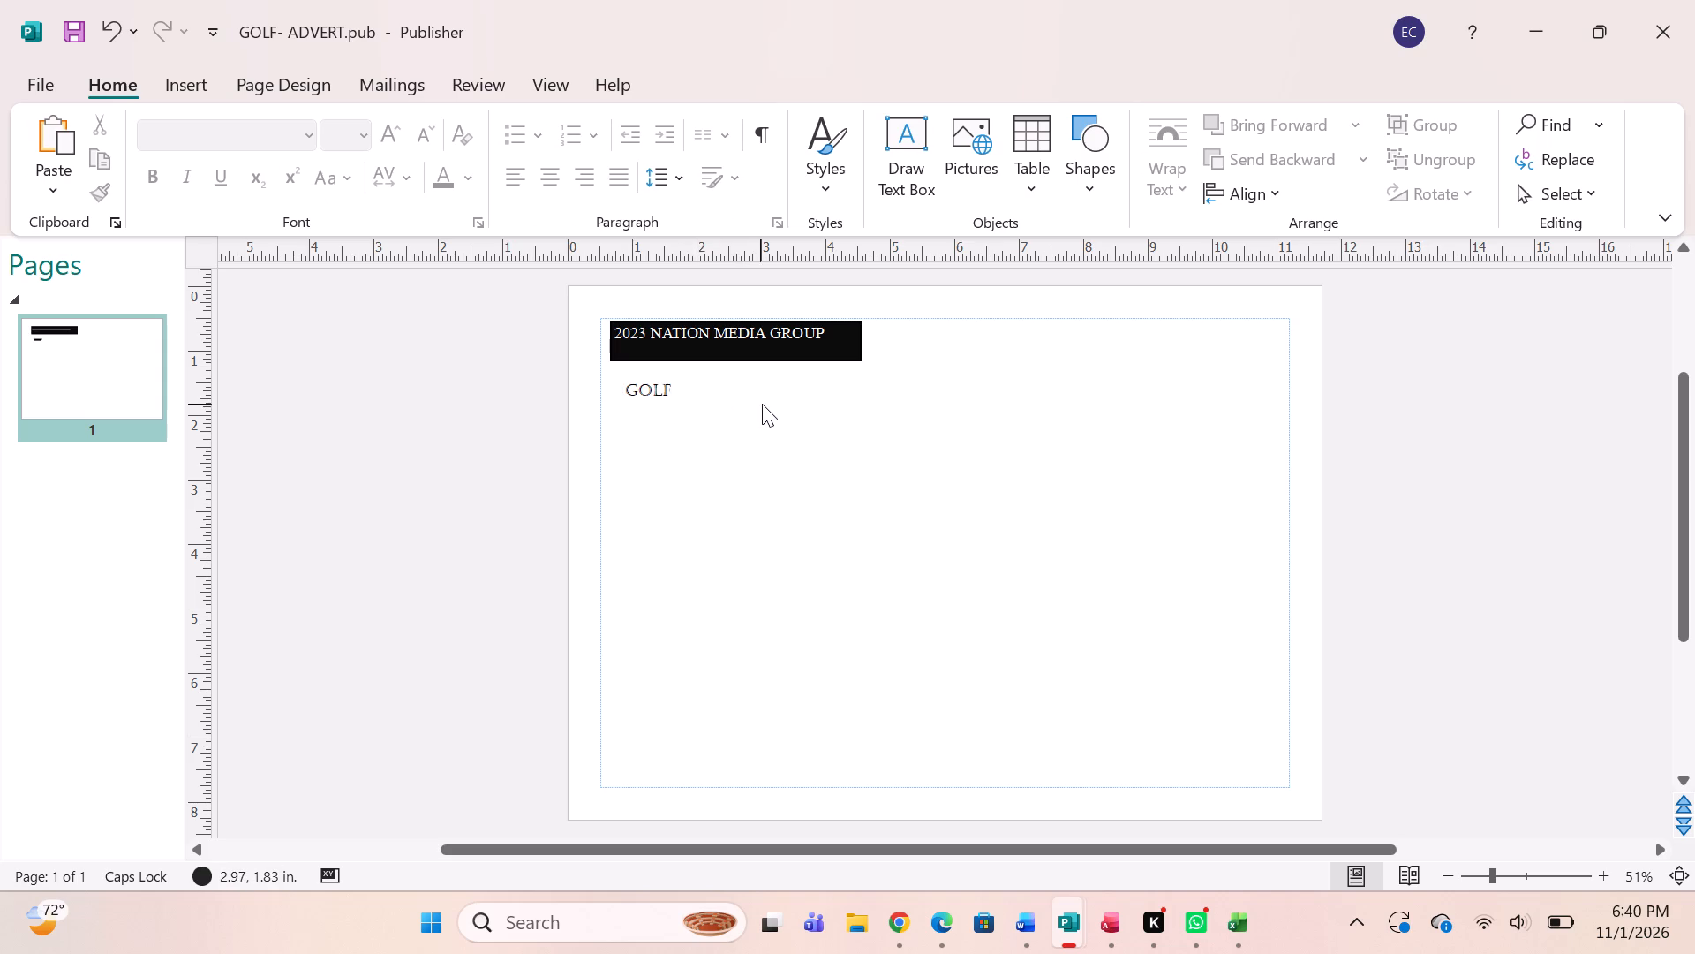
Draw an explosion star shape of about 2.38 x 1.70 in beside the GOLF text, just past the black heading box.
click(200, 79)
click(391, 185)
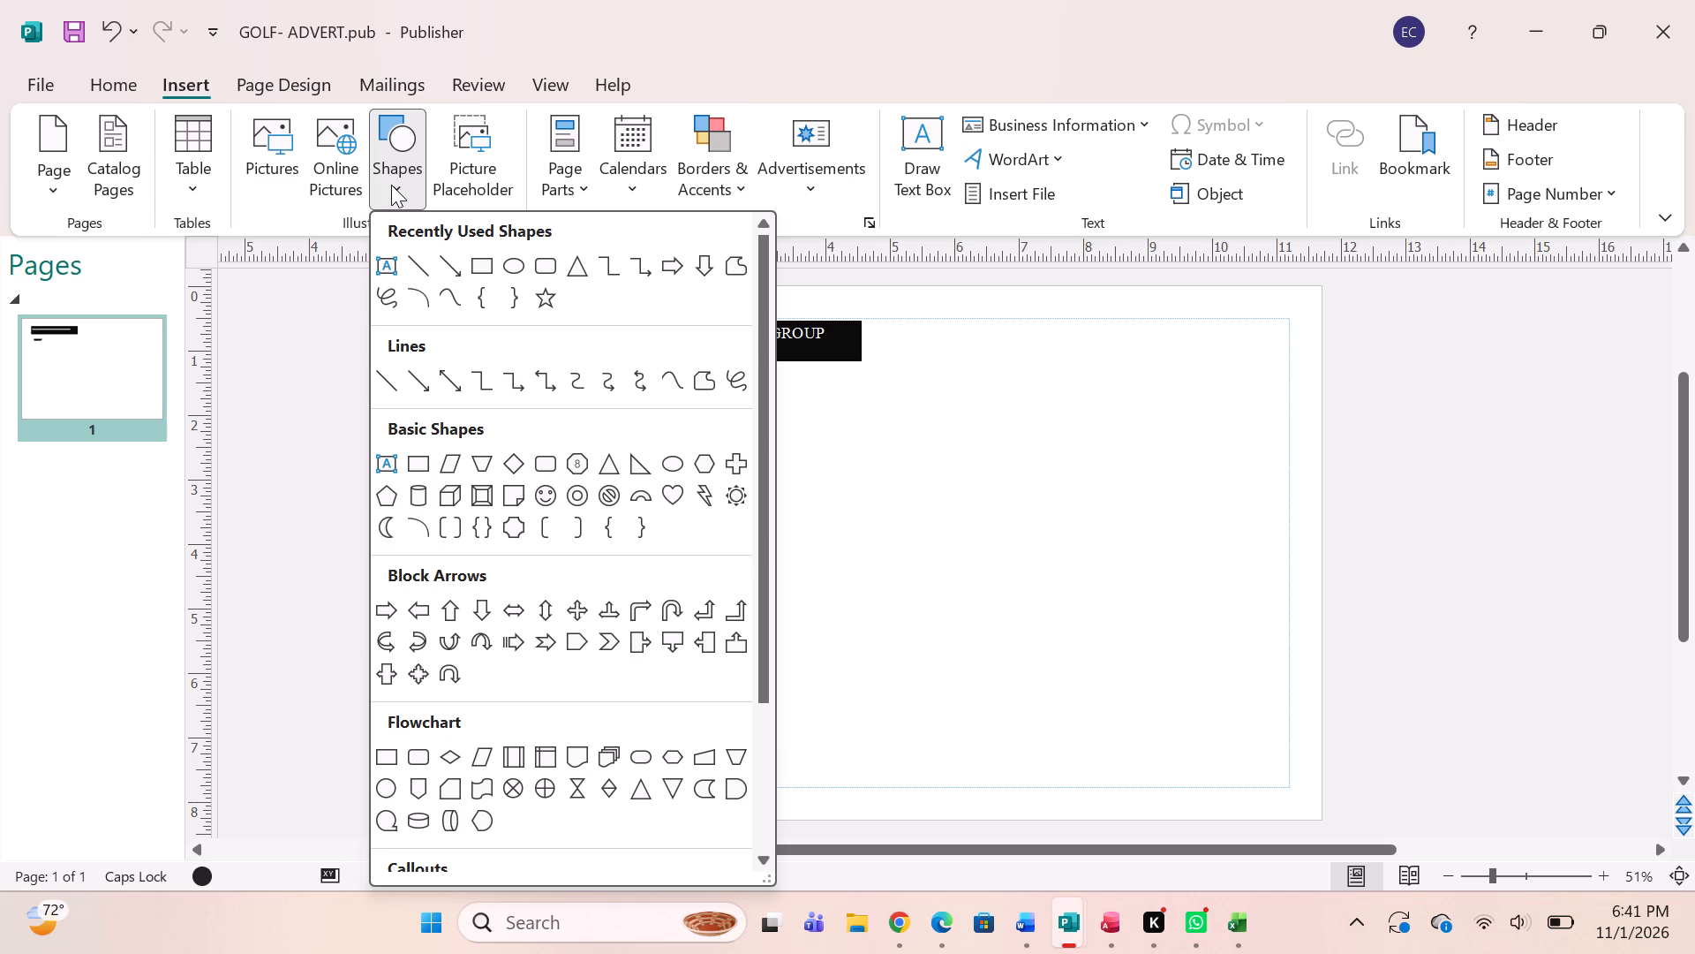
click(391, 185)
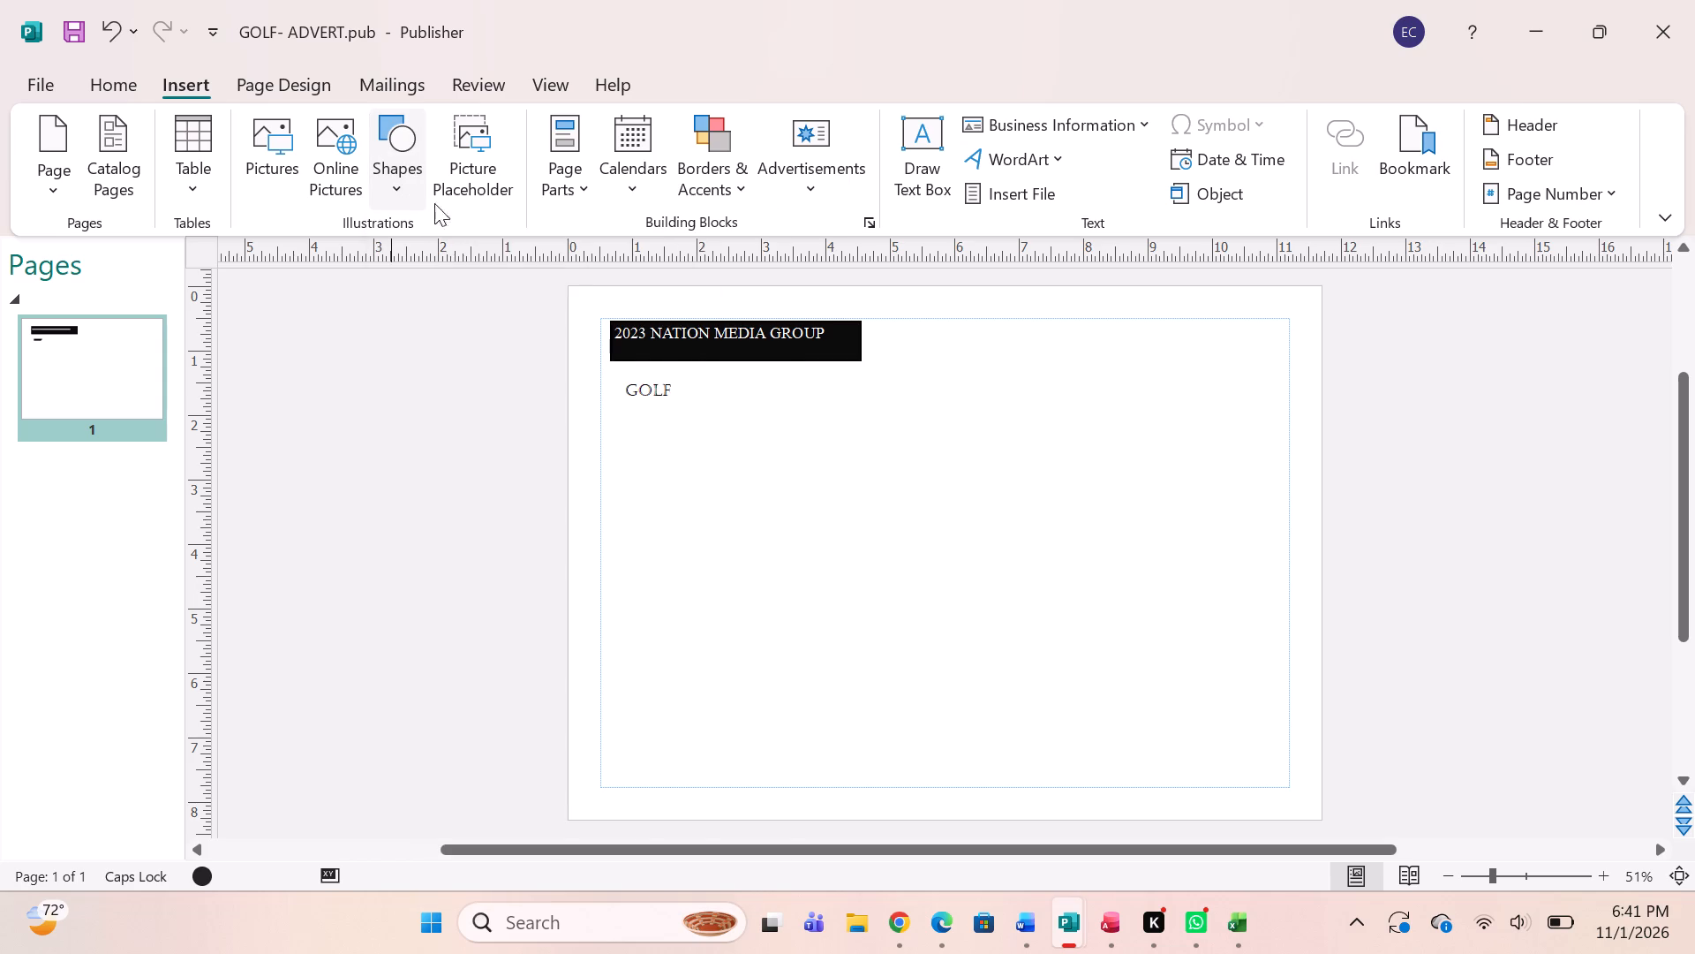
click(395, 185)
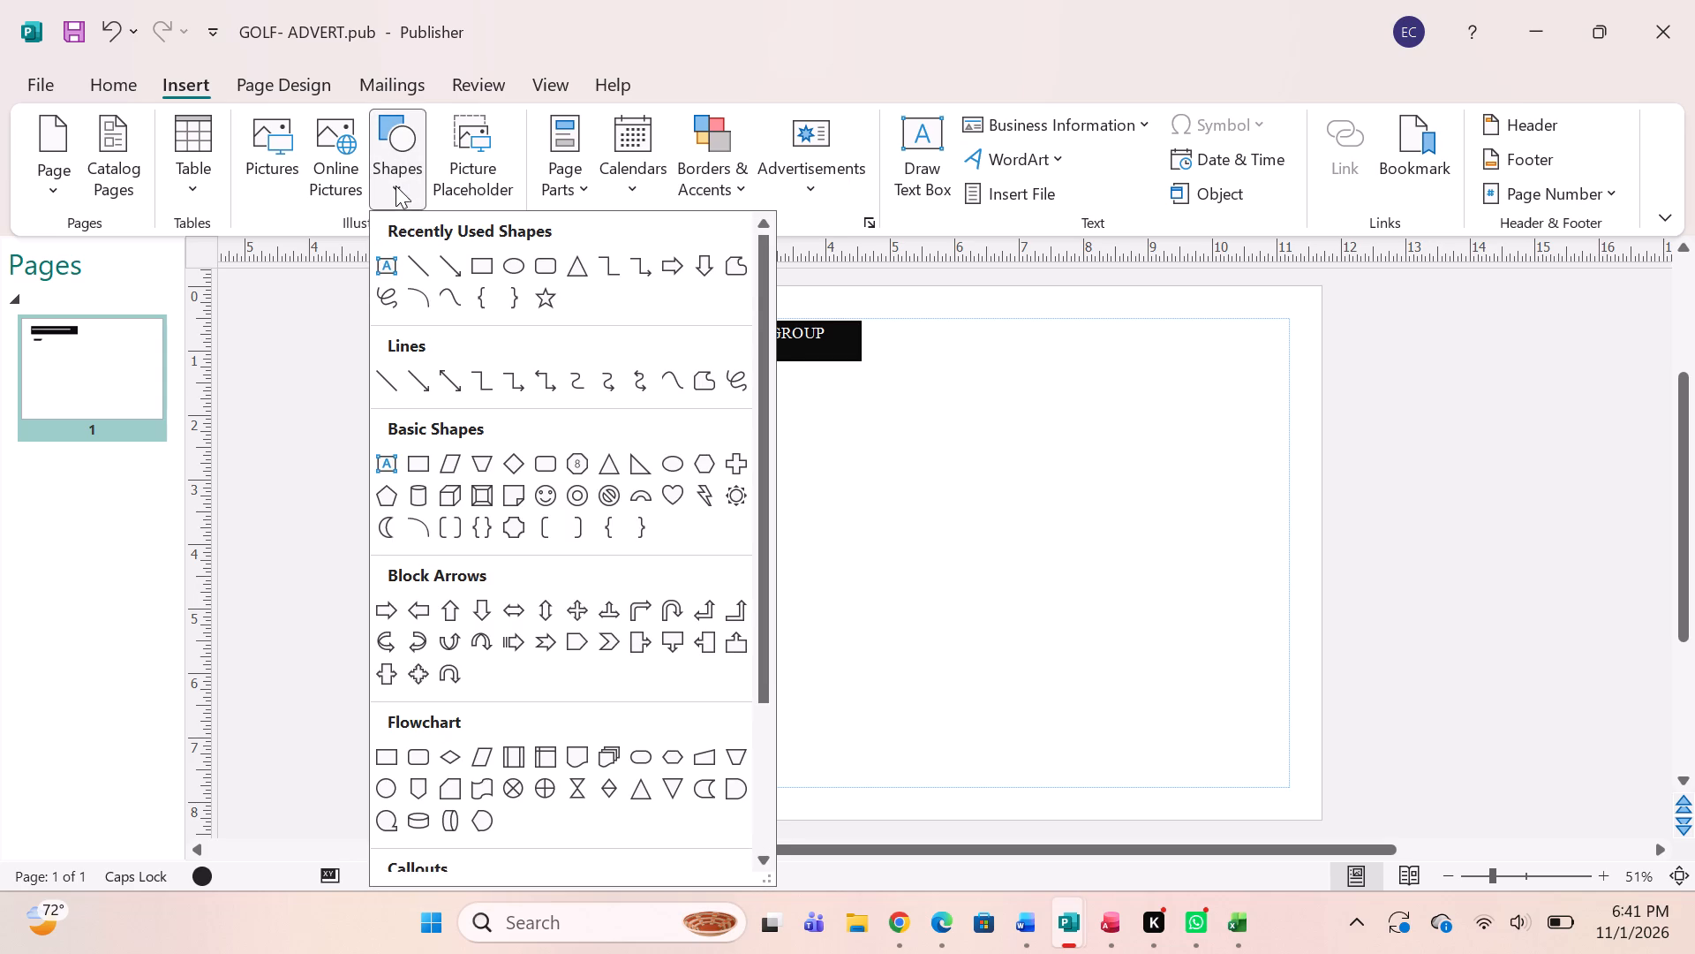
scroll(546, 481, down, 1)
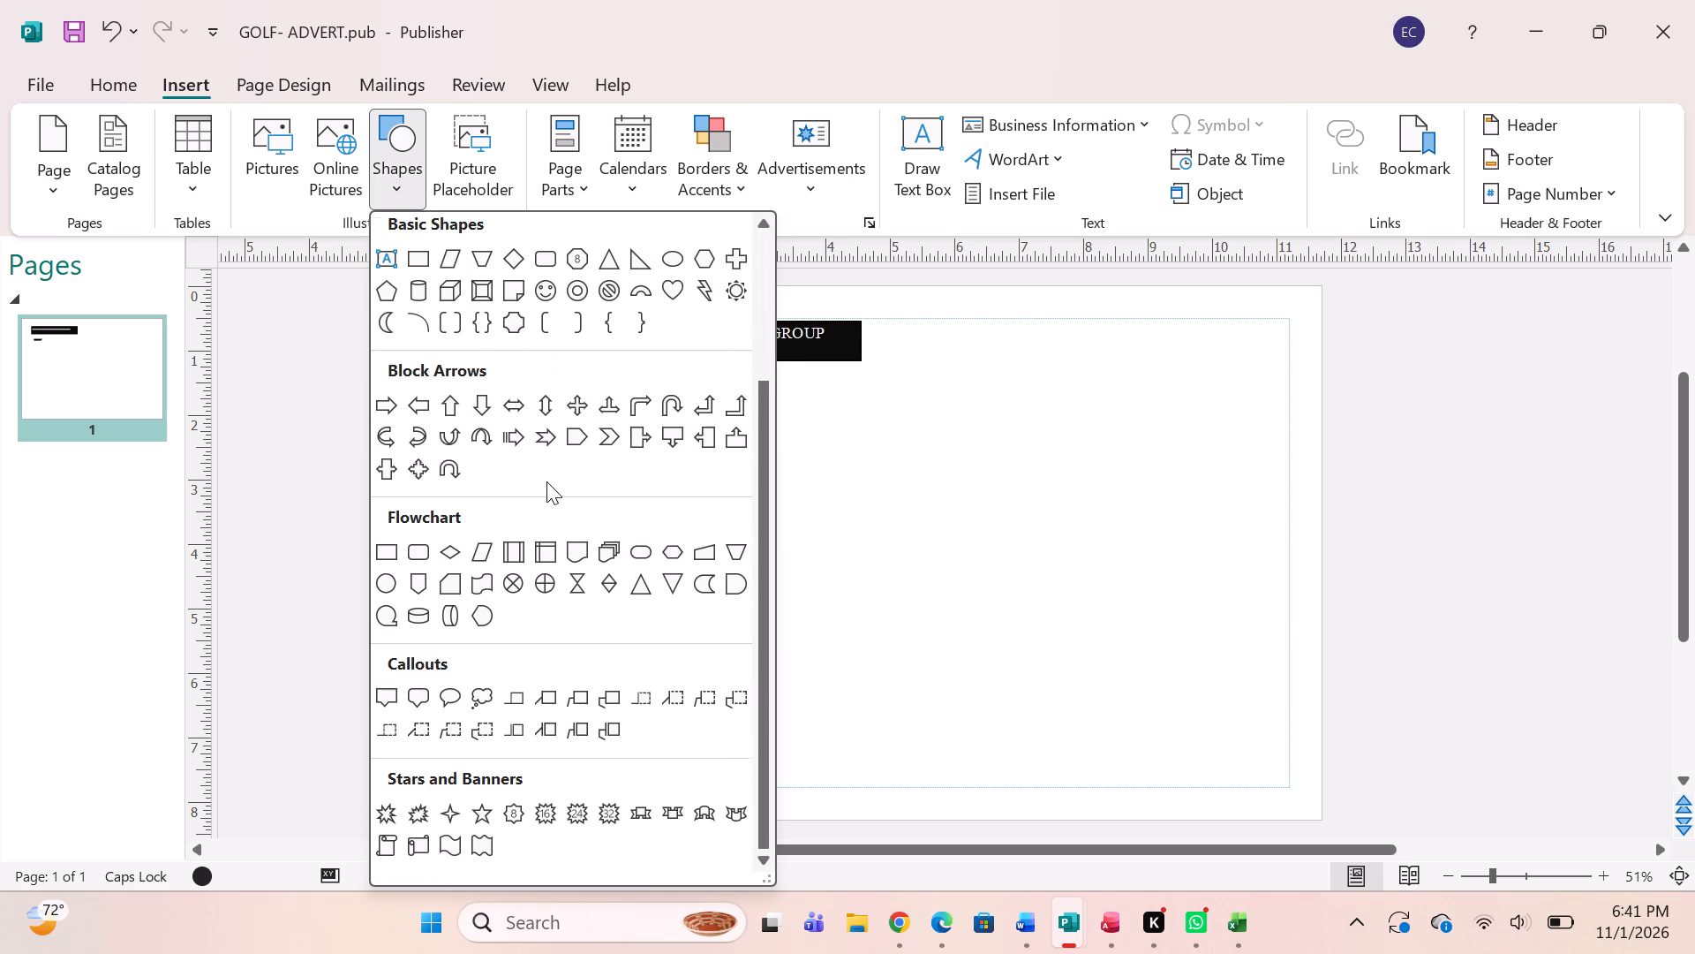
scroll(546, 481, down, 2)
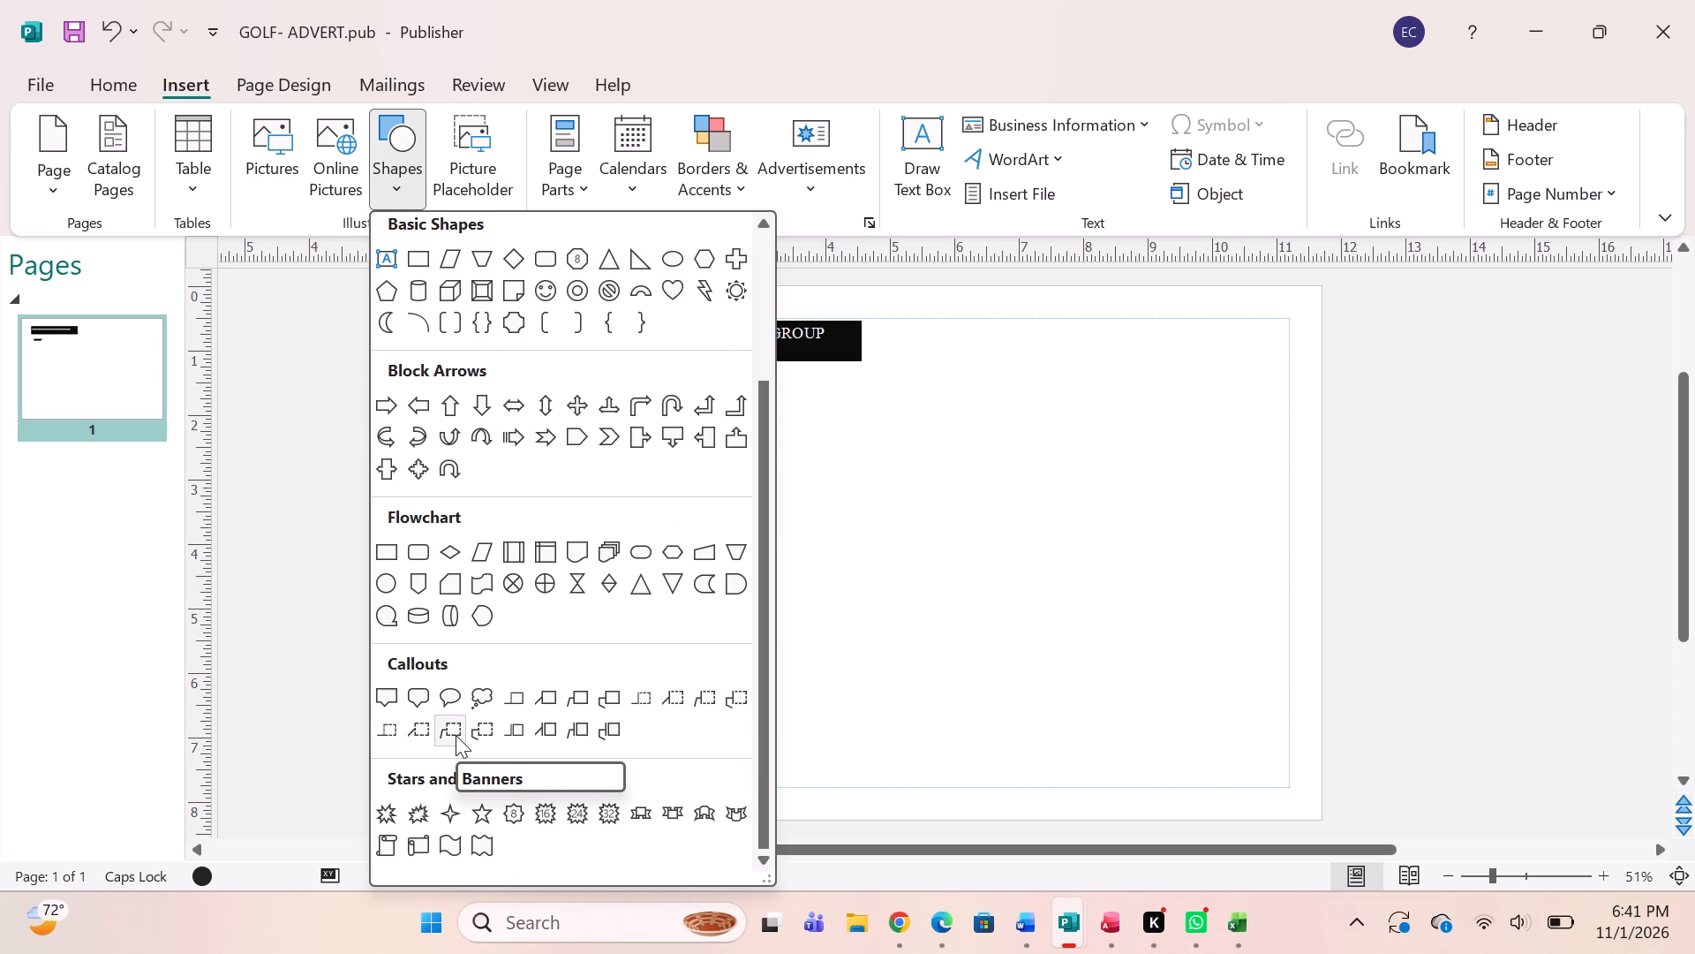
click(390, 811)
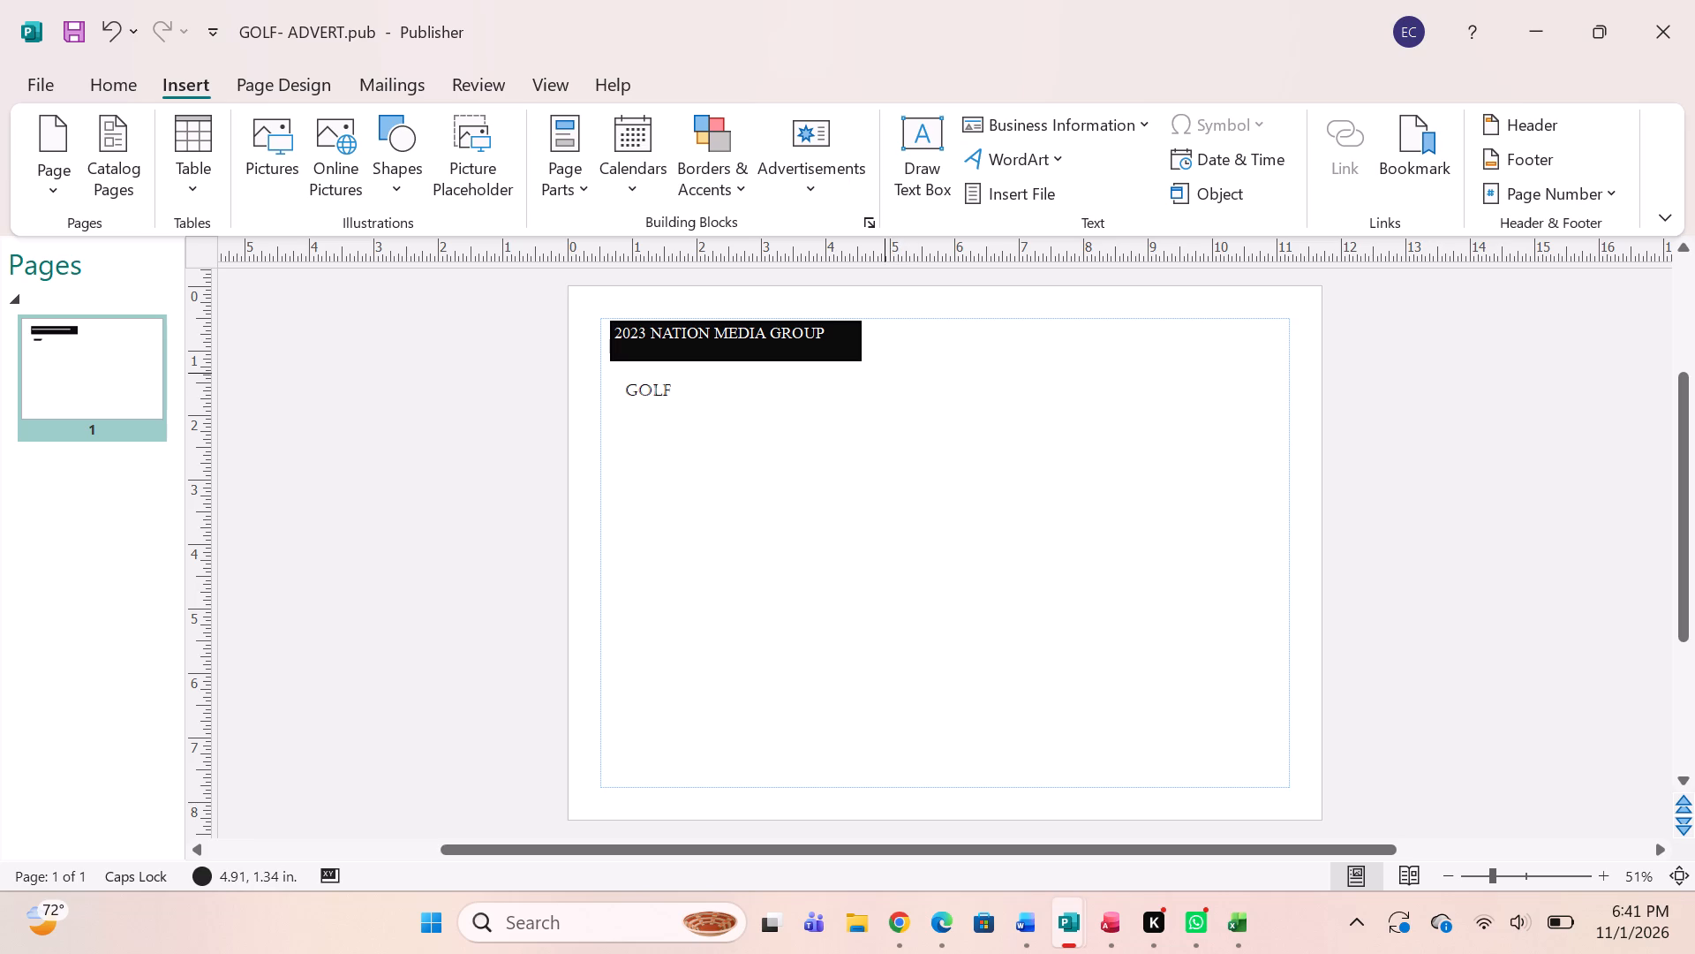
drag(884, 371, 972, 413)
drag(972, 413, 1036, 481)
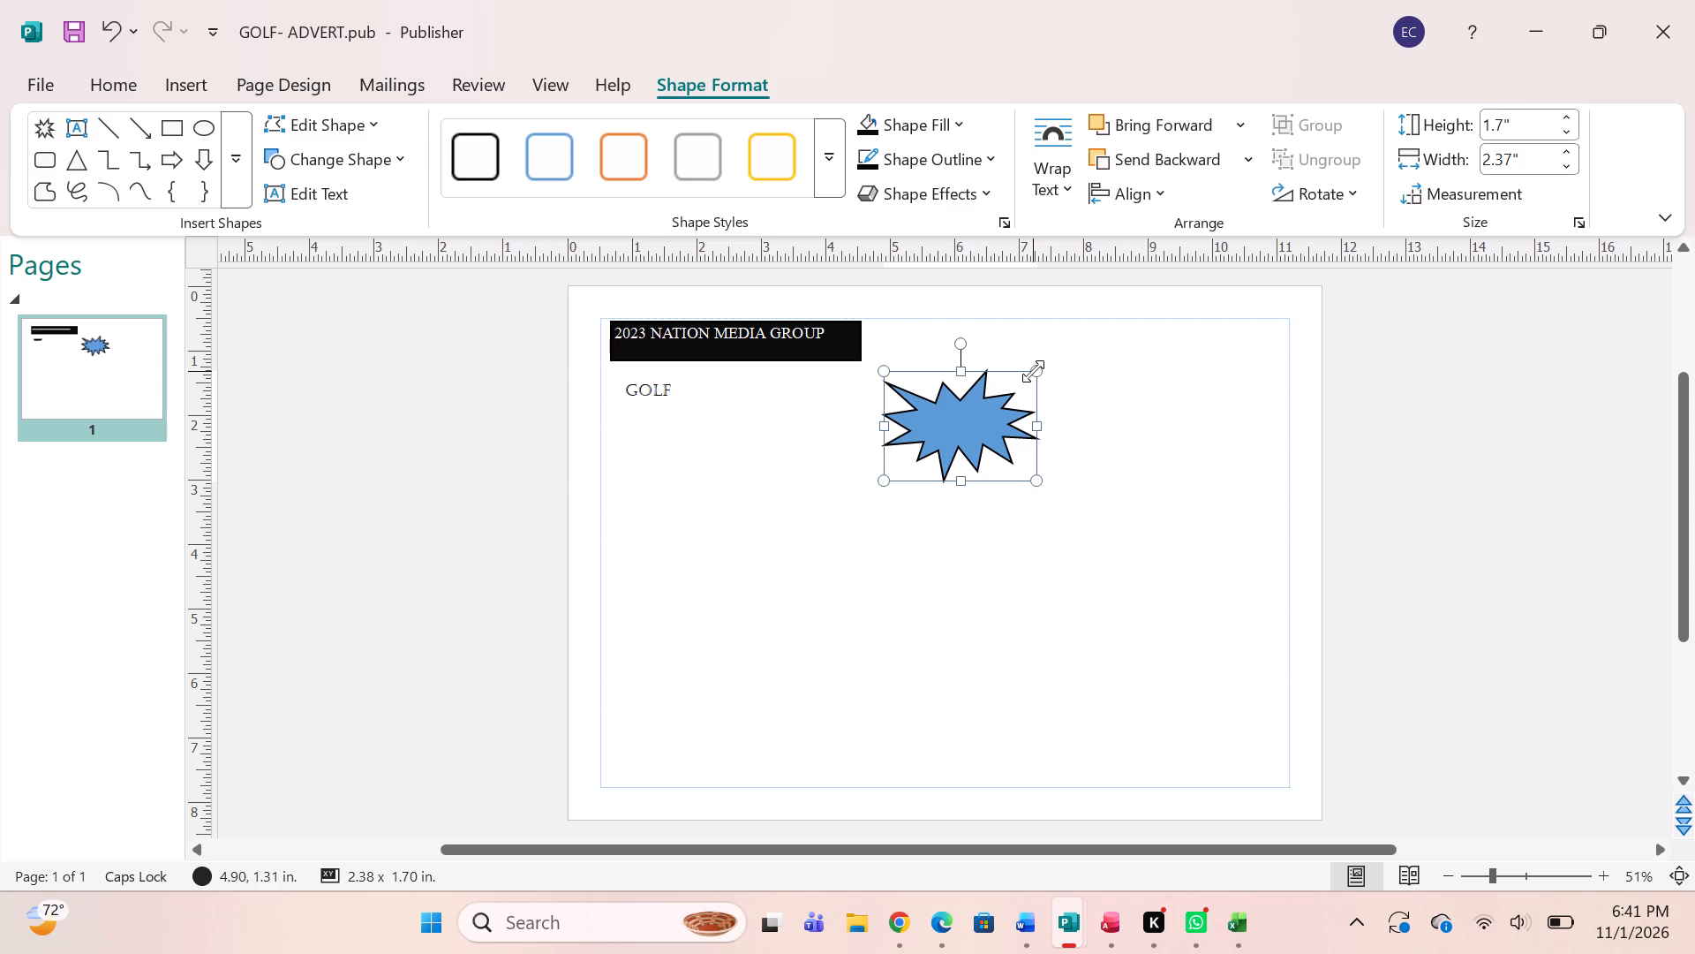
Enlarge the explosion shape to about 3.84 in wide and 2.29 in high, extending it upward and away from the GOLF text.
drag(1033, 371, 1070, 337)
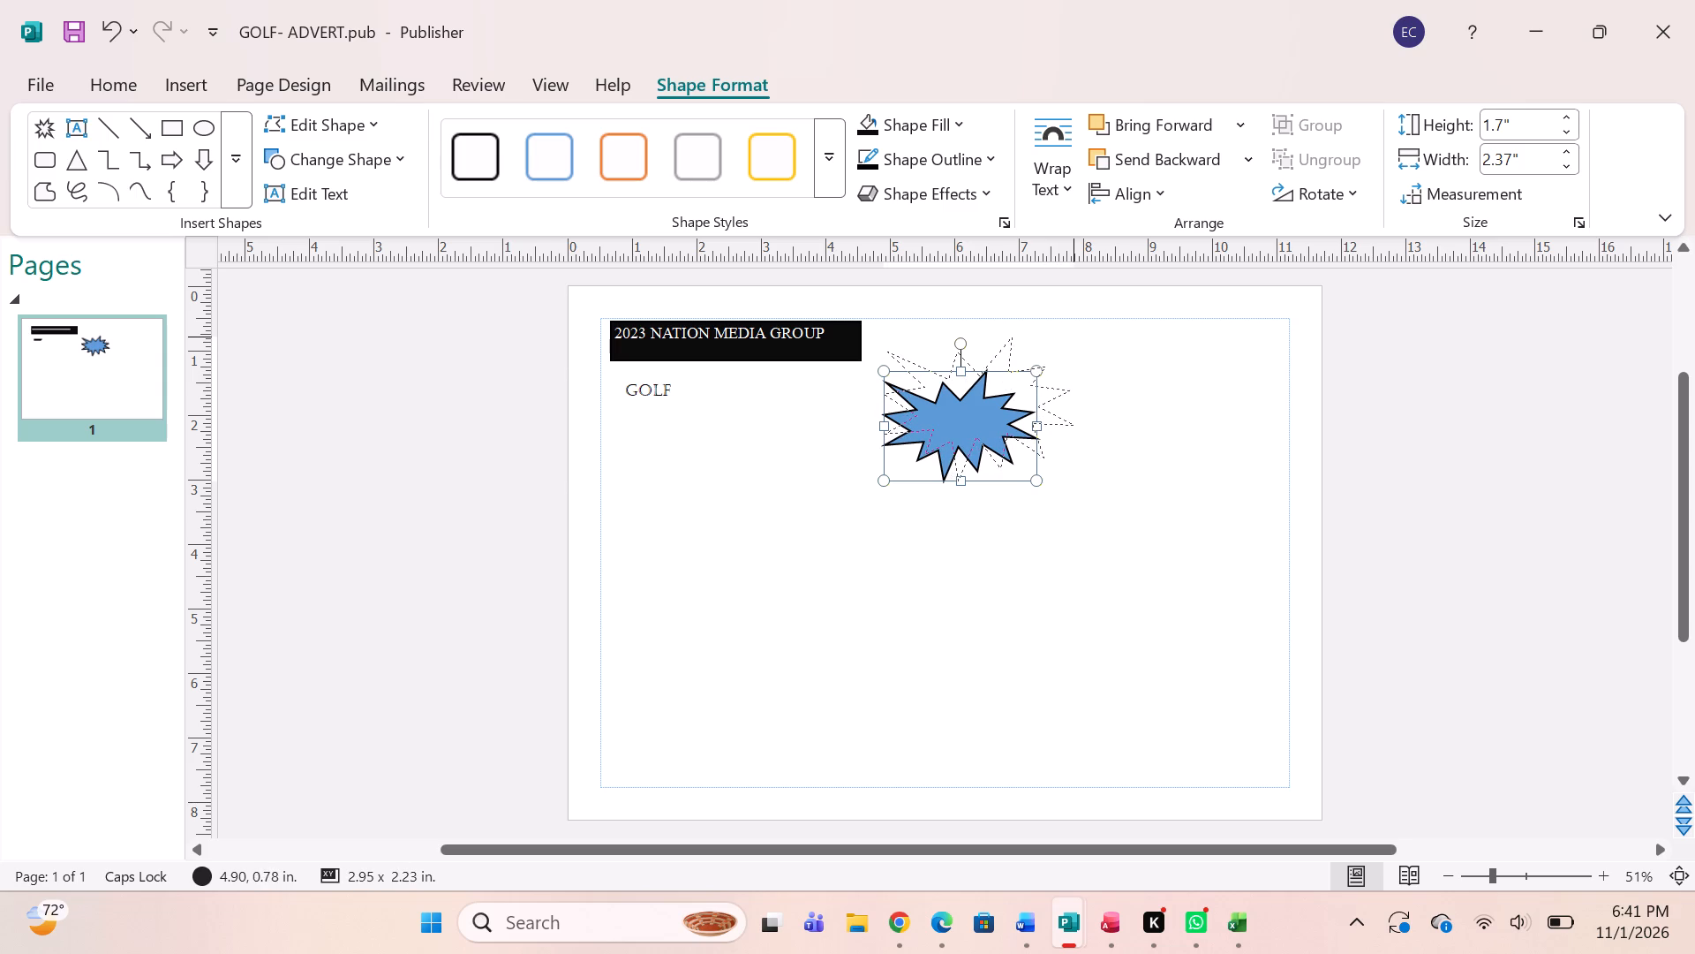
drag(1070, 337, 1073, 333)
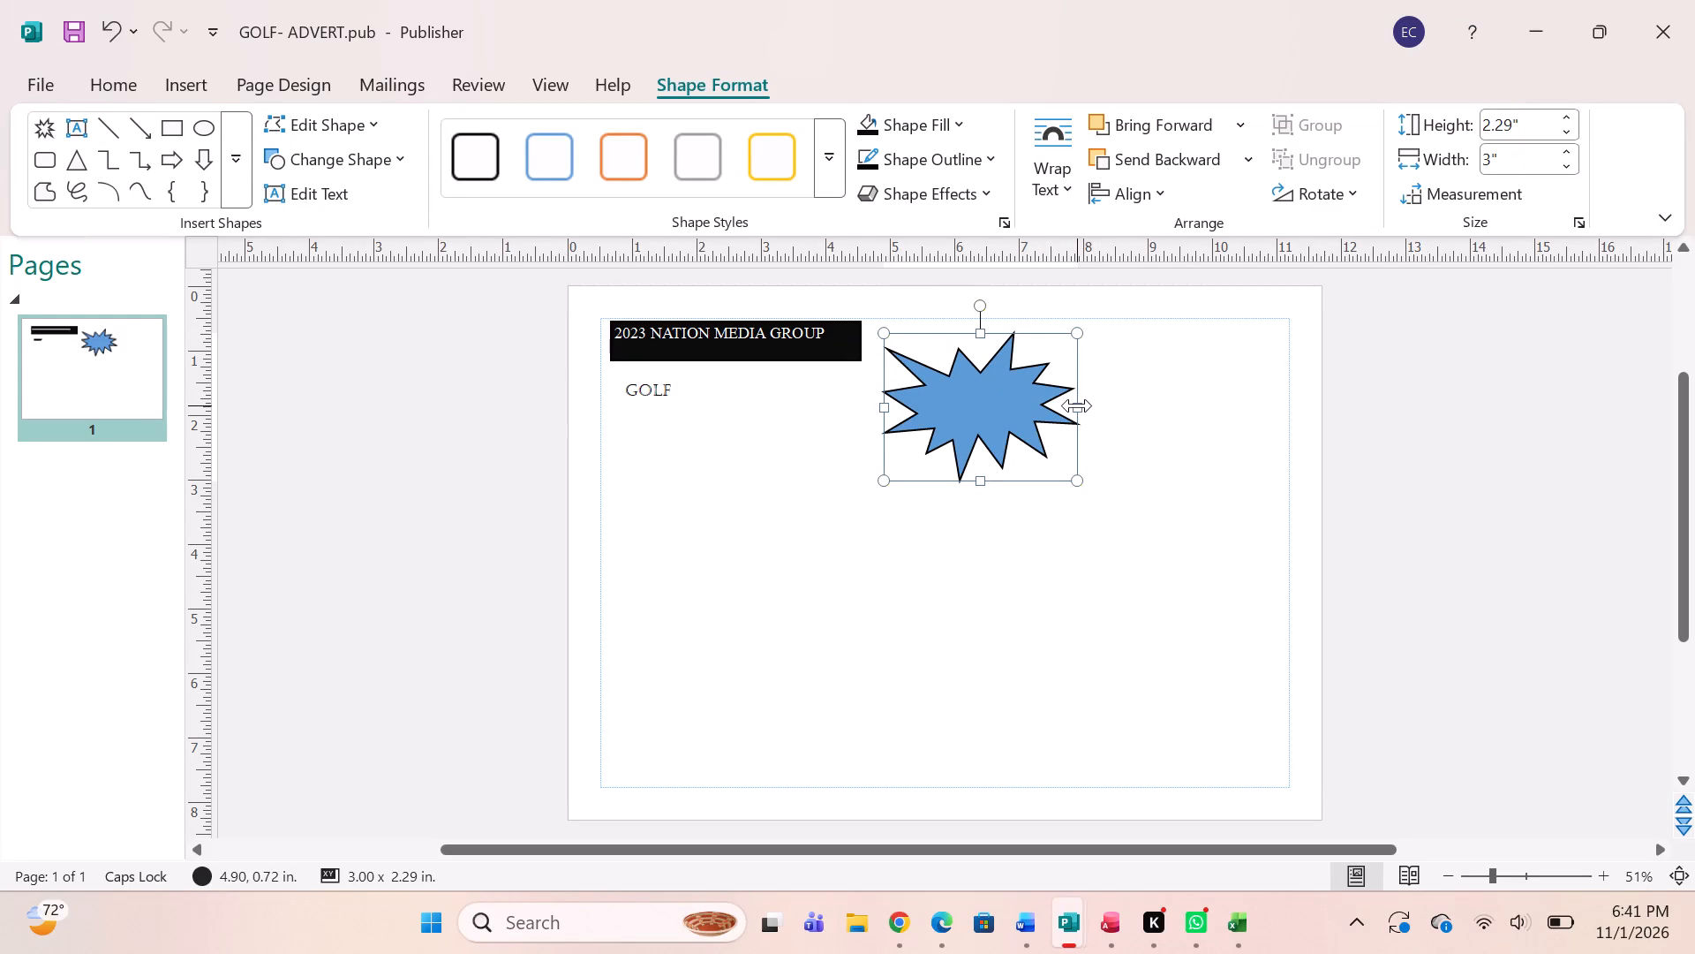
drag(1077, 405, 1131, 364)
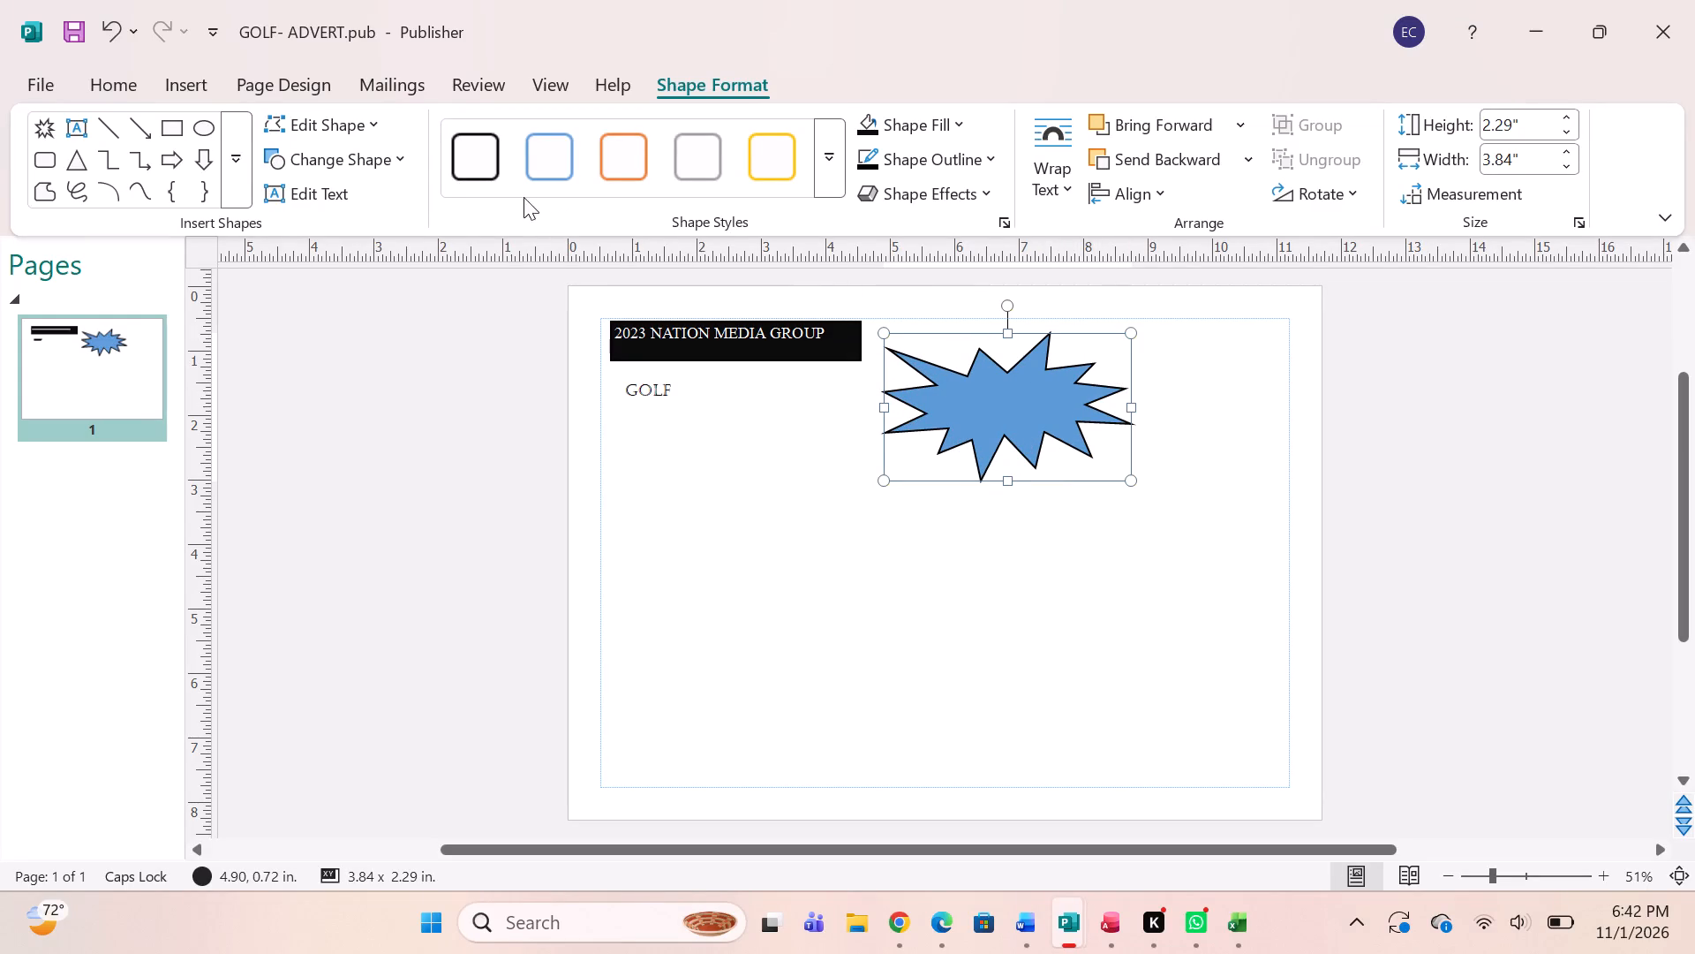
Fill the explosion shape with white.
click(957, 125)
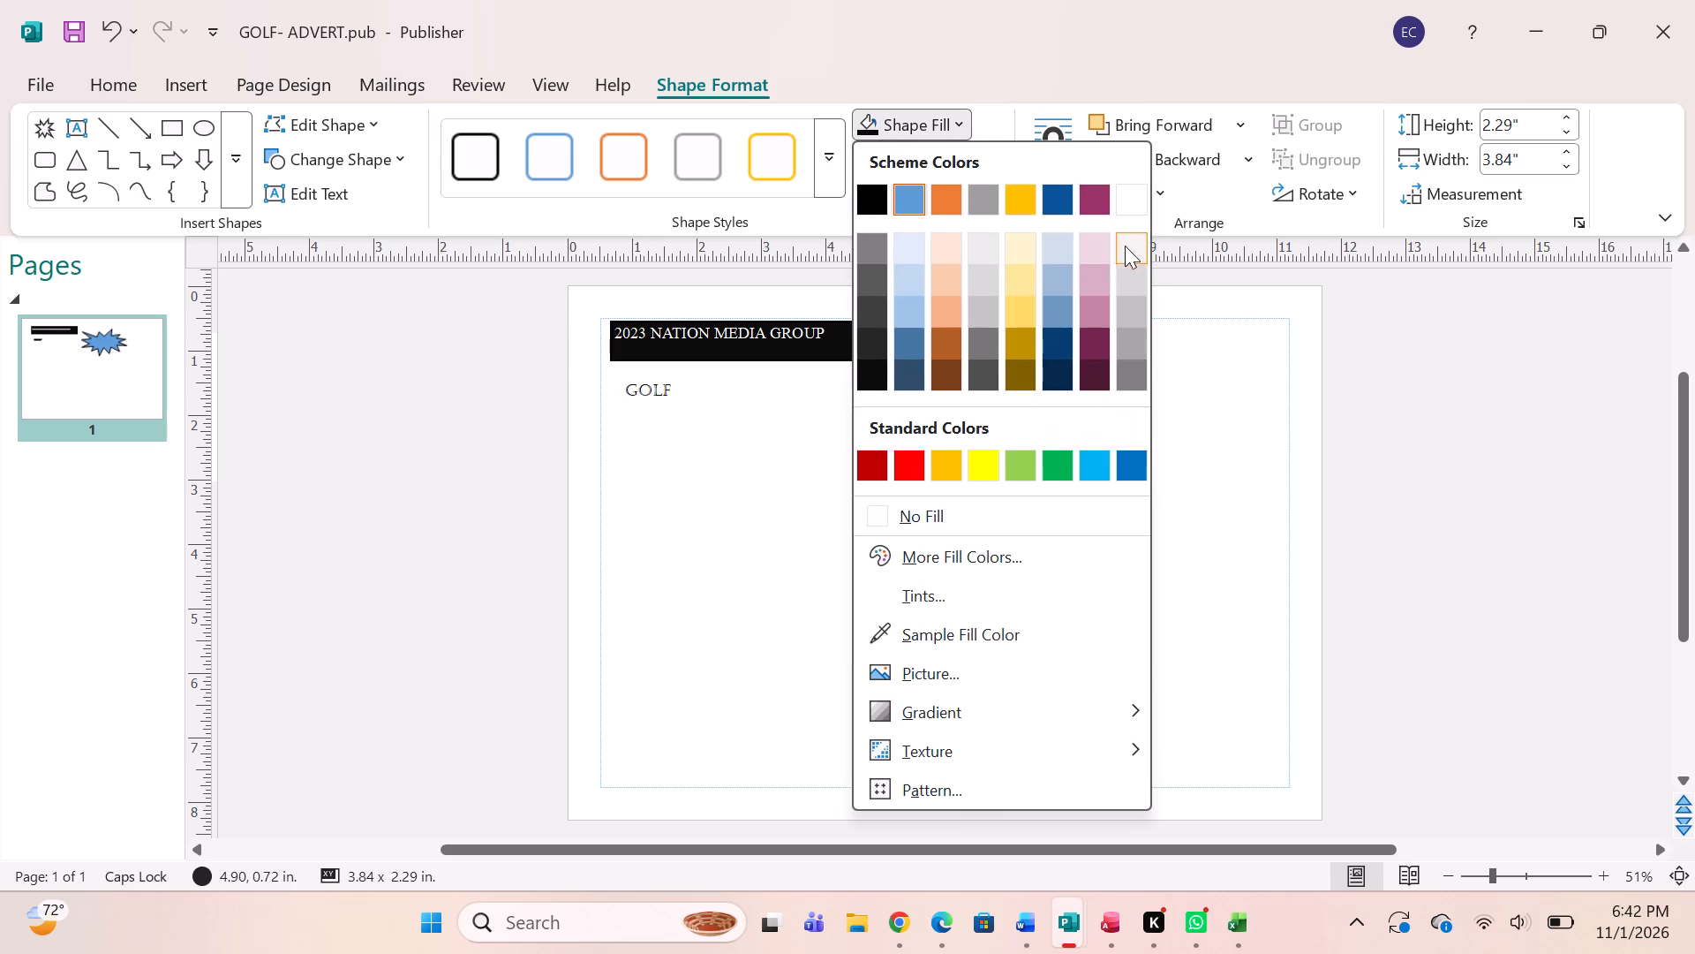
click(1132, 203)
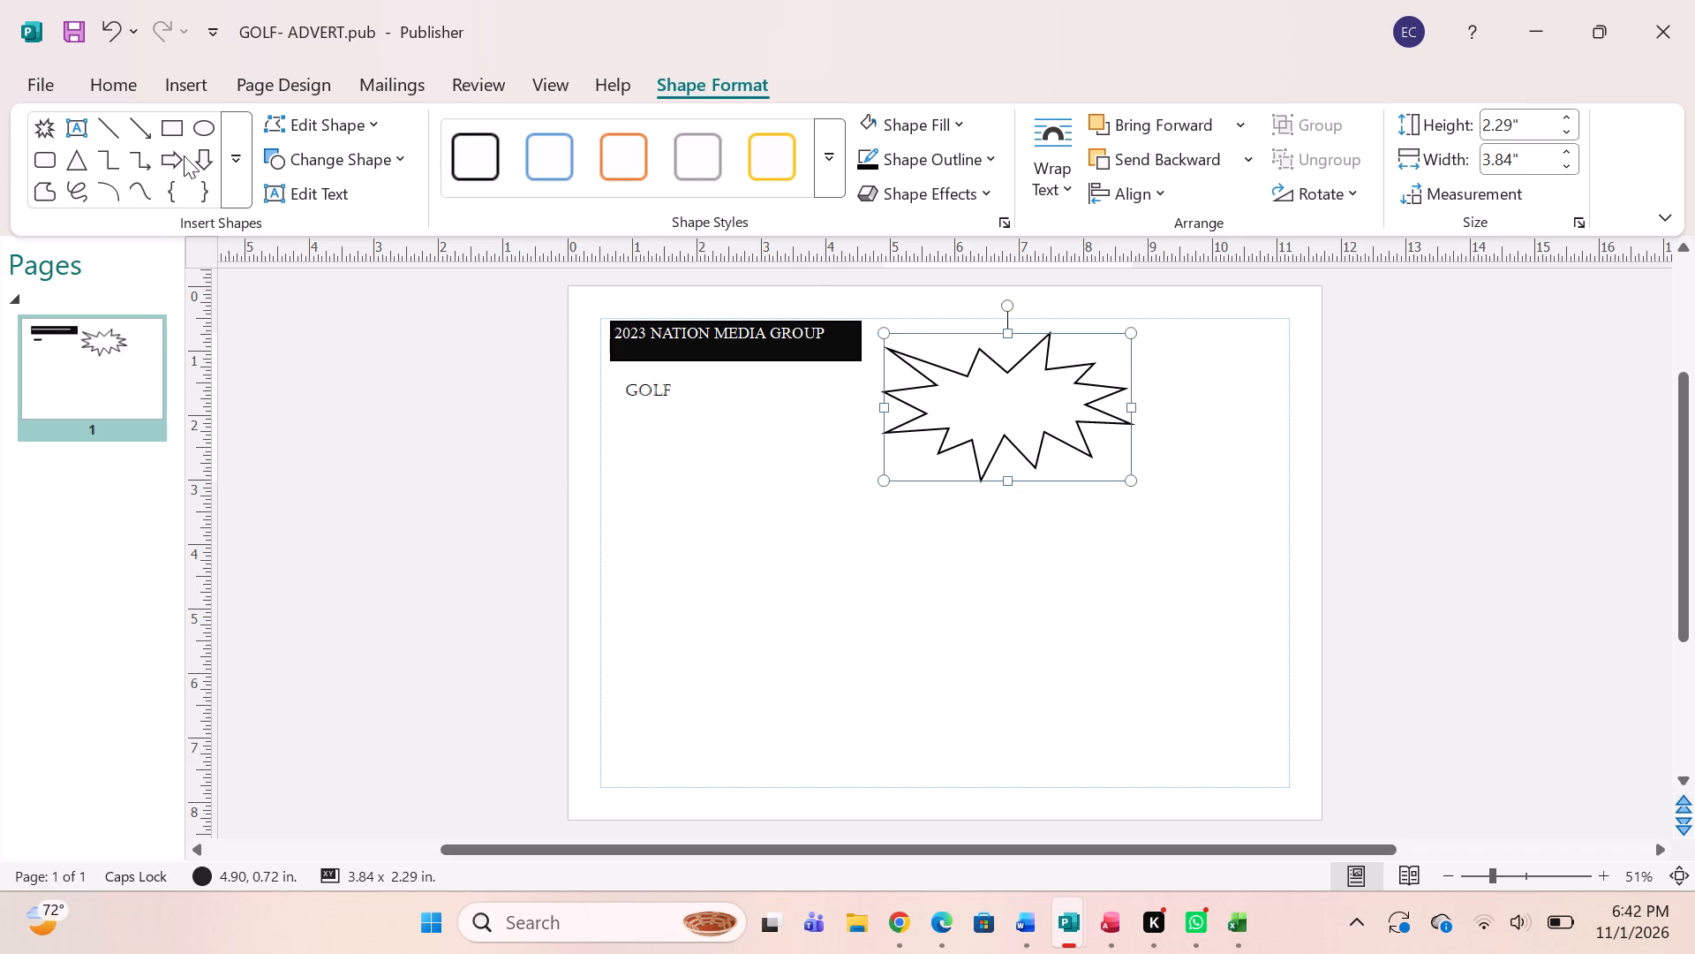
Draw a text box of about 1.91 x 0.46 in inside the explosion shape.
click(165, 92)
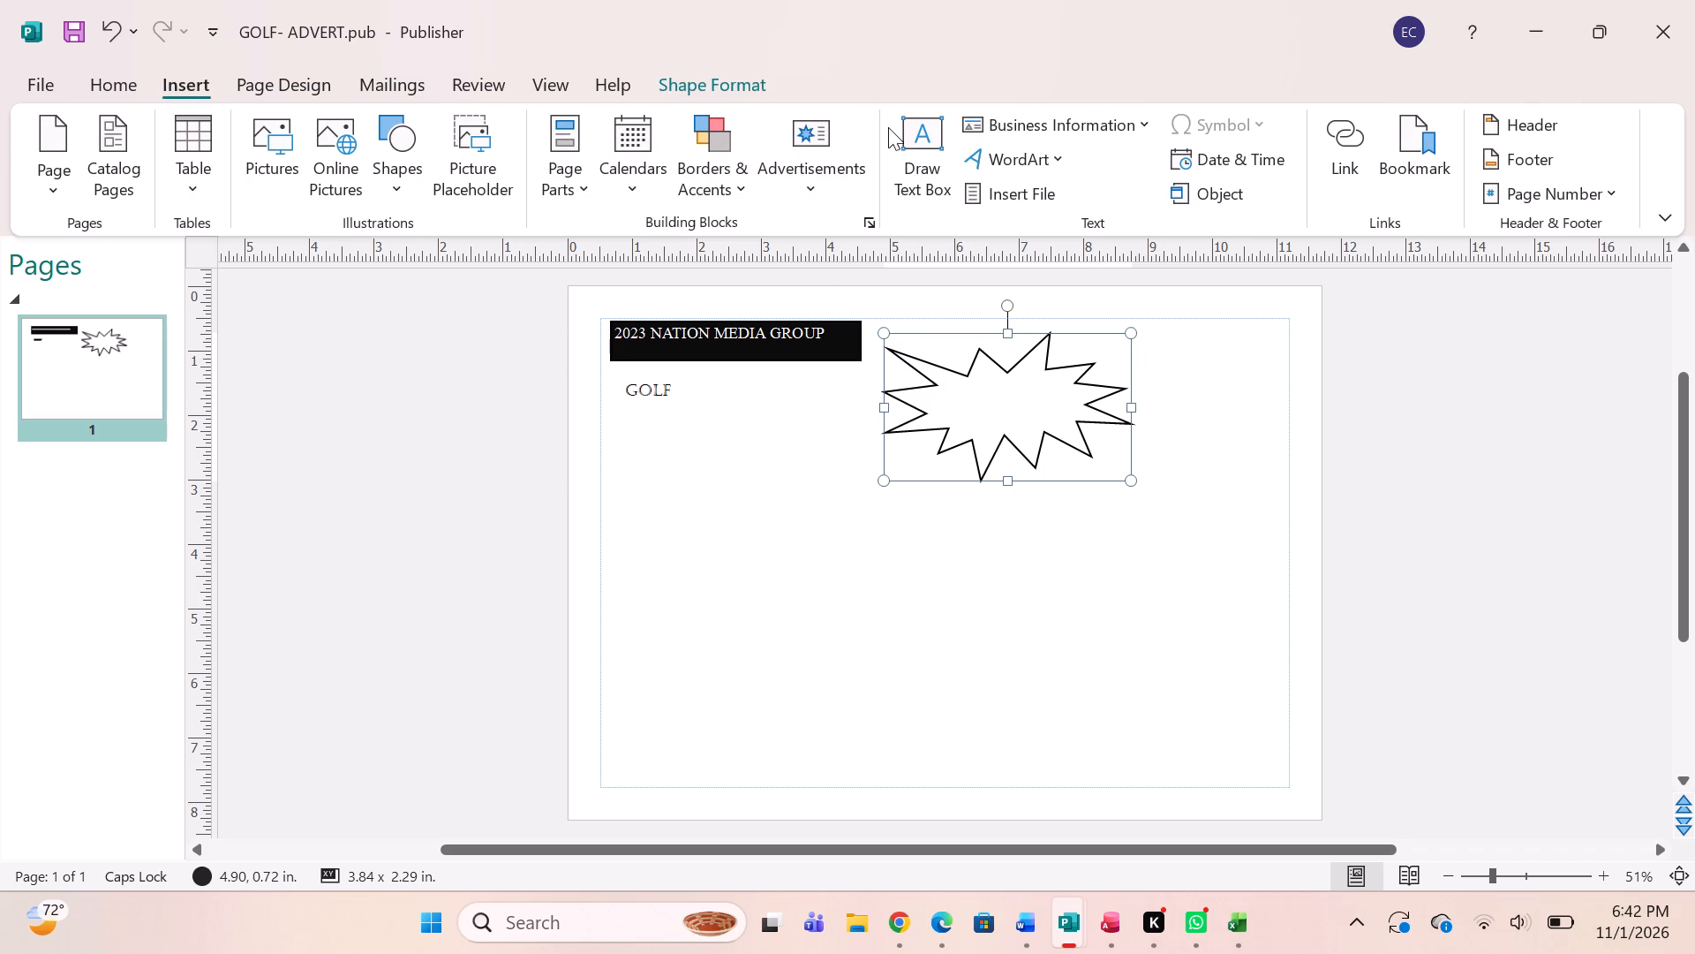
click(901, 127)
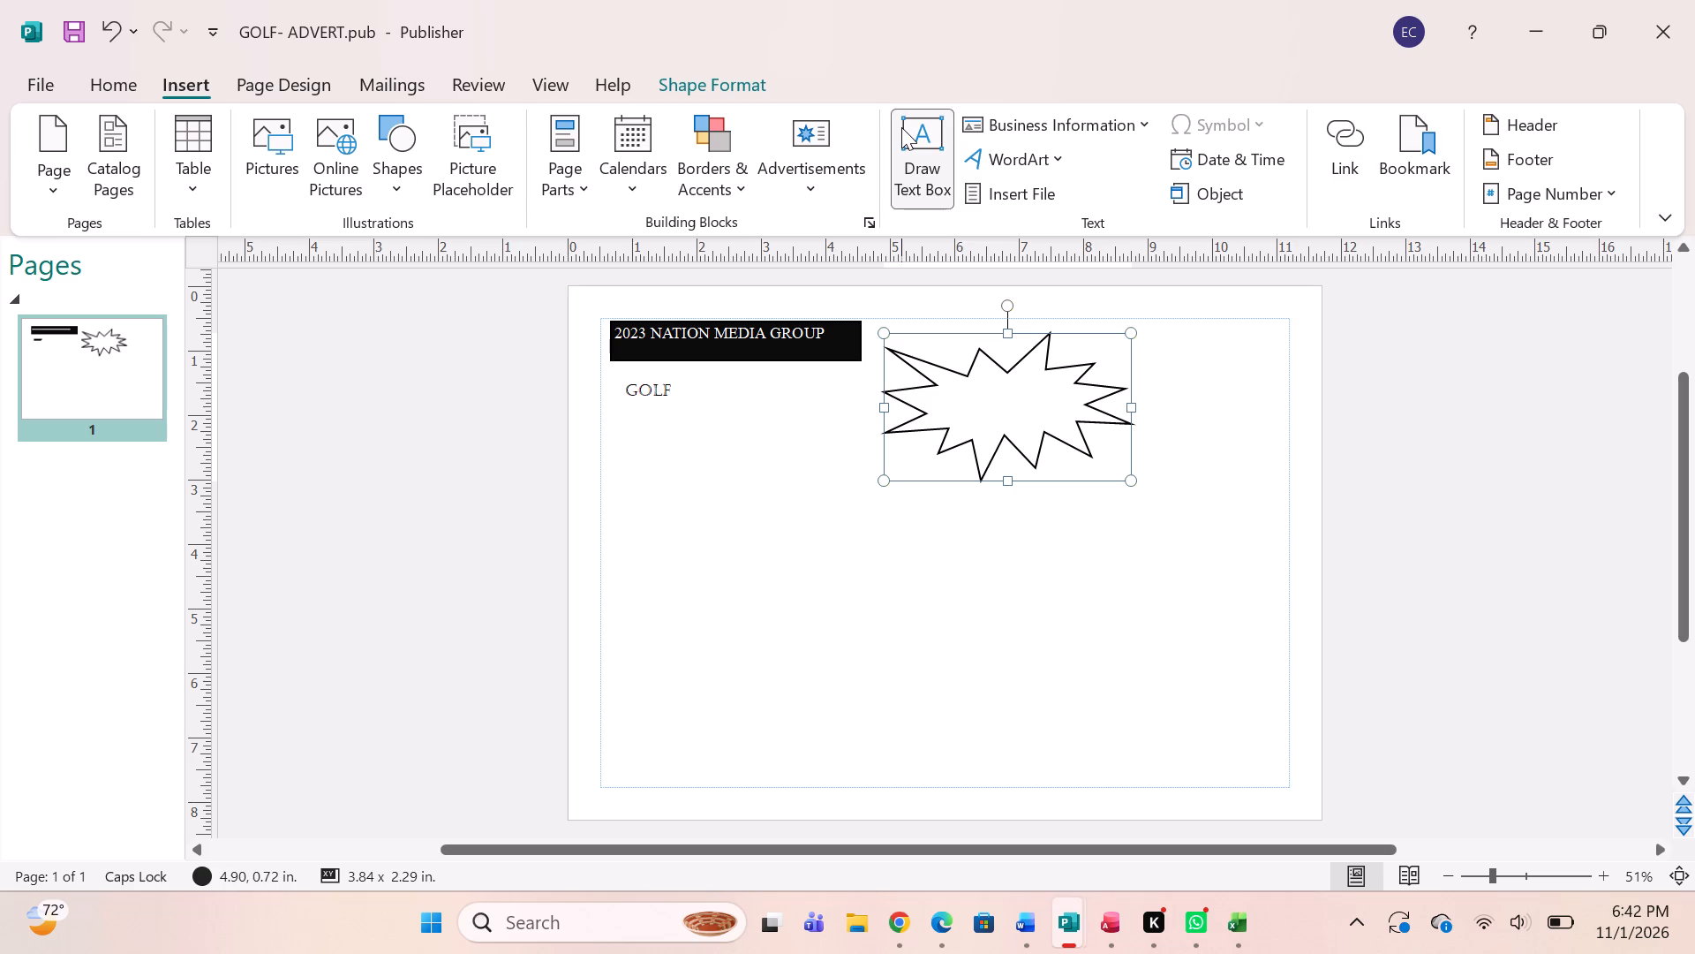
click(901, 127)
click(922, 154)
drag(942, 395, 999, 390)
drag(999, 390, 1066, 428)
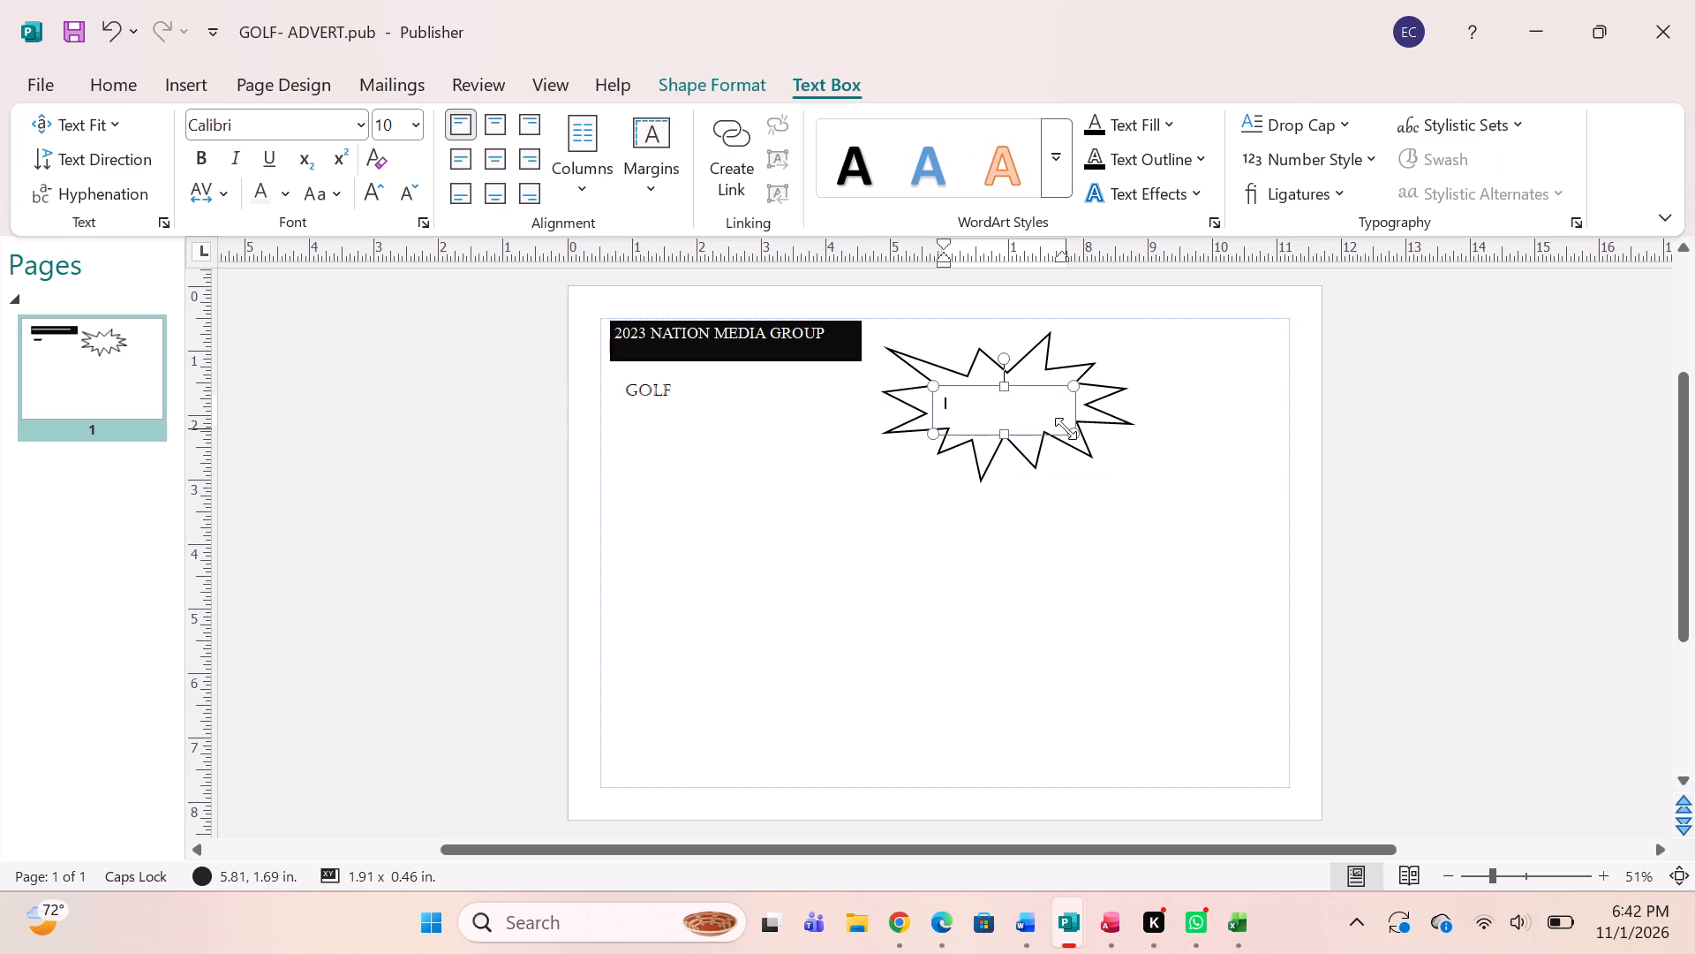
Enter ENTRY 1000 at 16 pt in the text box inside the explosion shape.
click(418, 132)
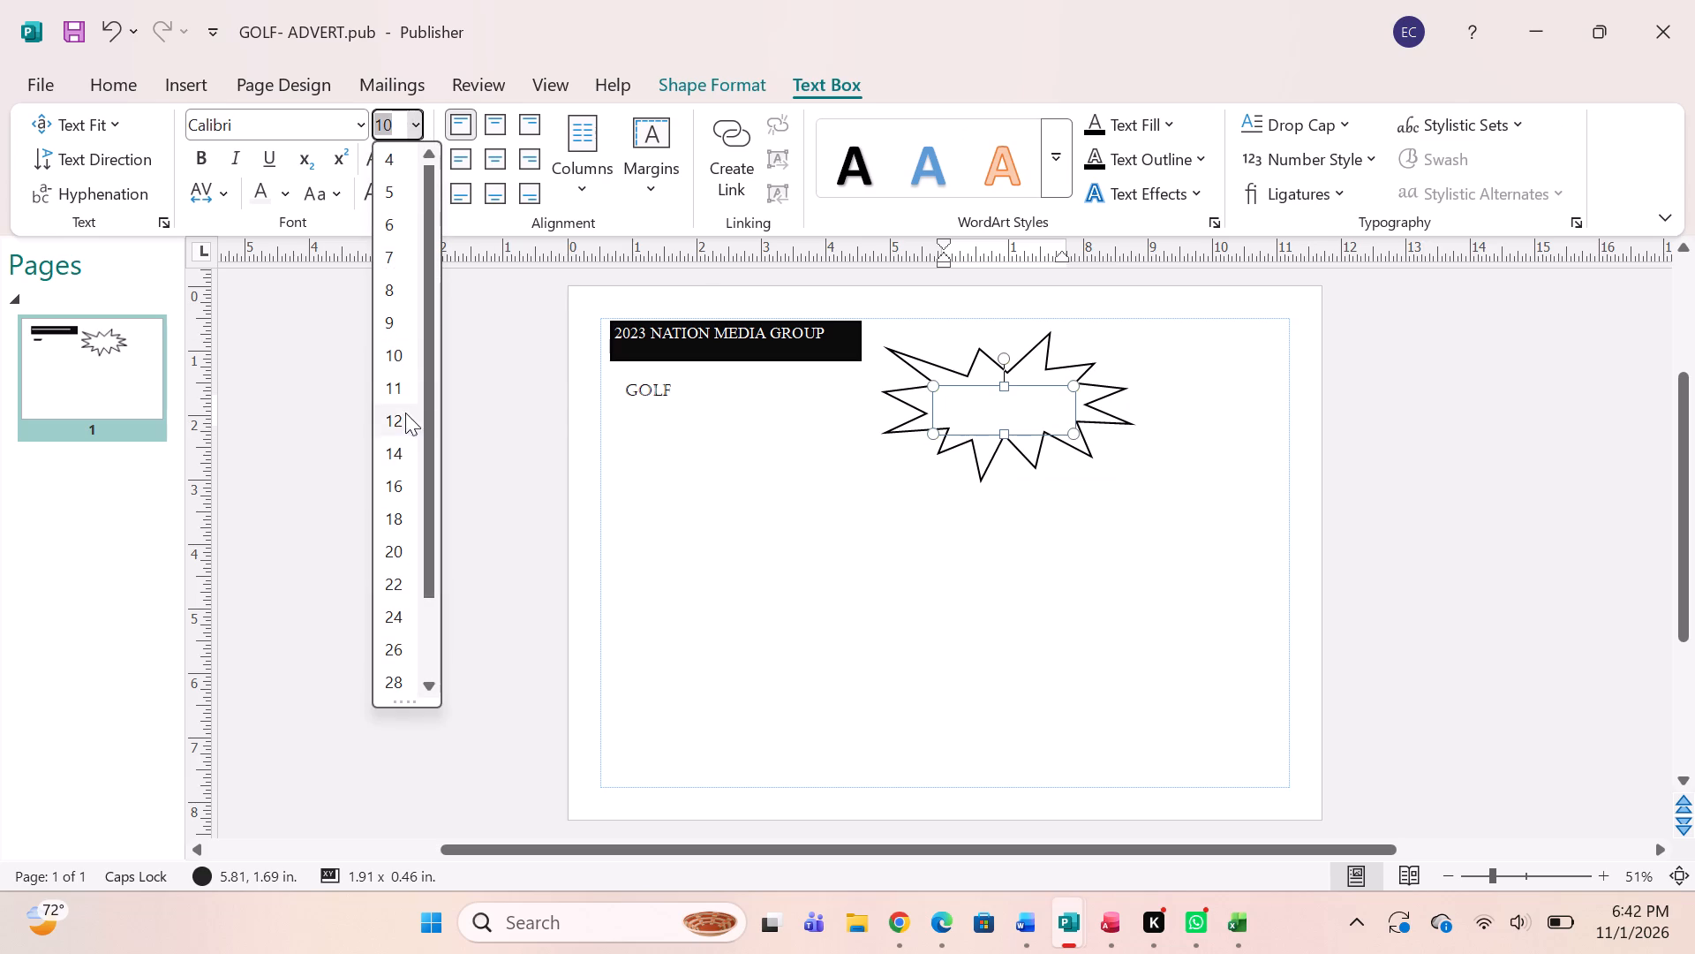
click(404, 483)
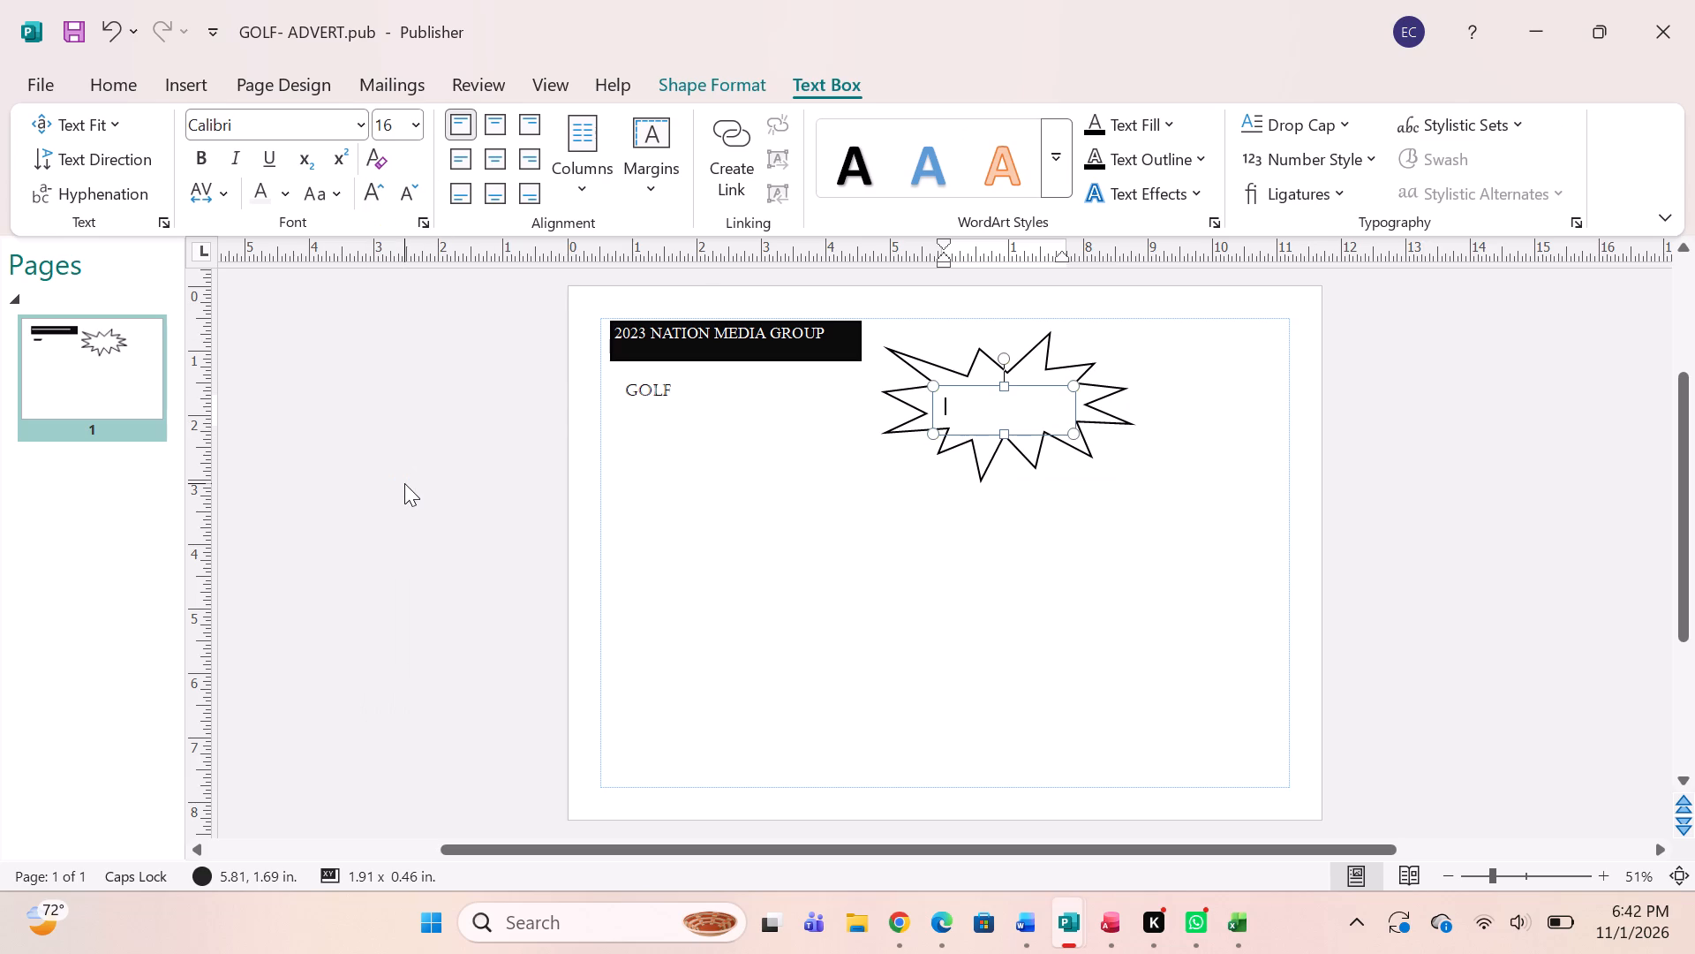
key(e)
text(NTRY)
key(space)
text(1000)
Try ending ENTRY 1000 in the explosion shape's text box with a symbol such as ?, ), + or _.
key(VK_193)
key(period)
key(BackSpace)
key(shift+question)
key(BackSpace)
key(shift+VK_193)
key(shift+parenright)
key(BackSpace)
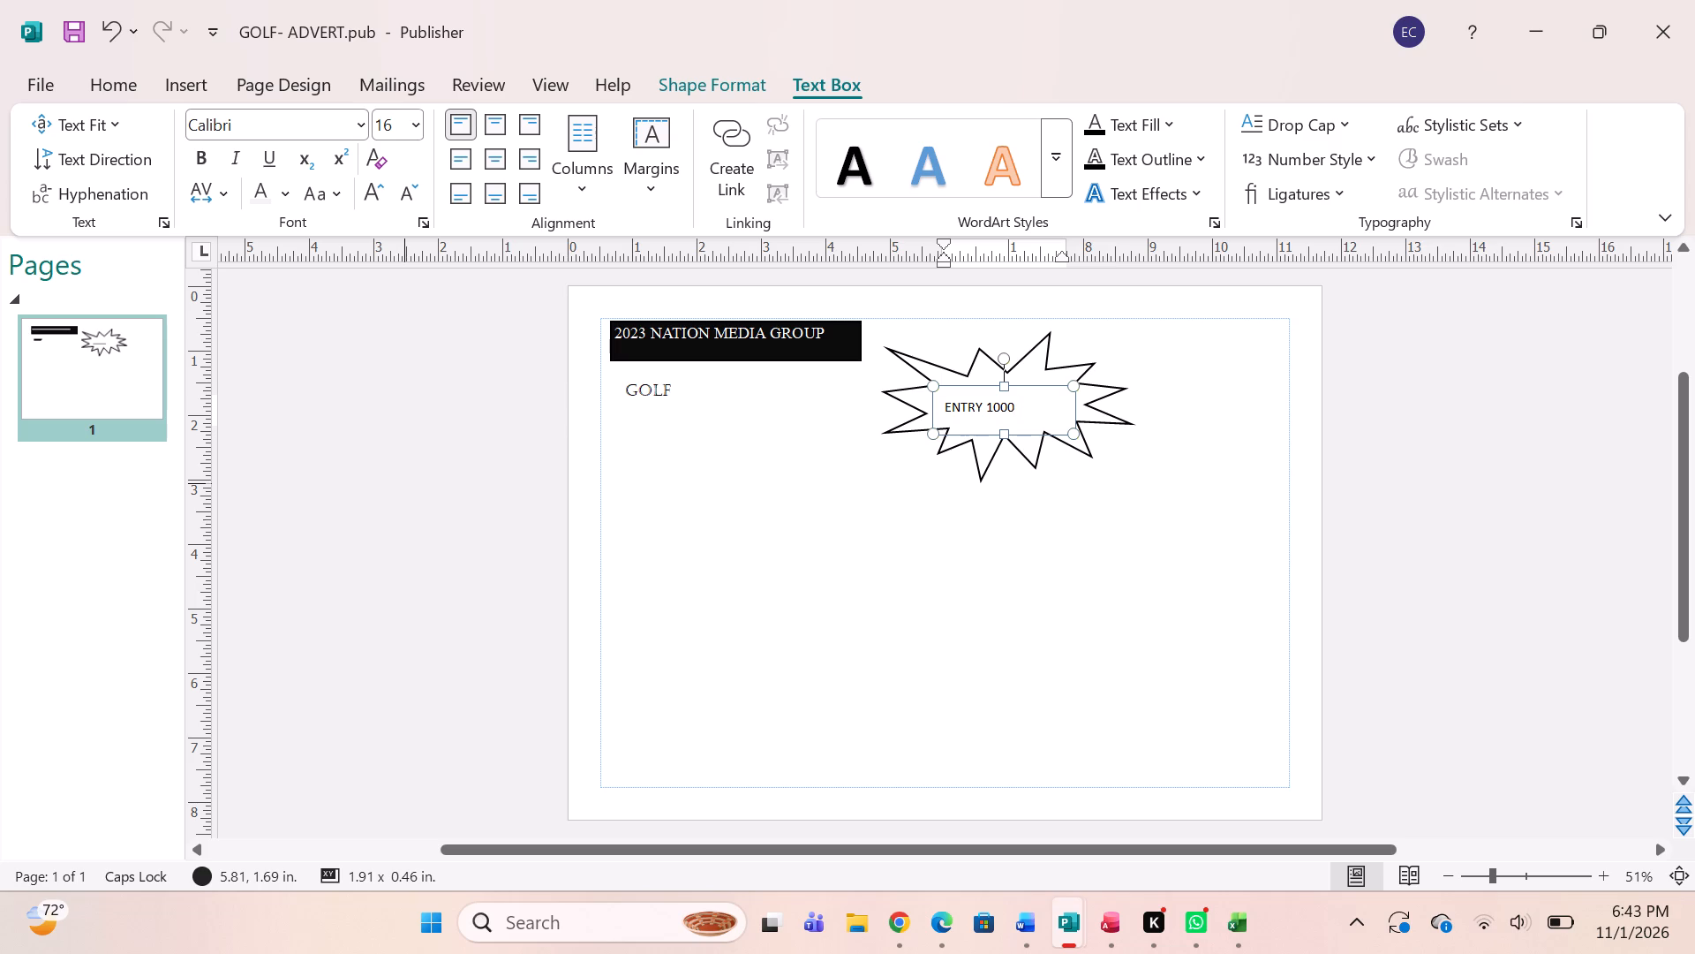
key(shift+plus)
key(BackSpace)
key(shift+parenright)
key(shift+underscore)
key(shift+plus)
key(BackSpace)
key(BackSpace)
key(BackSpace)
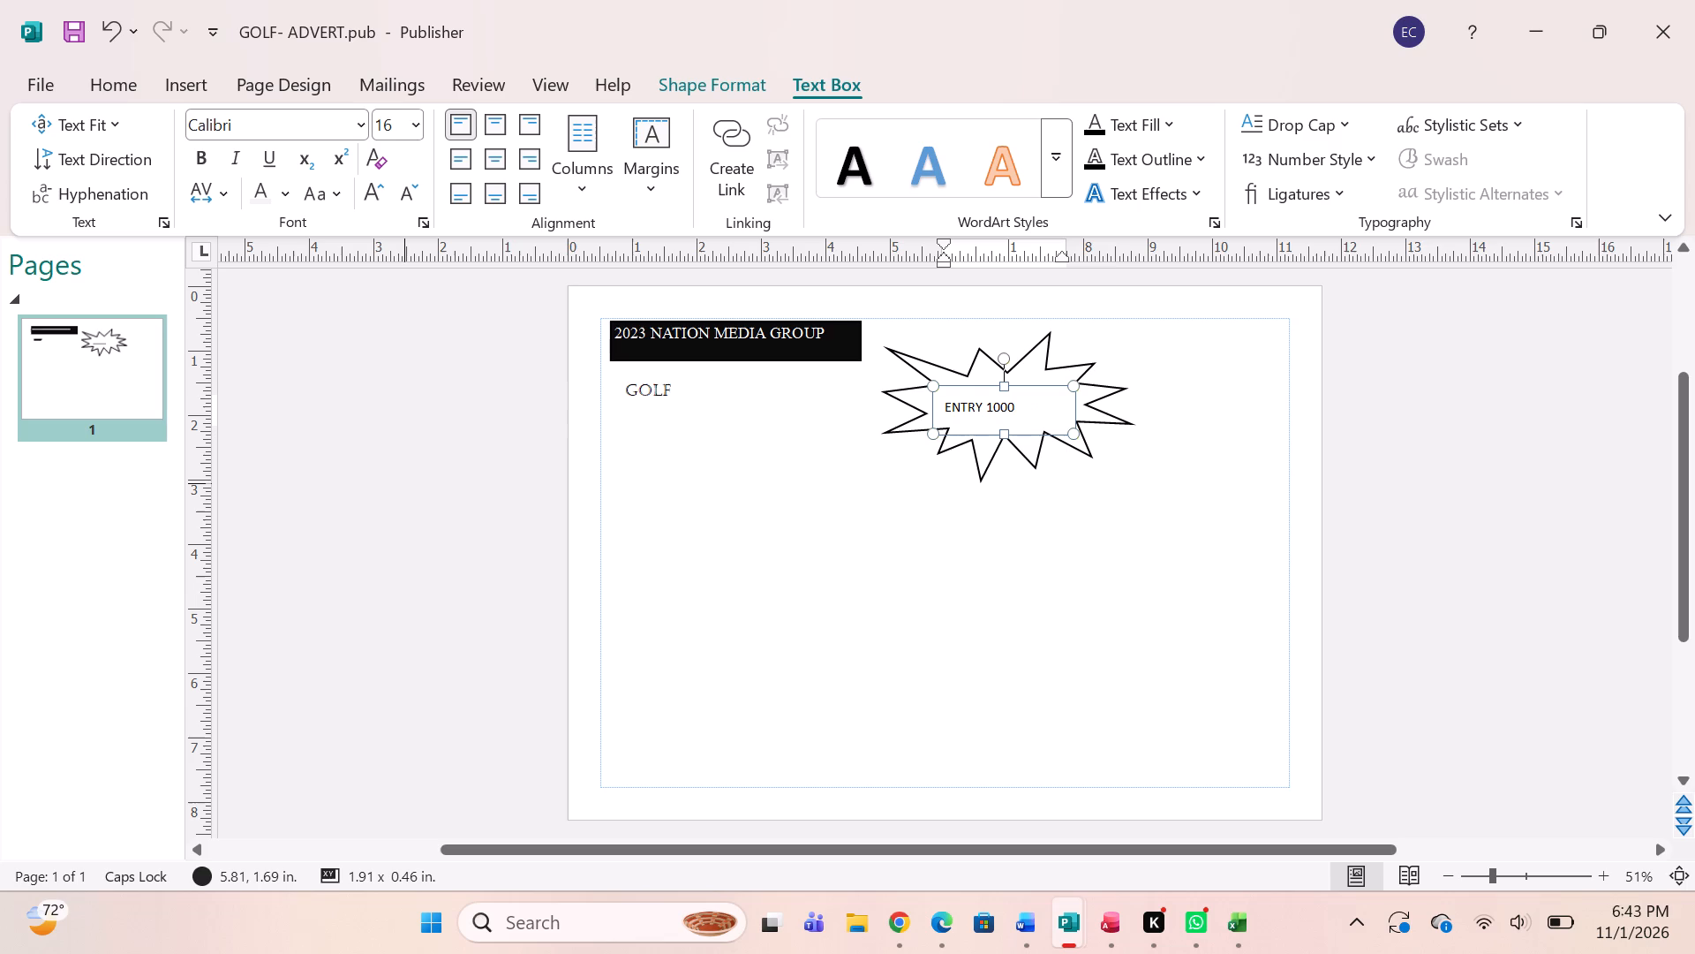
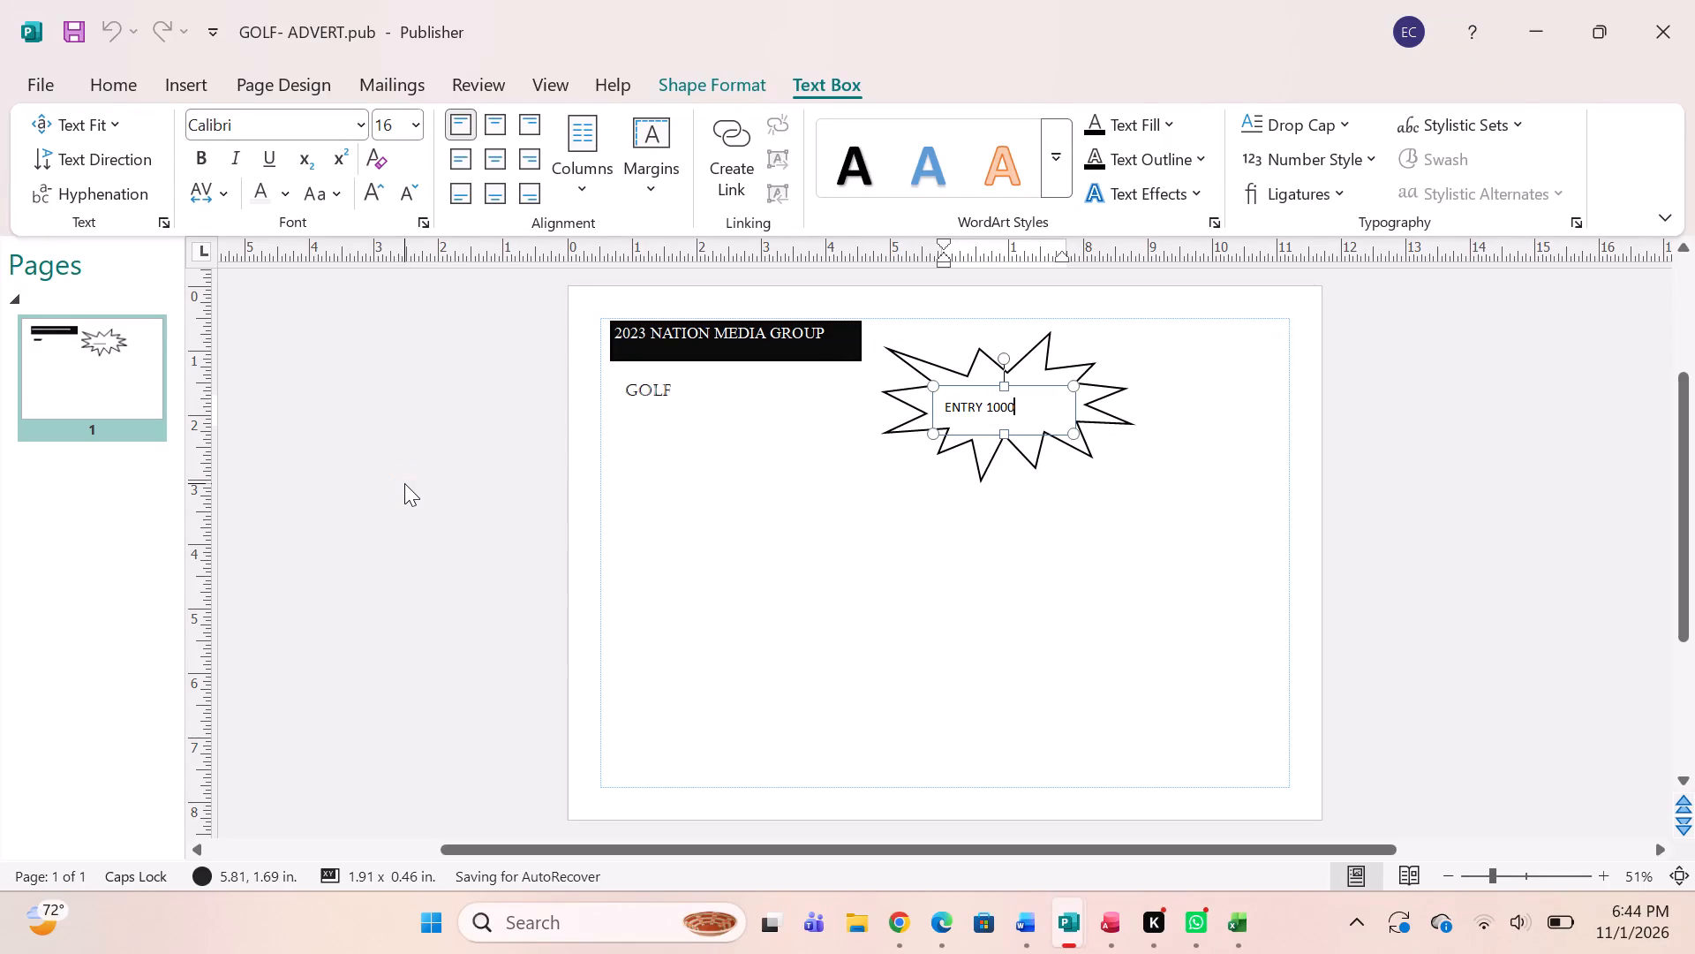
Reduce the explosion shape's height from its bottom edge, making it about 3.84 x 1.97 in.
click(599, 546)
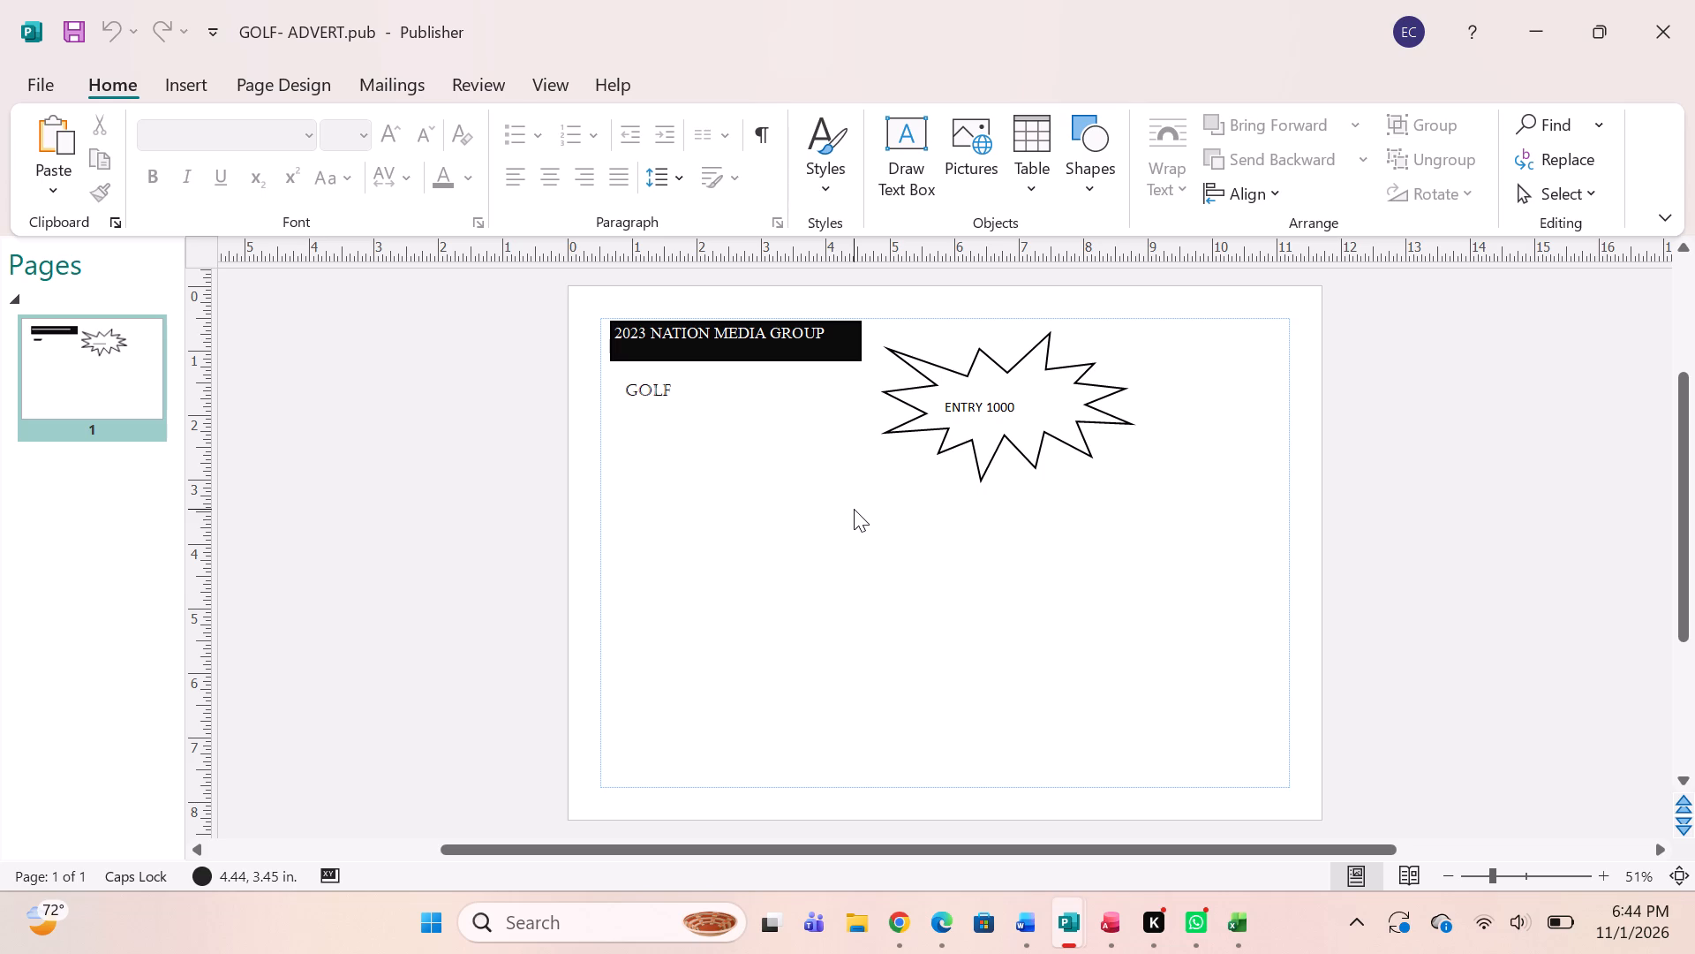
click(1045, 398)
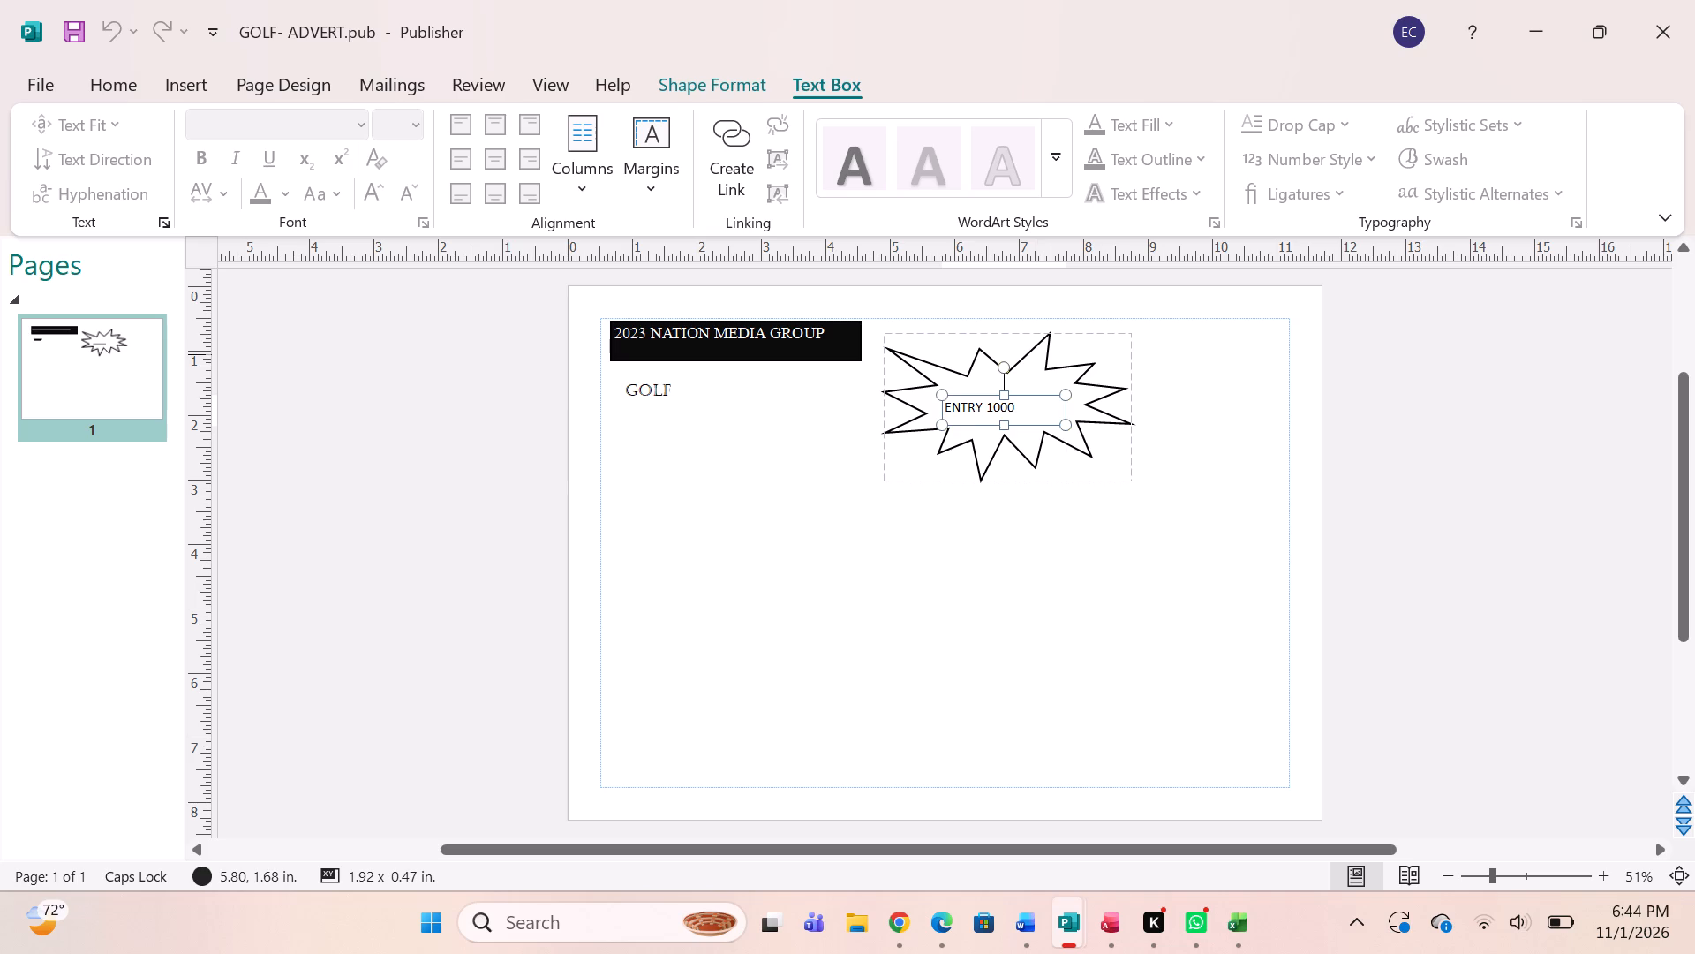
click(1036, 354)
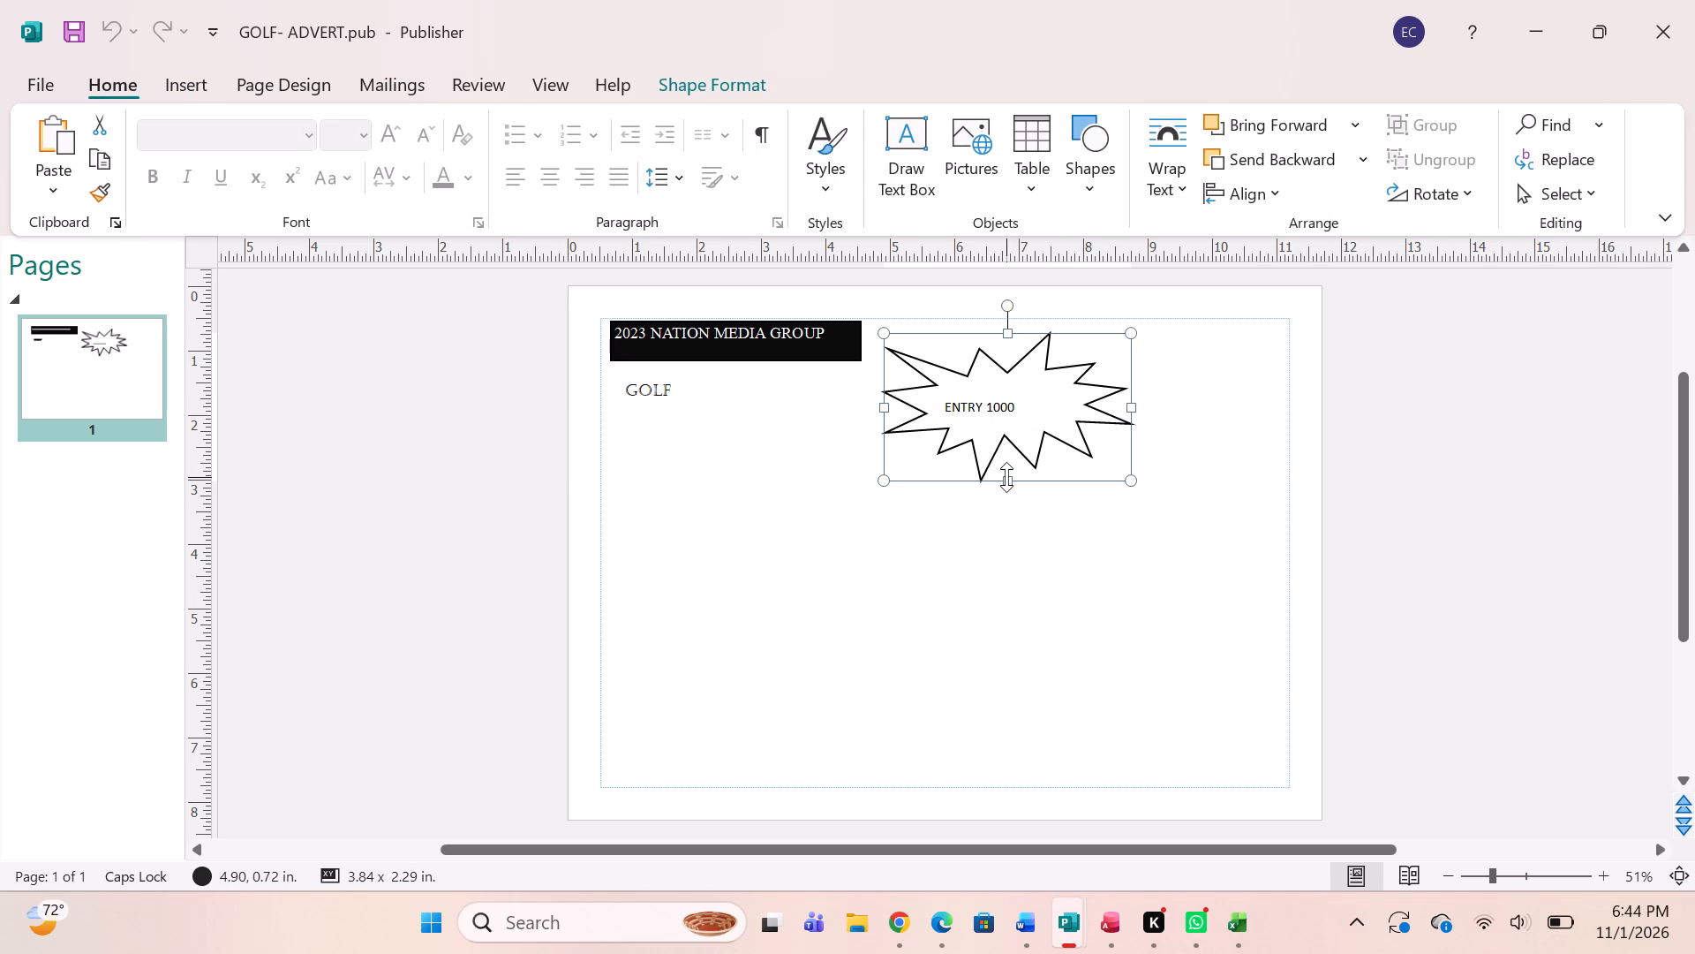
drag(1006, 477, 1008, 455)
drag(1008, 455, 1006, 457)
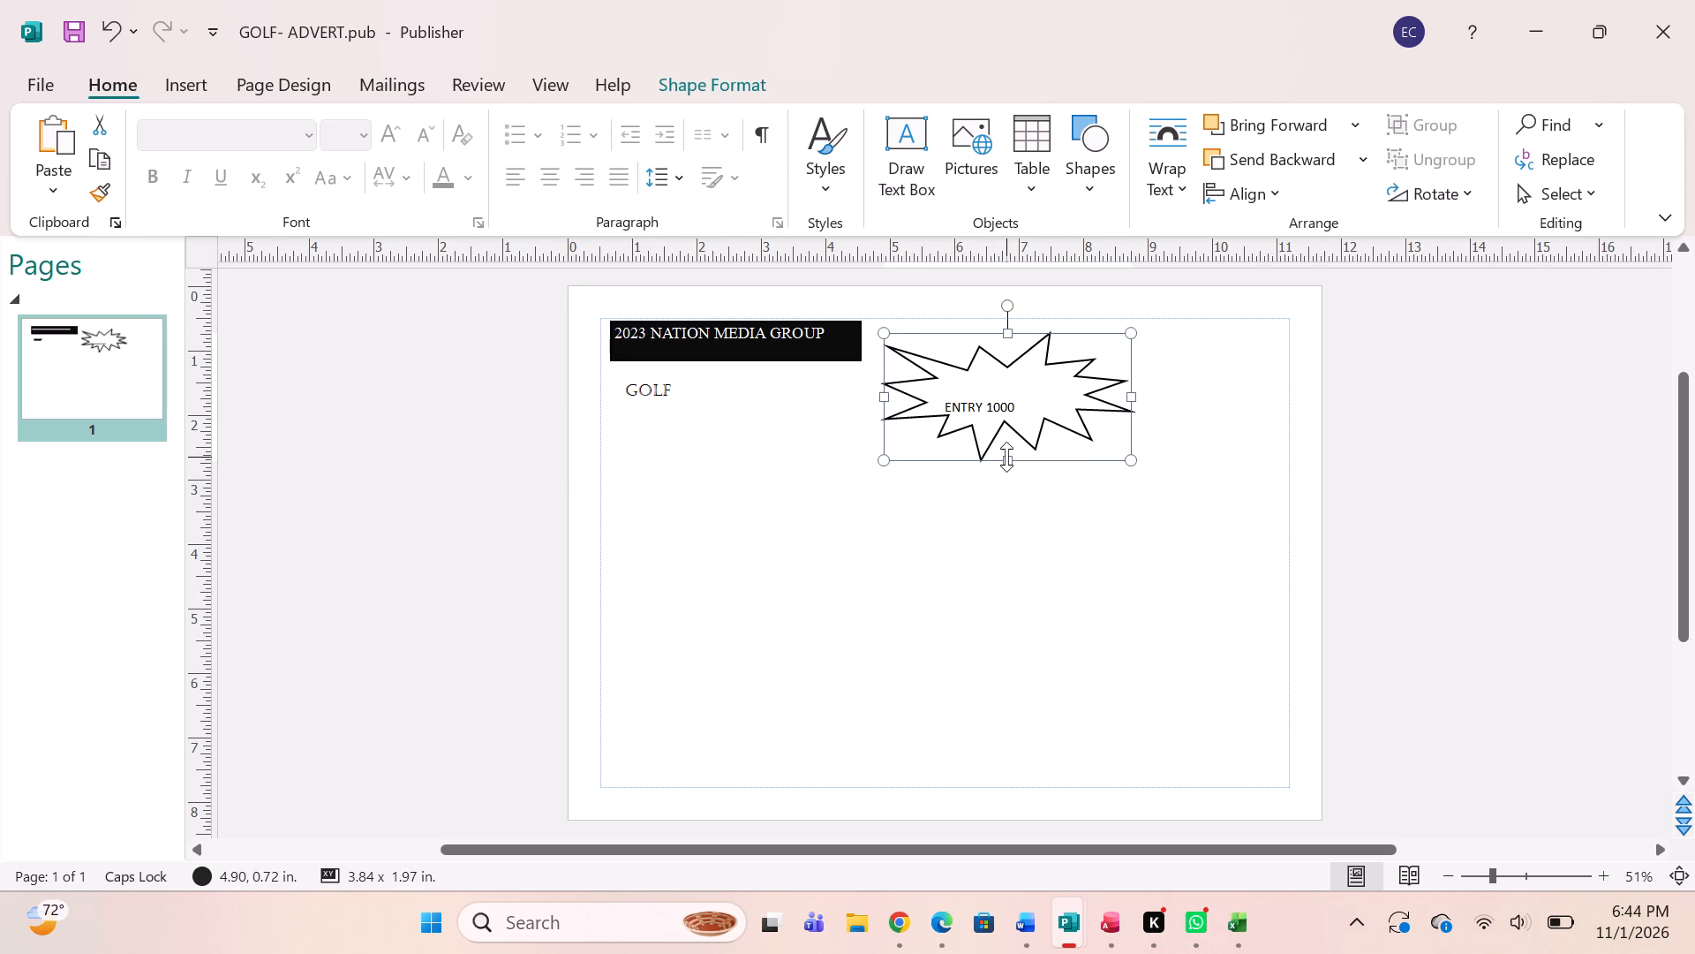
click(924, 535)
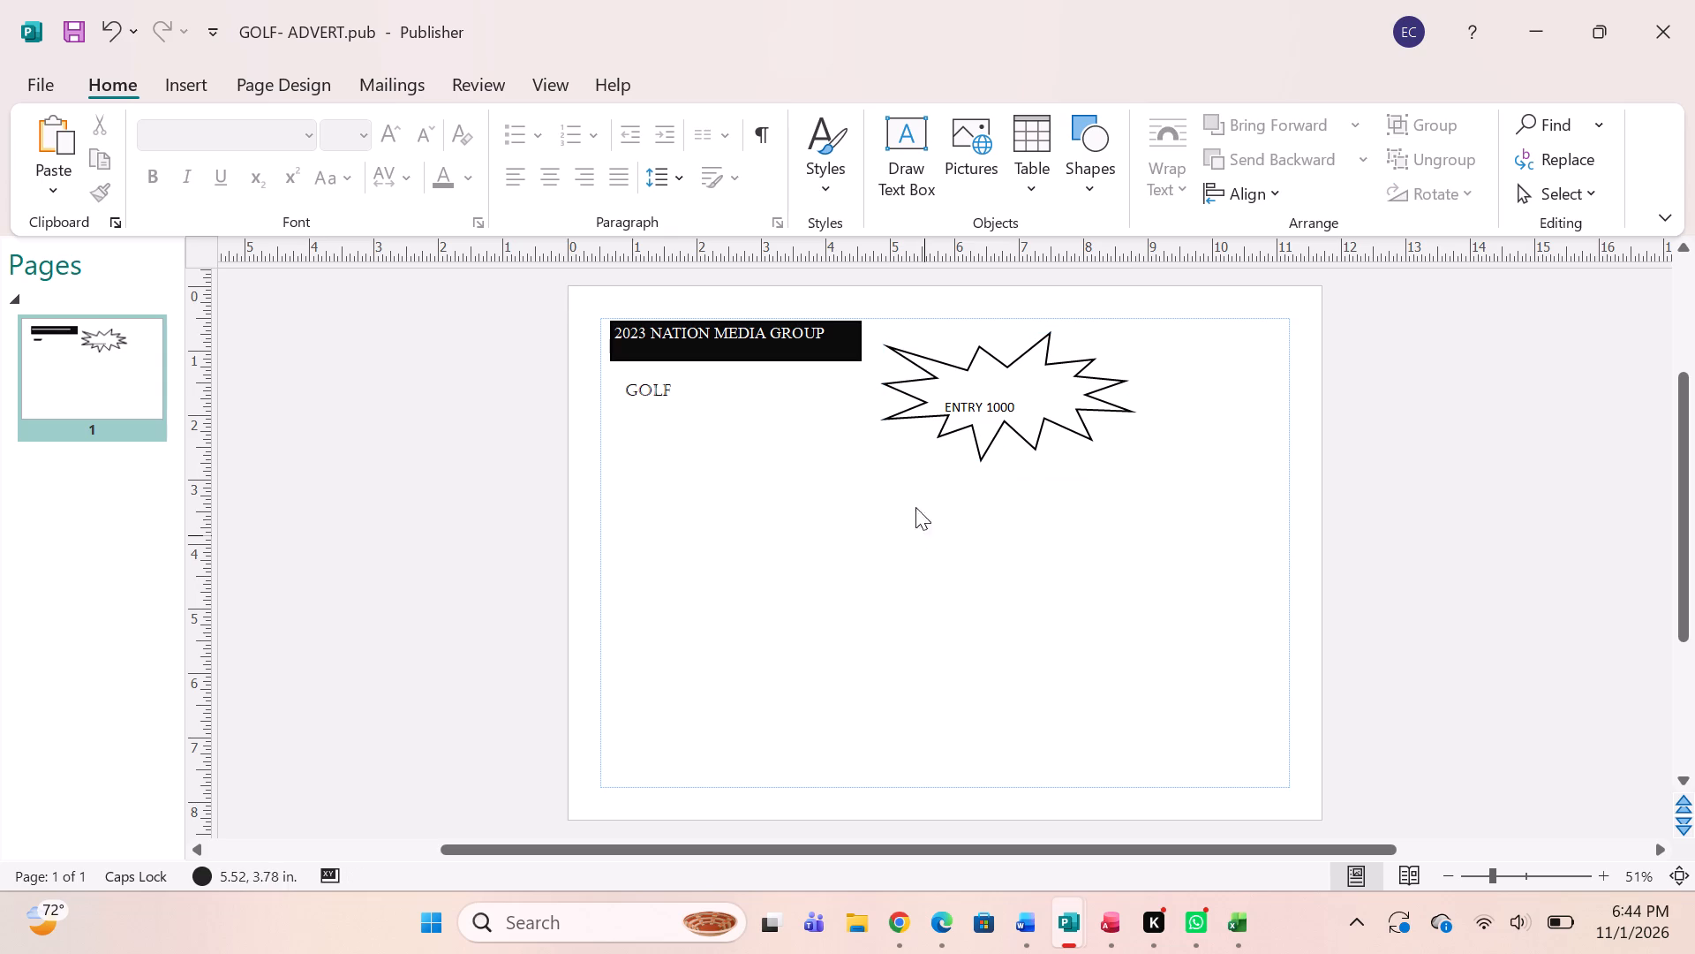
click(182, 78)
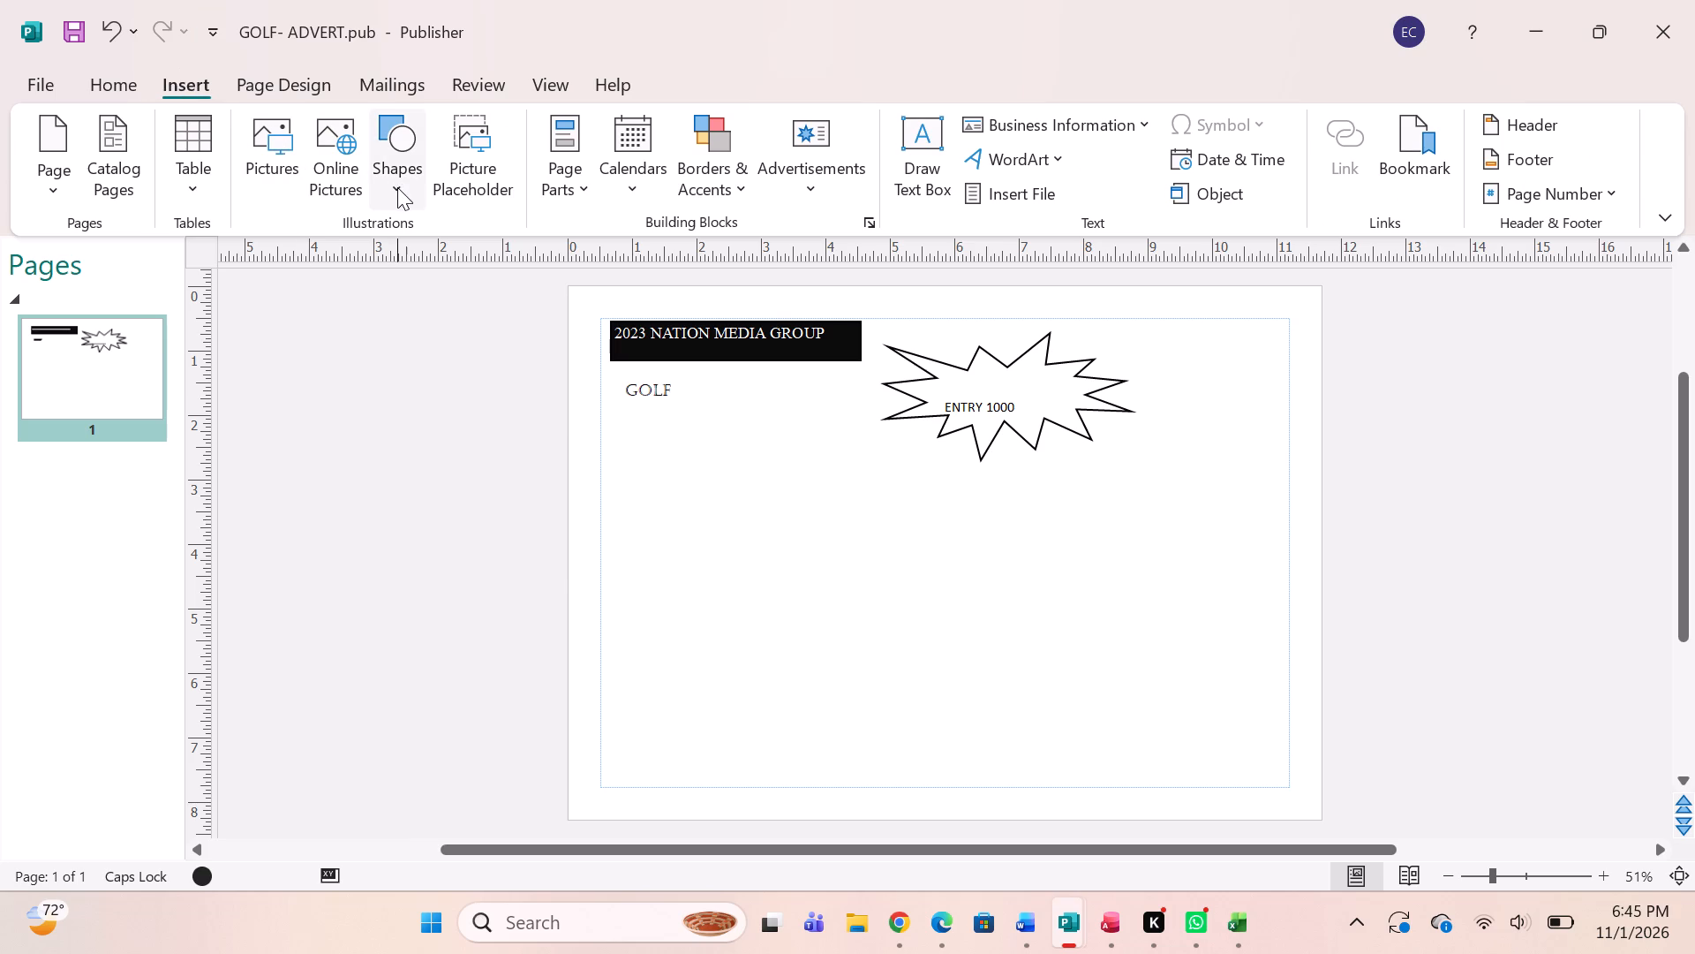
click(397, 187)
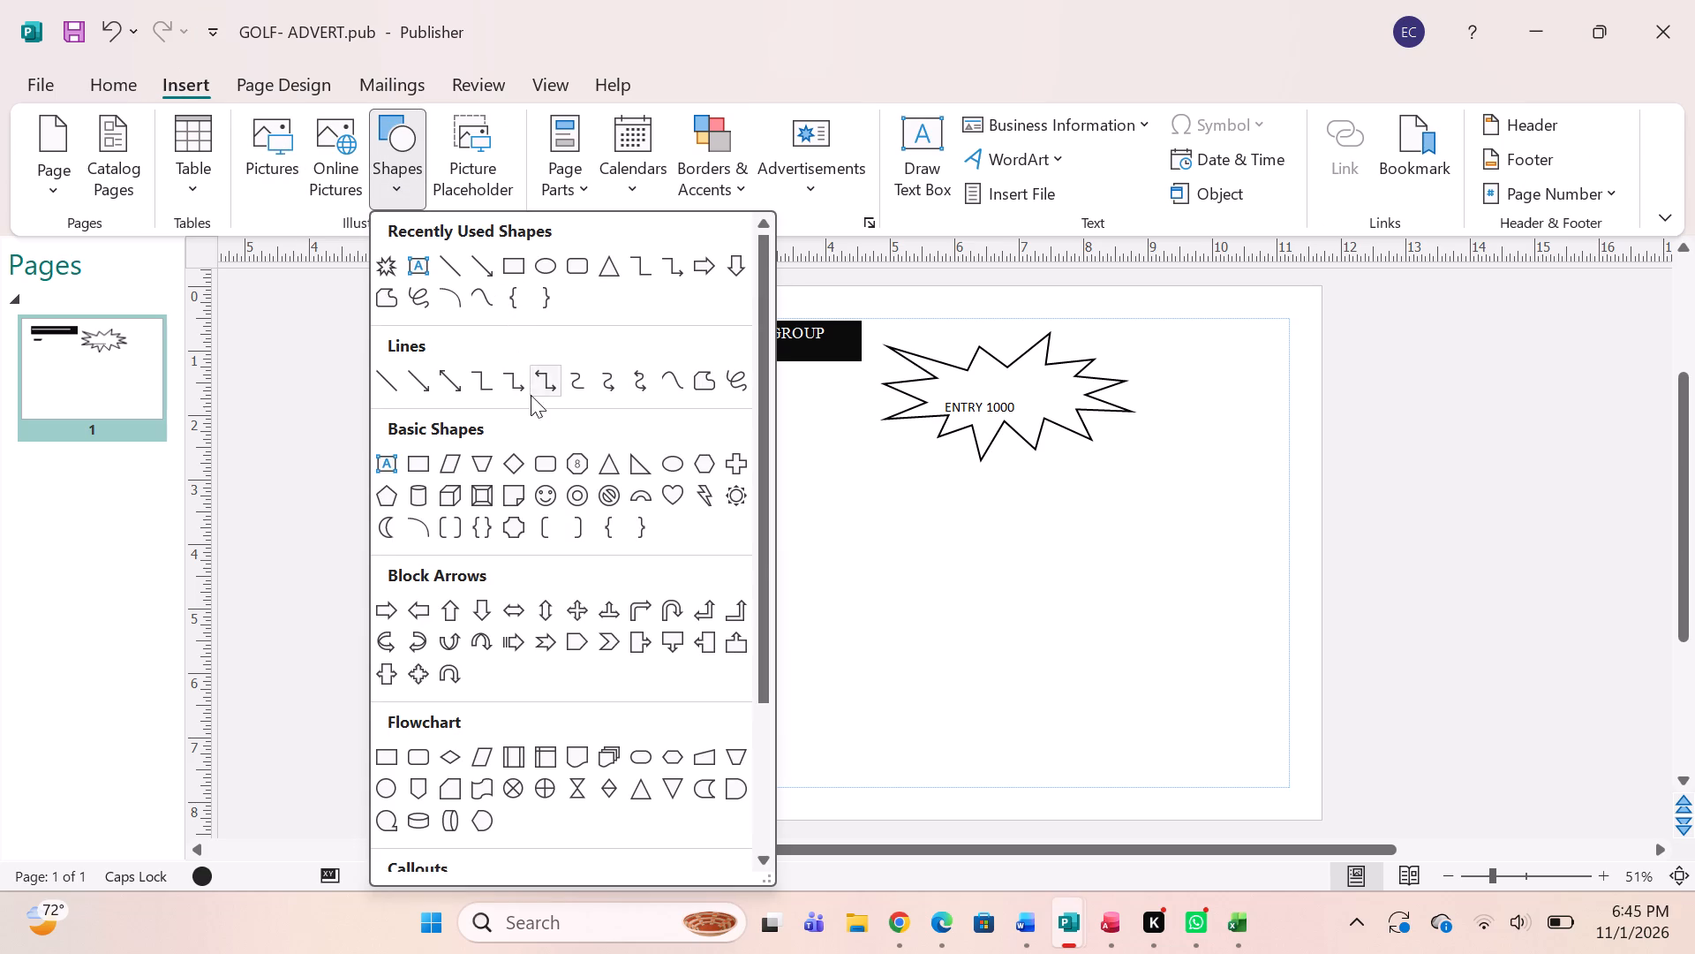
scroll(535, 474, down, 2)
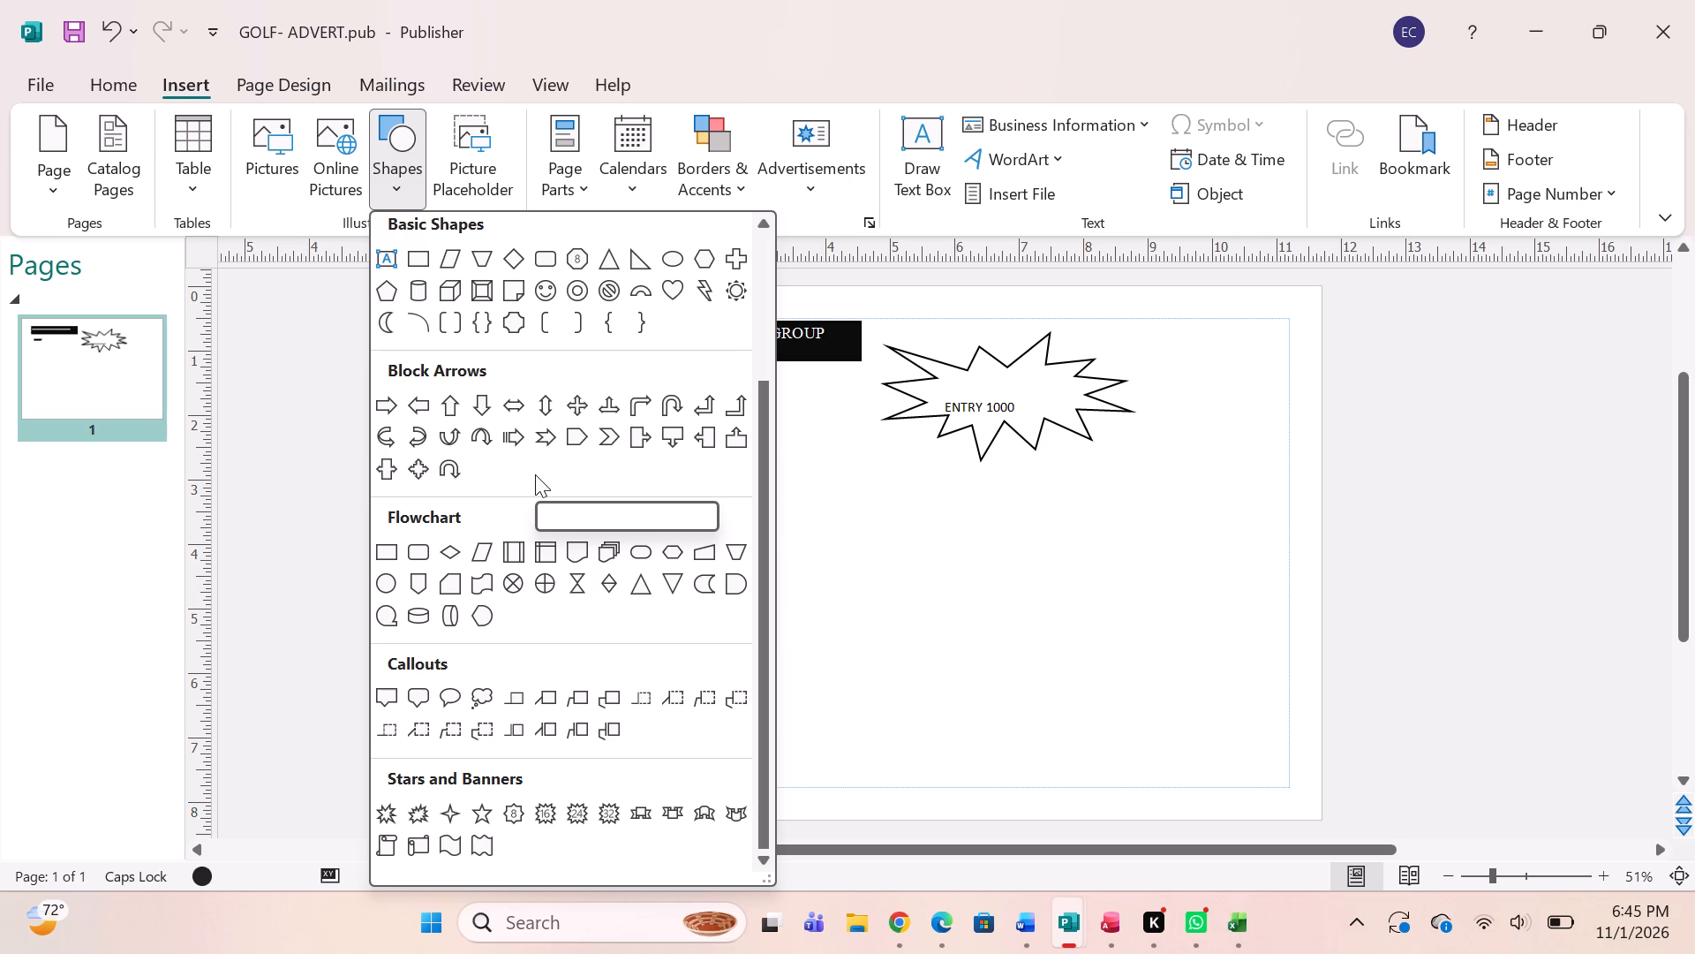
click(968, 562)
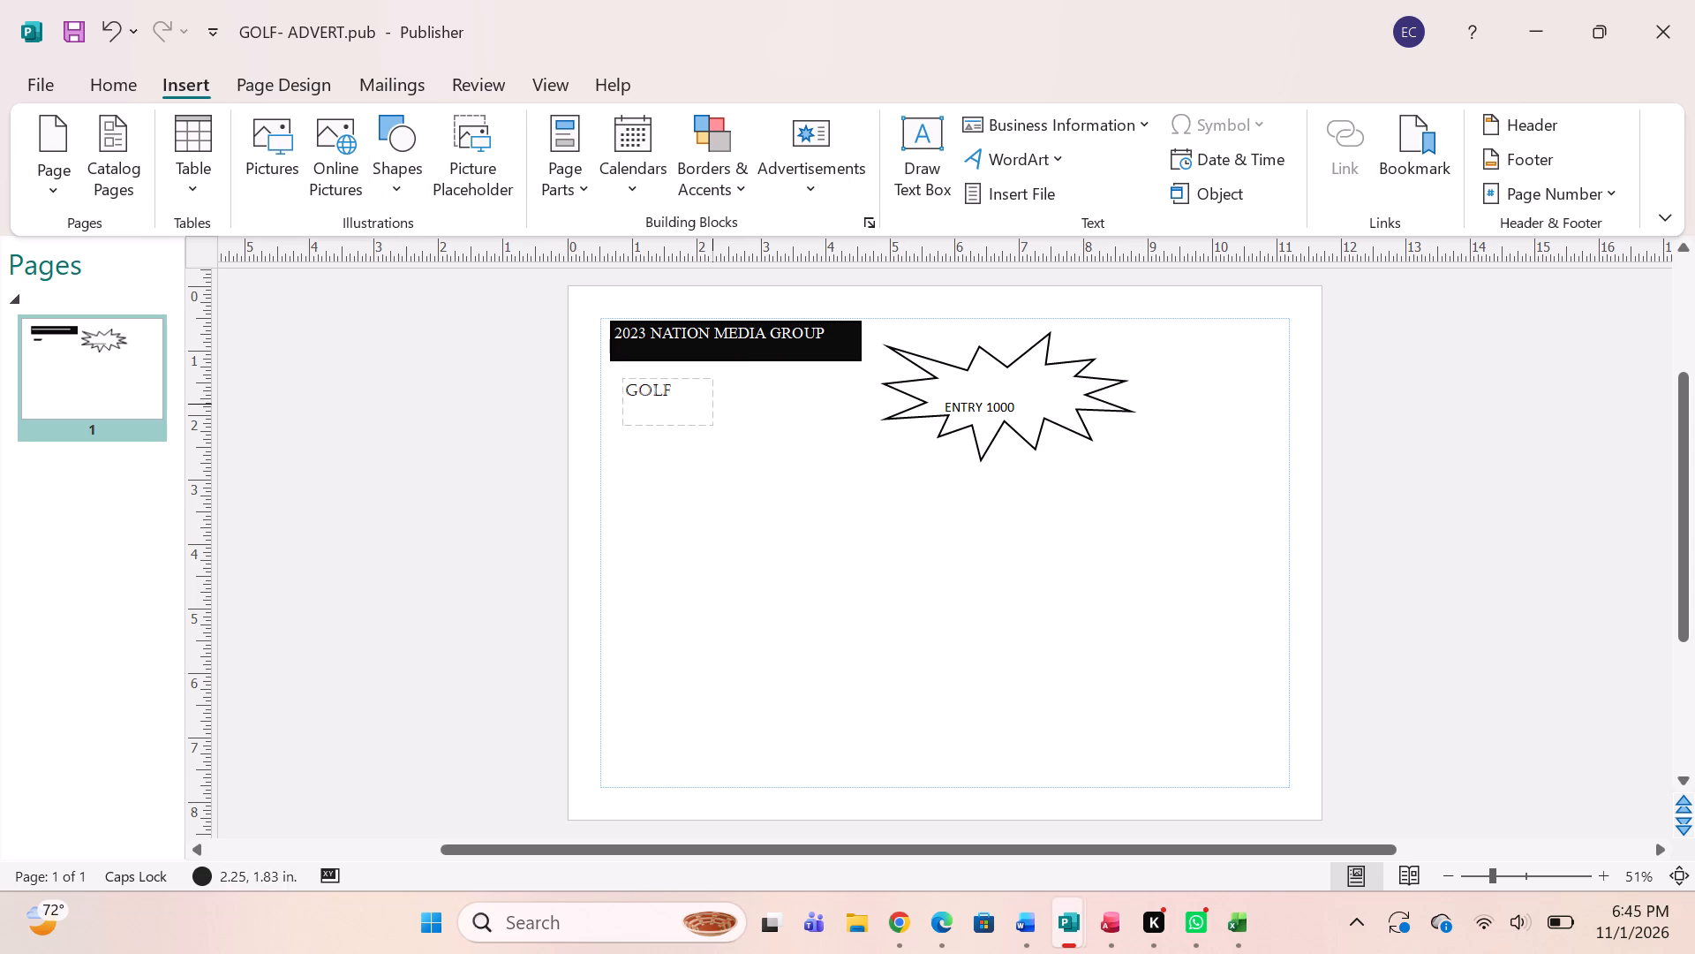
Draw an upright oval just after the word GOLF and shrink it to about 0.34 x 0.51 in.
click(395, 181)
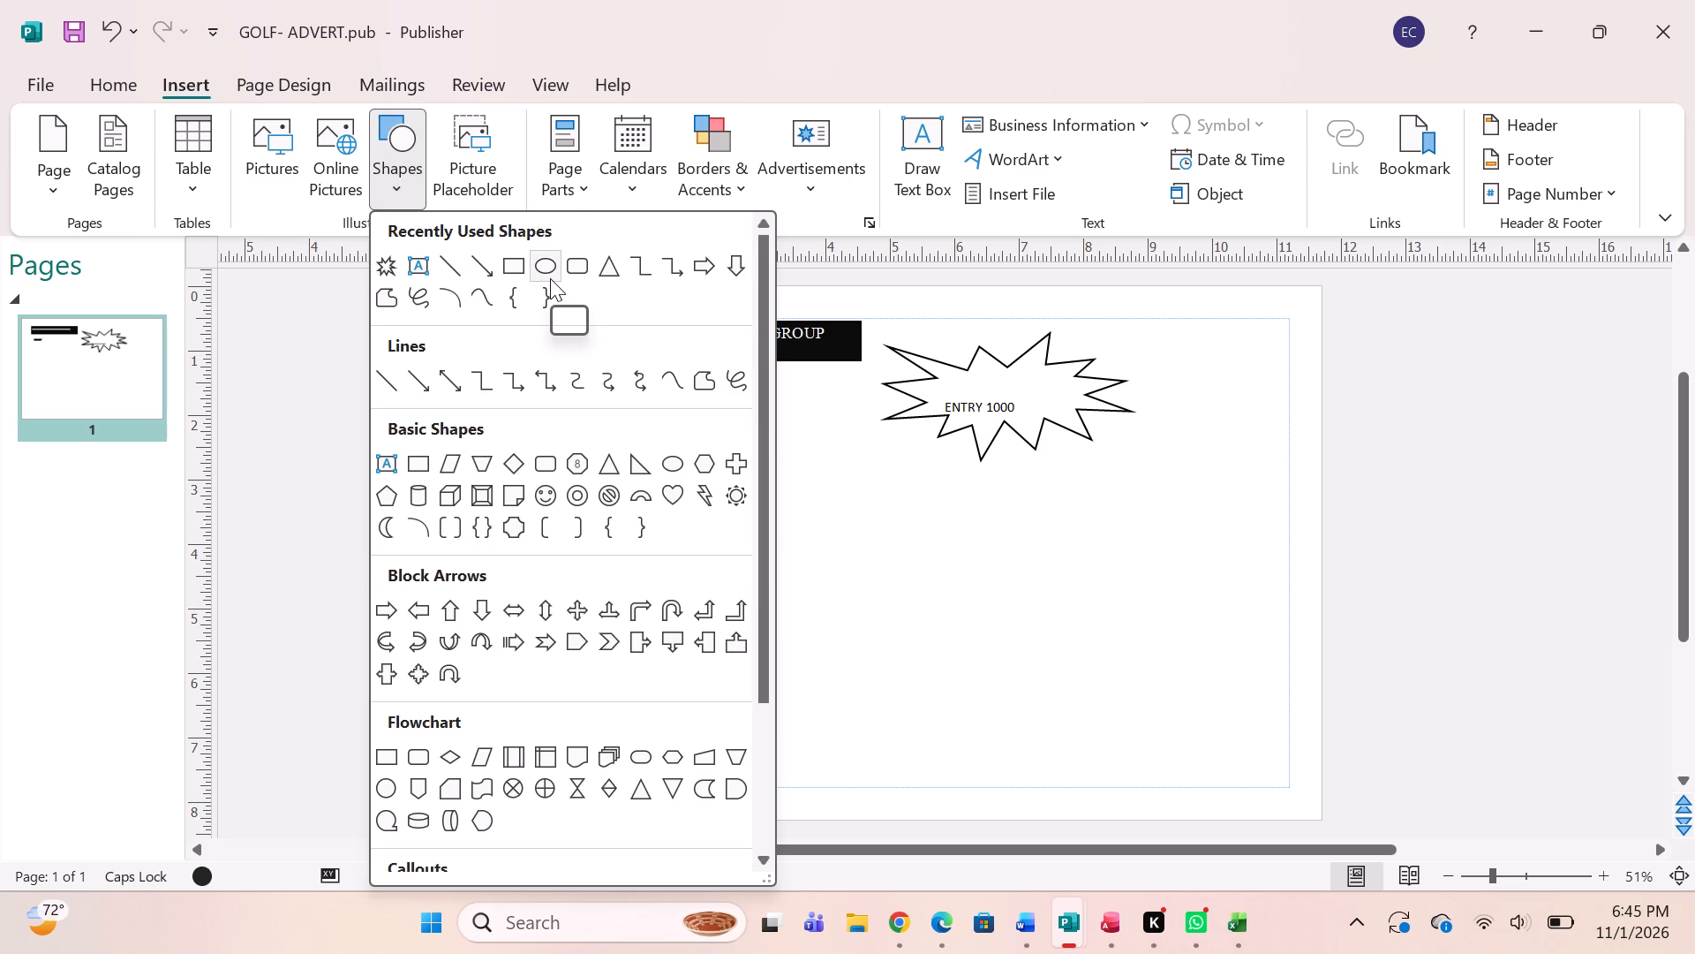
click(550, 278)
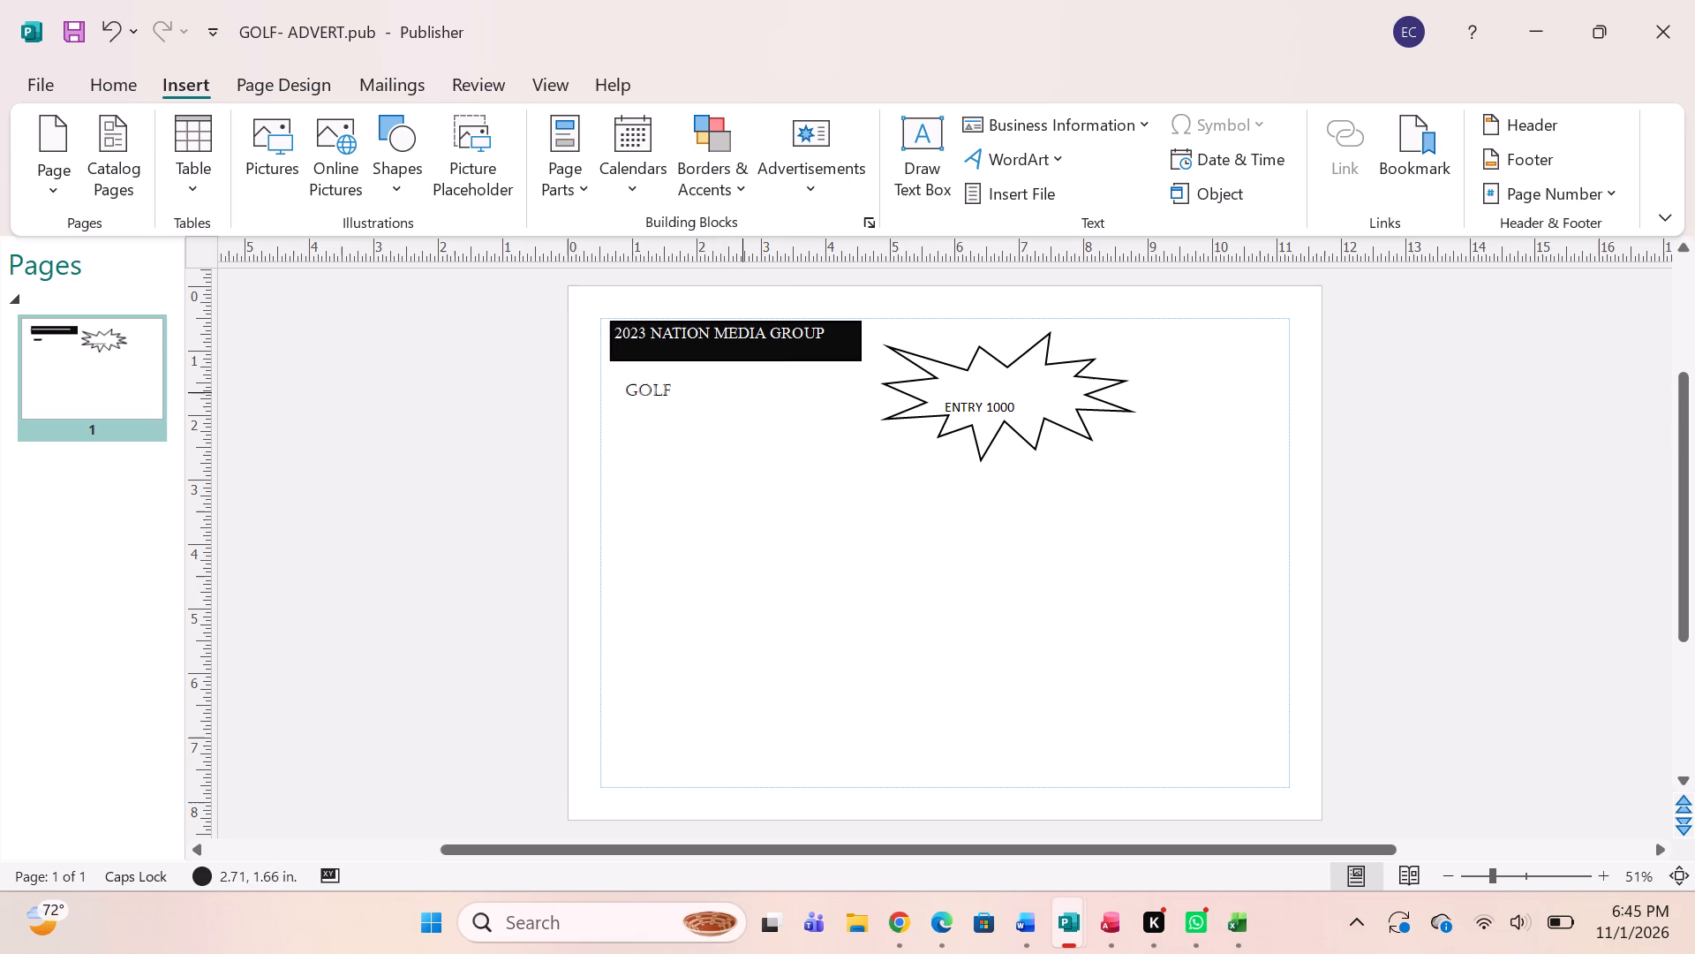
drag(742, 392, 705, 437)
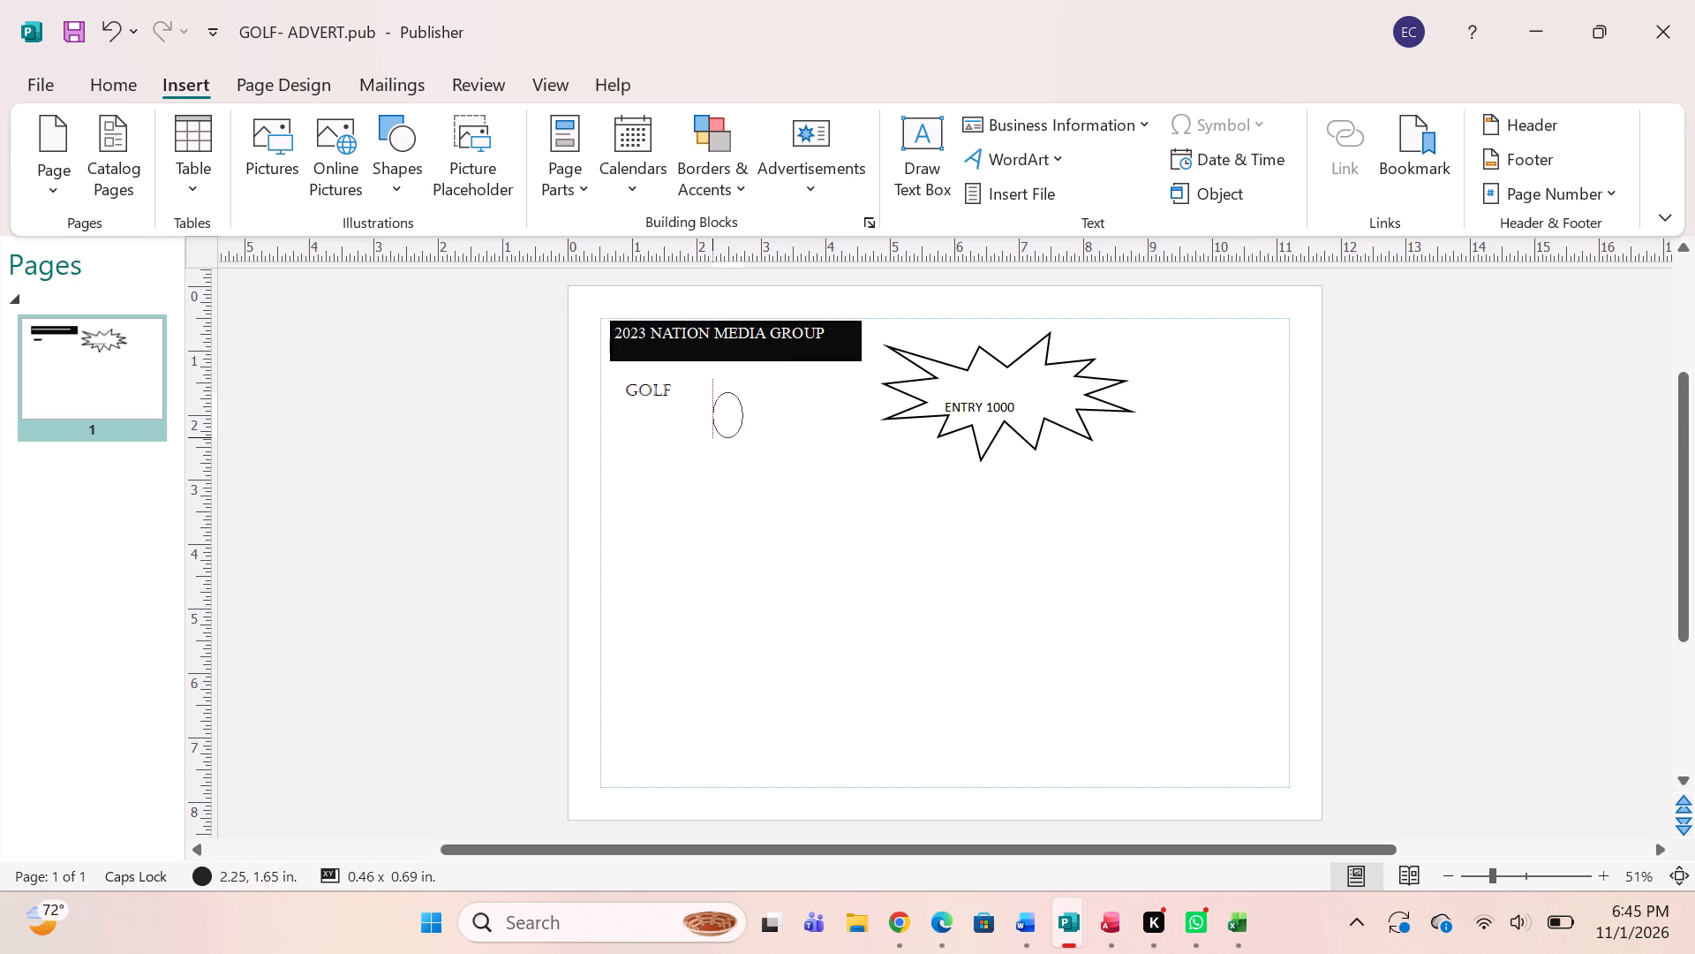
drag(705, 437, 706, 436)
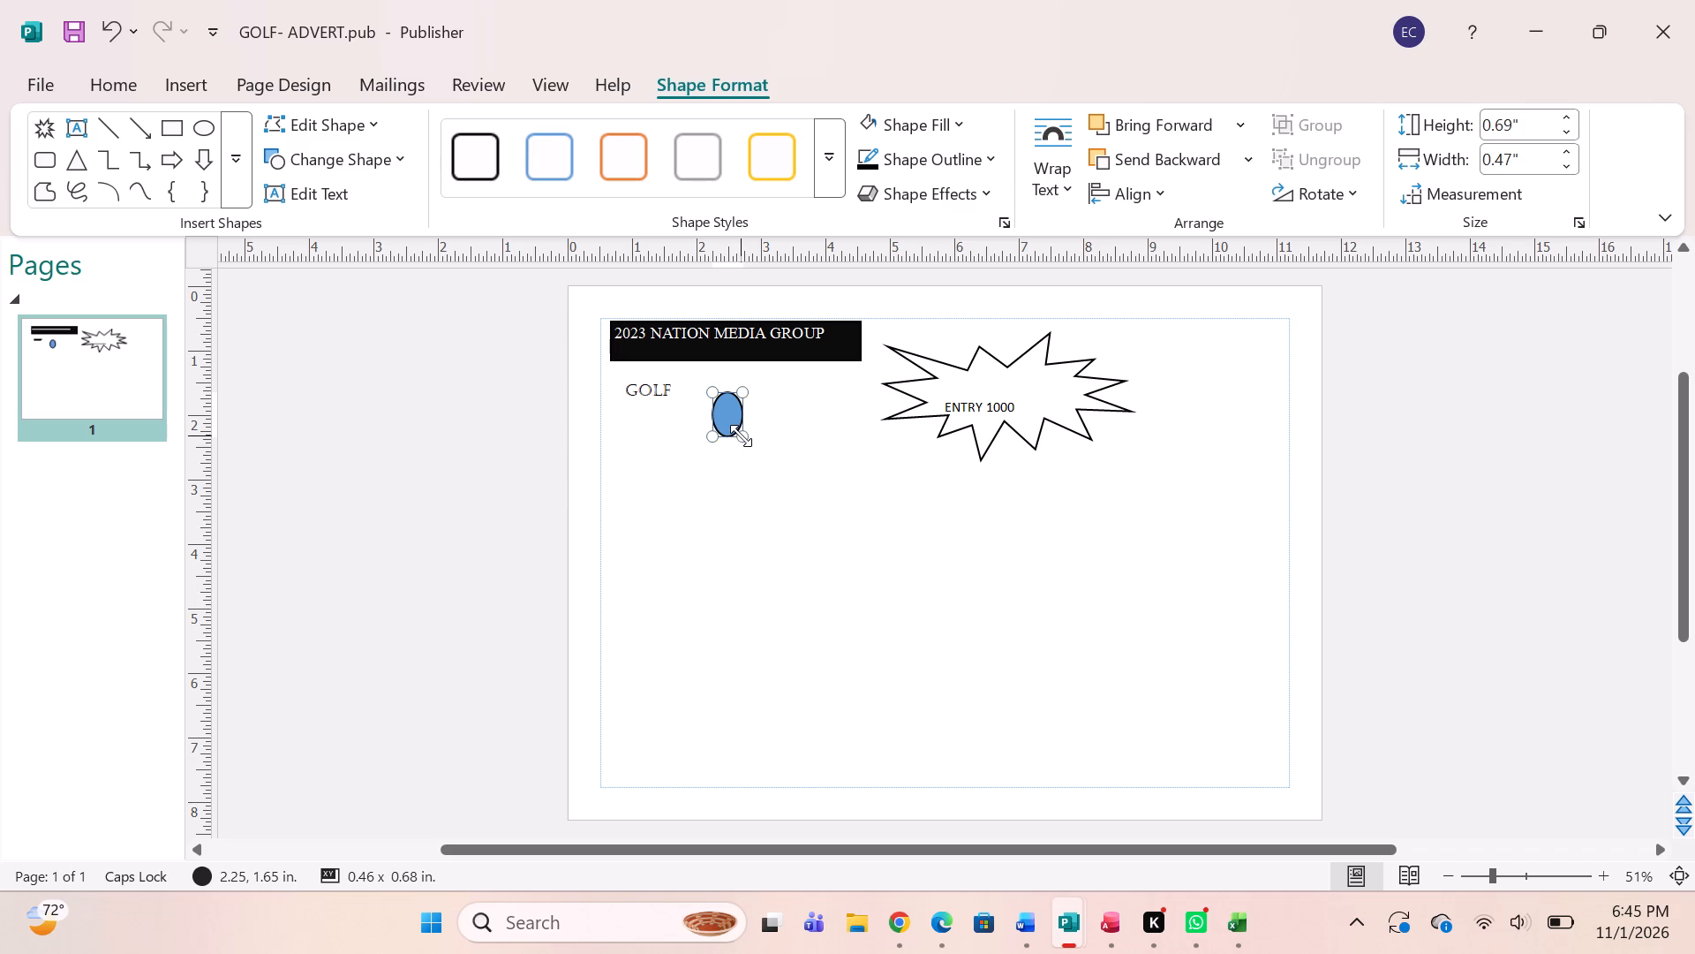
drag(741, 435, 733, 421)
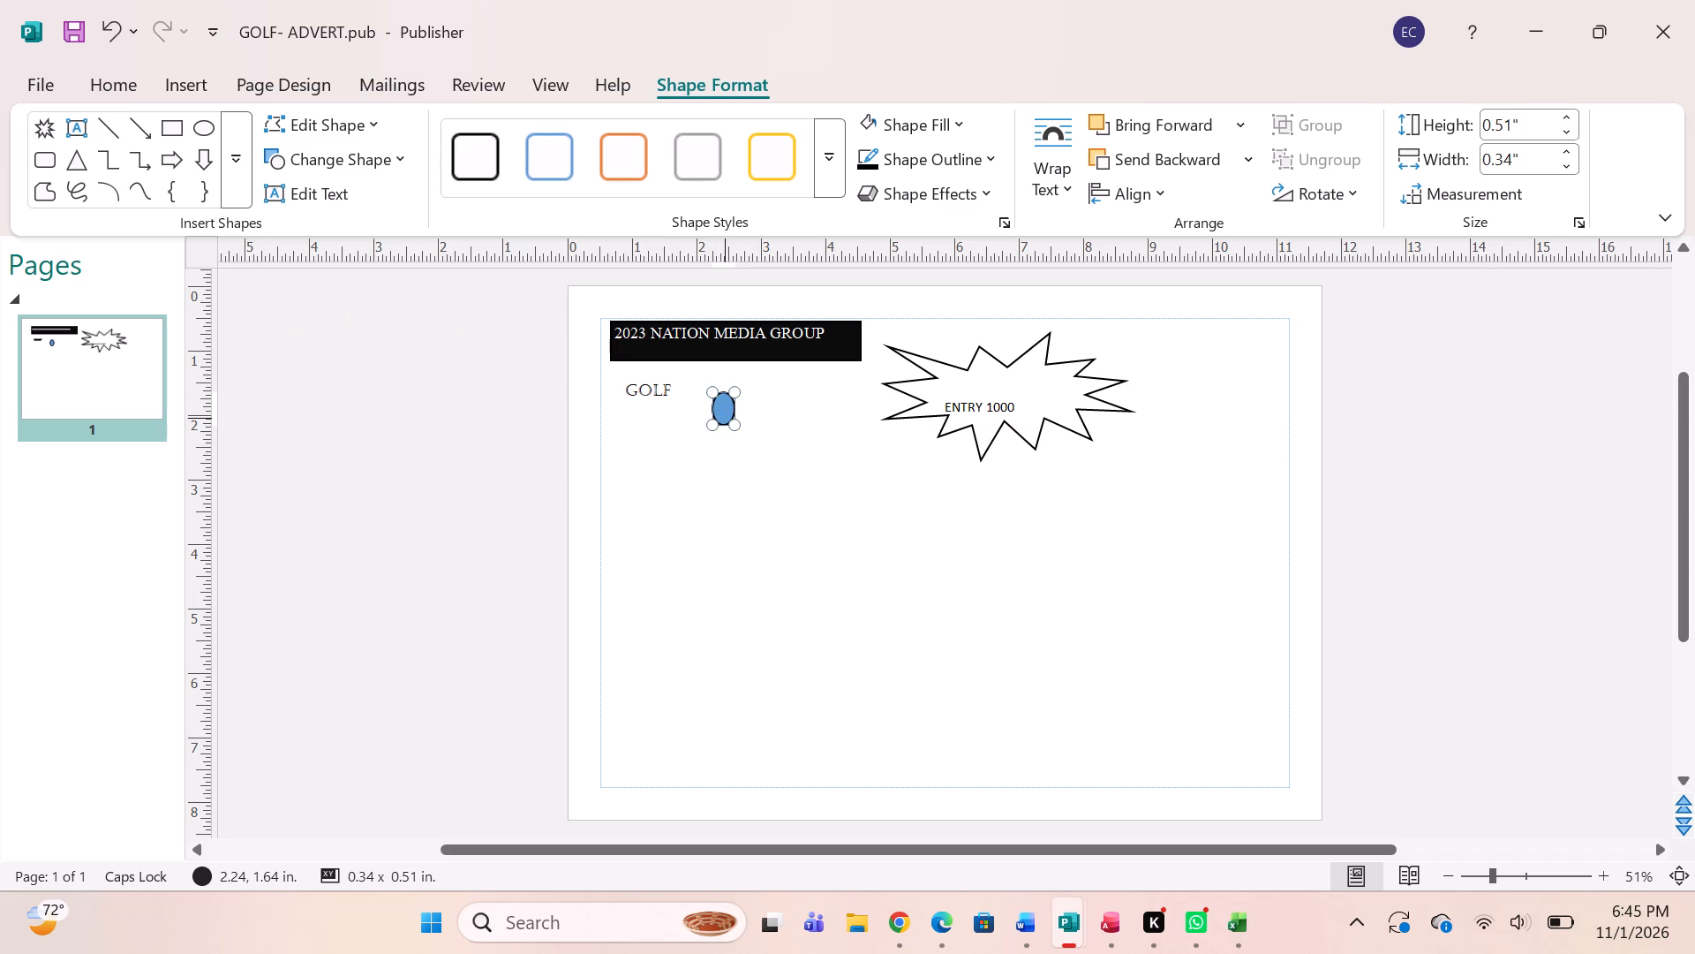
Fill the small oval beside GOLF with white.
click(959, 124)
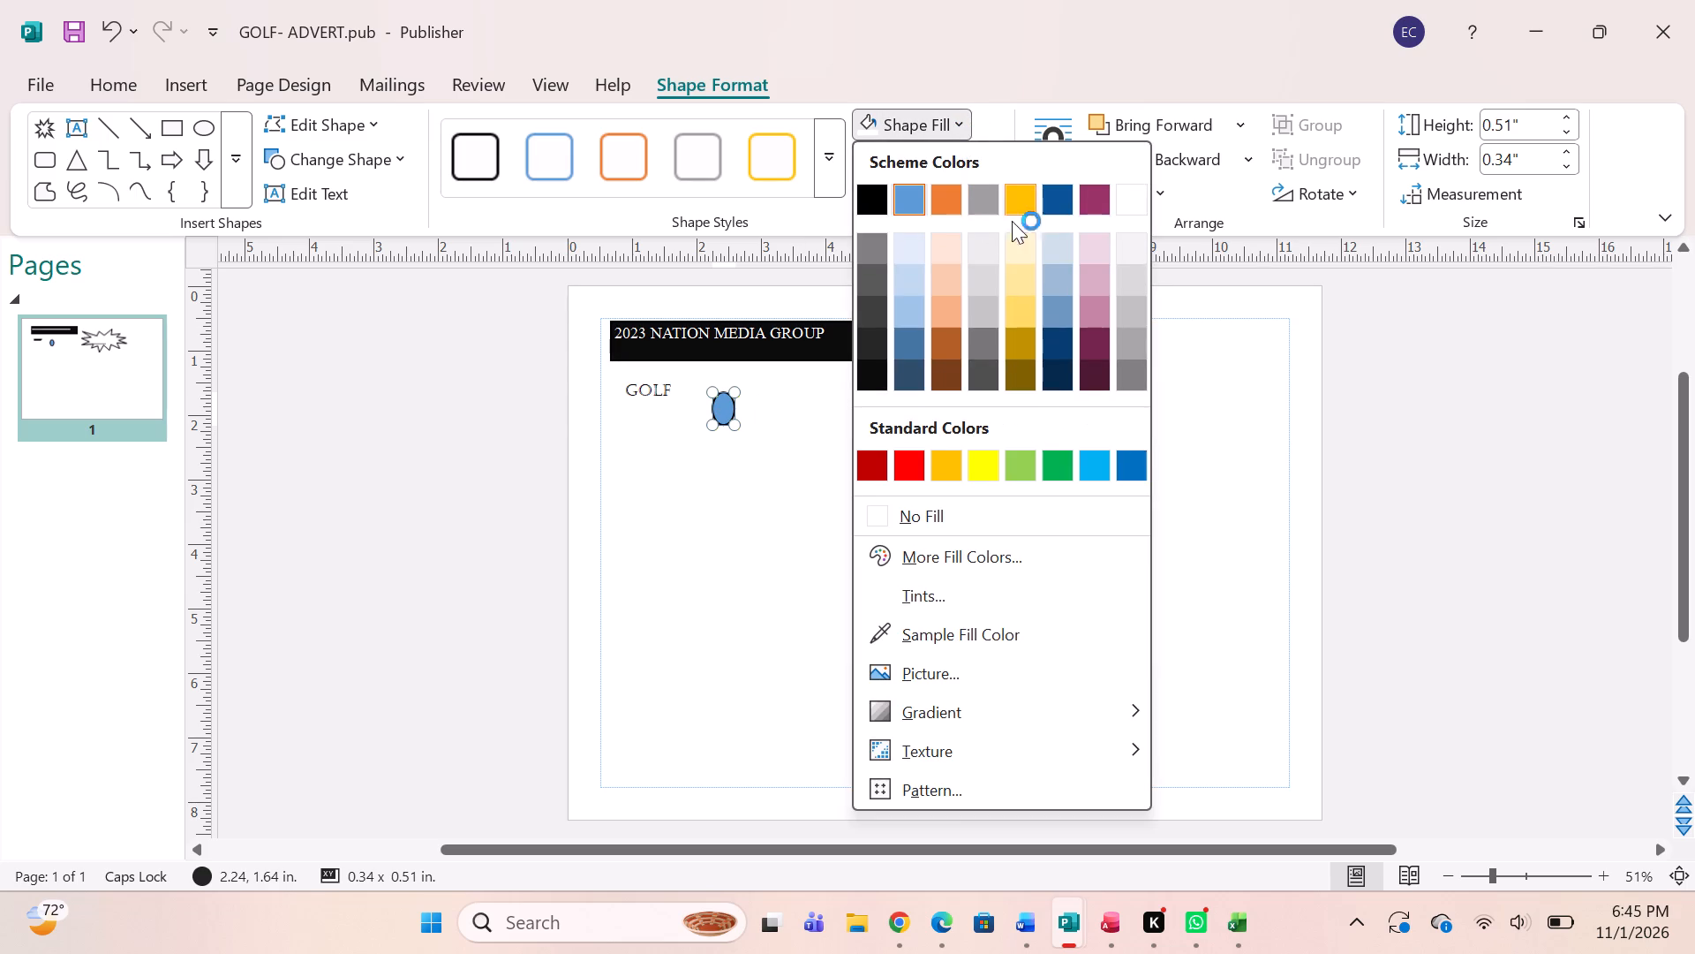
click(1134, 201)
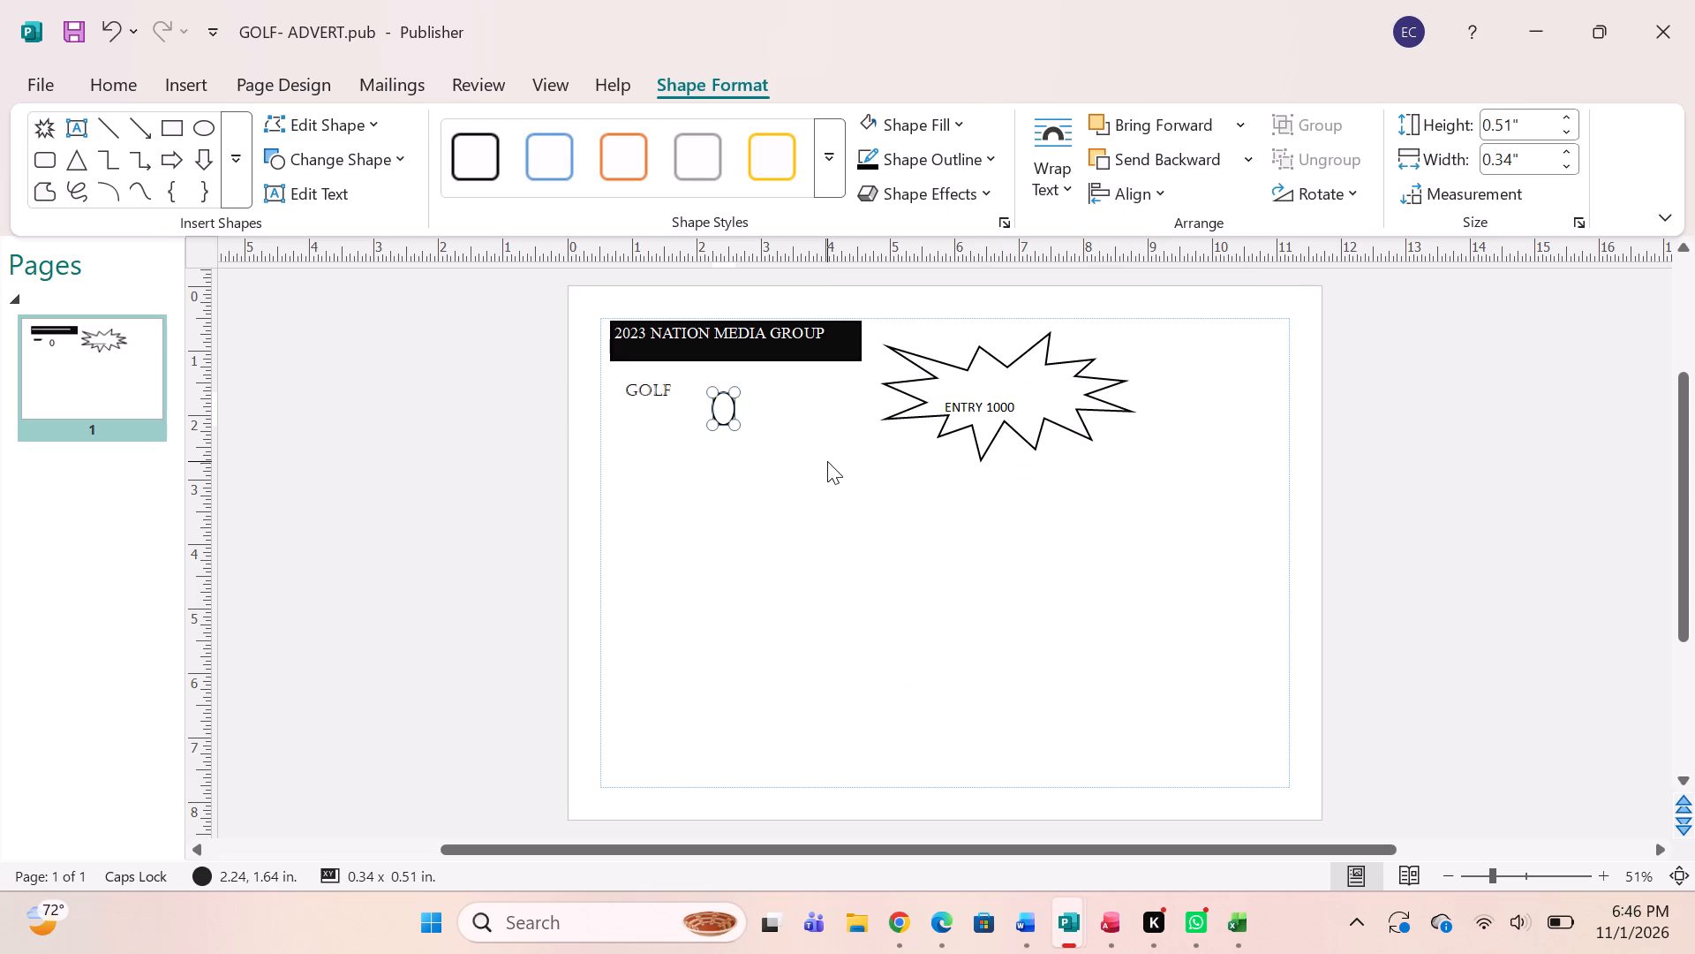
Make two copies of the small white oval.
key(ctrl+c)
key(ctrl+v)
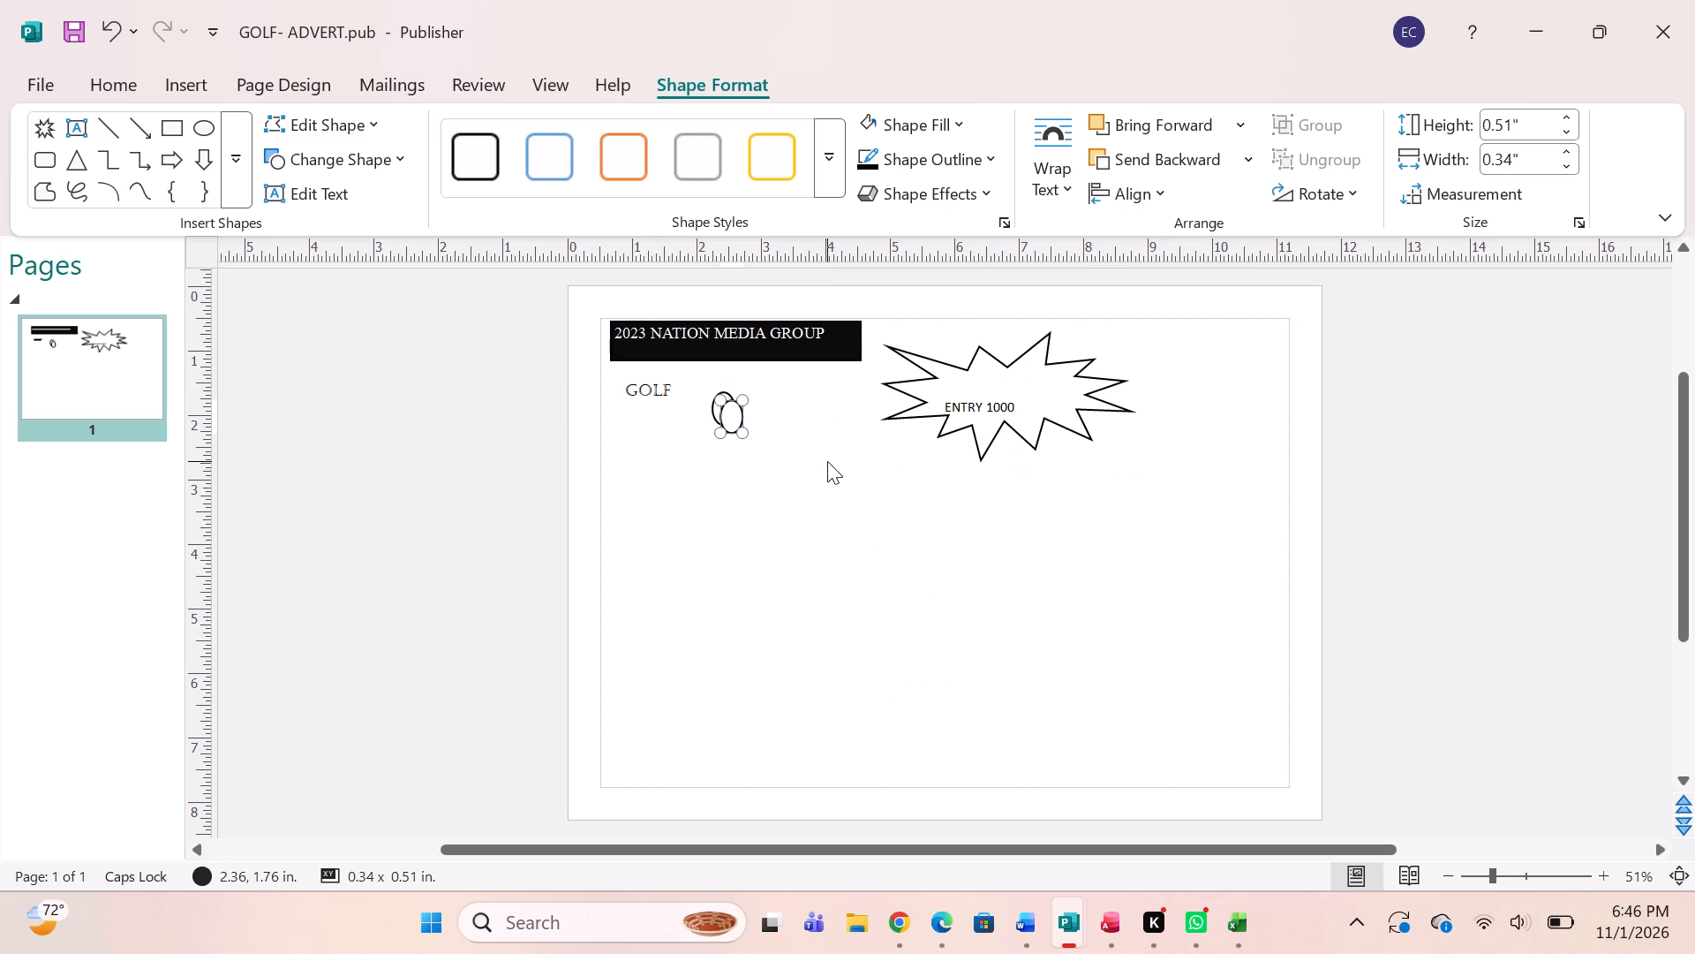
key(ctrl+c)
key(ctrl+v)
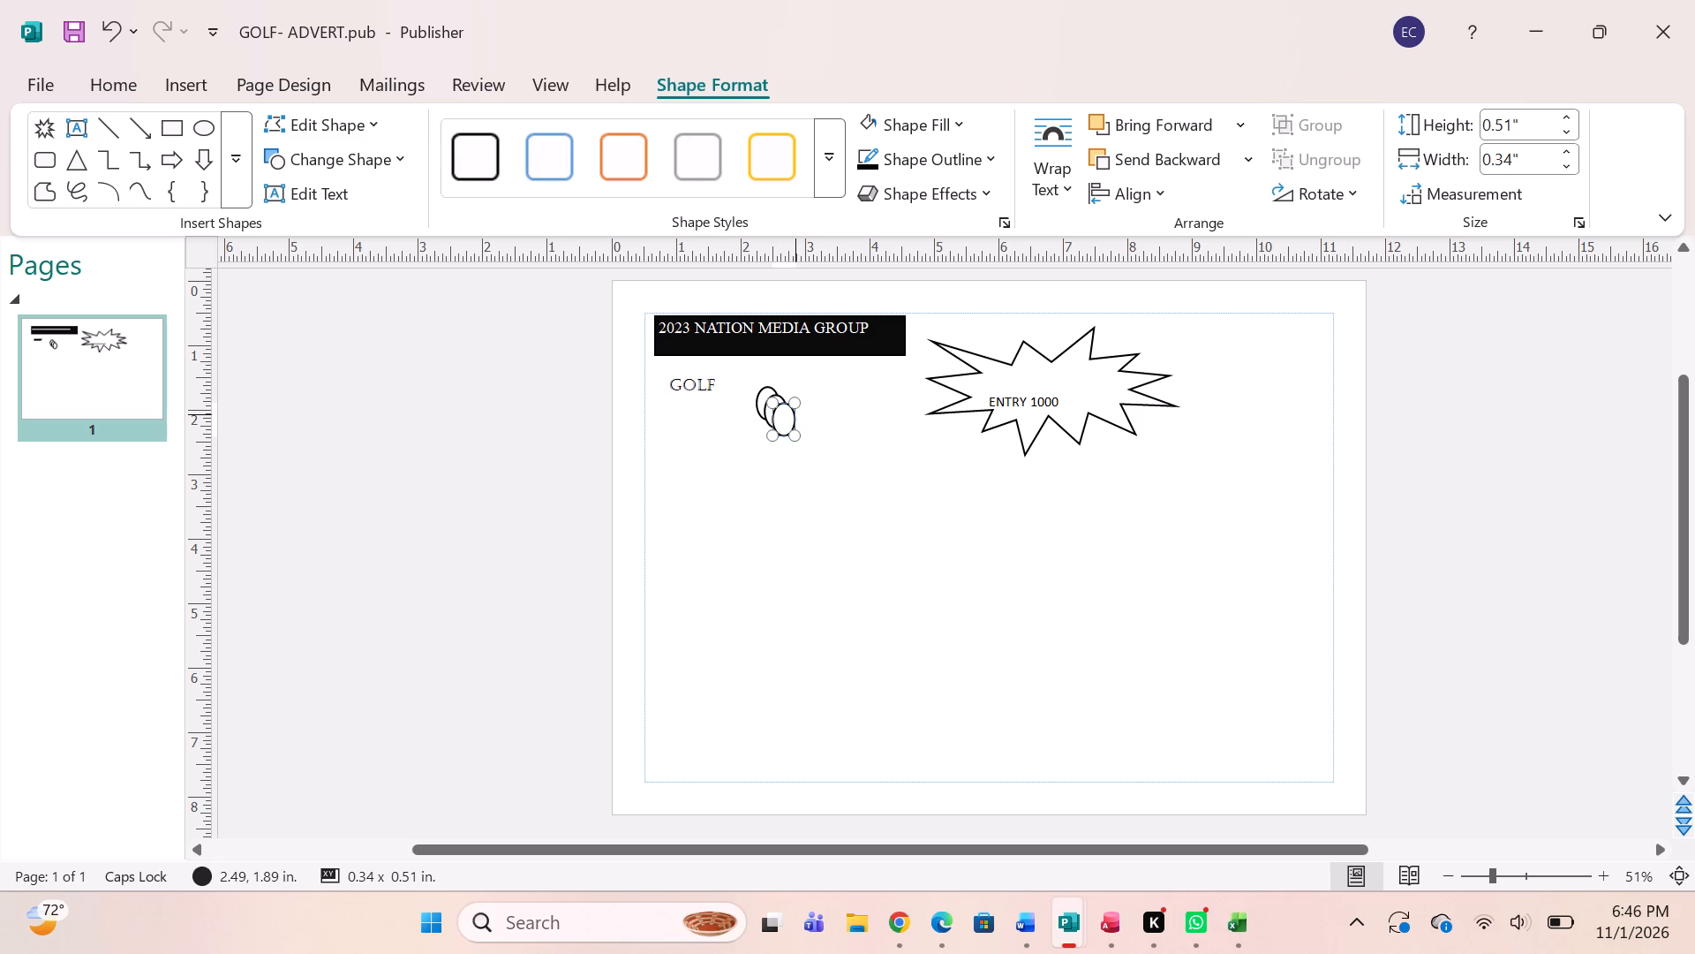
Spread the two oval copies apart, one at about 3.57, 1.53 in and the other at about 2.99, 1.17 in.
drag(795, 411, 855, 403)
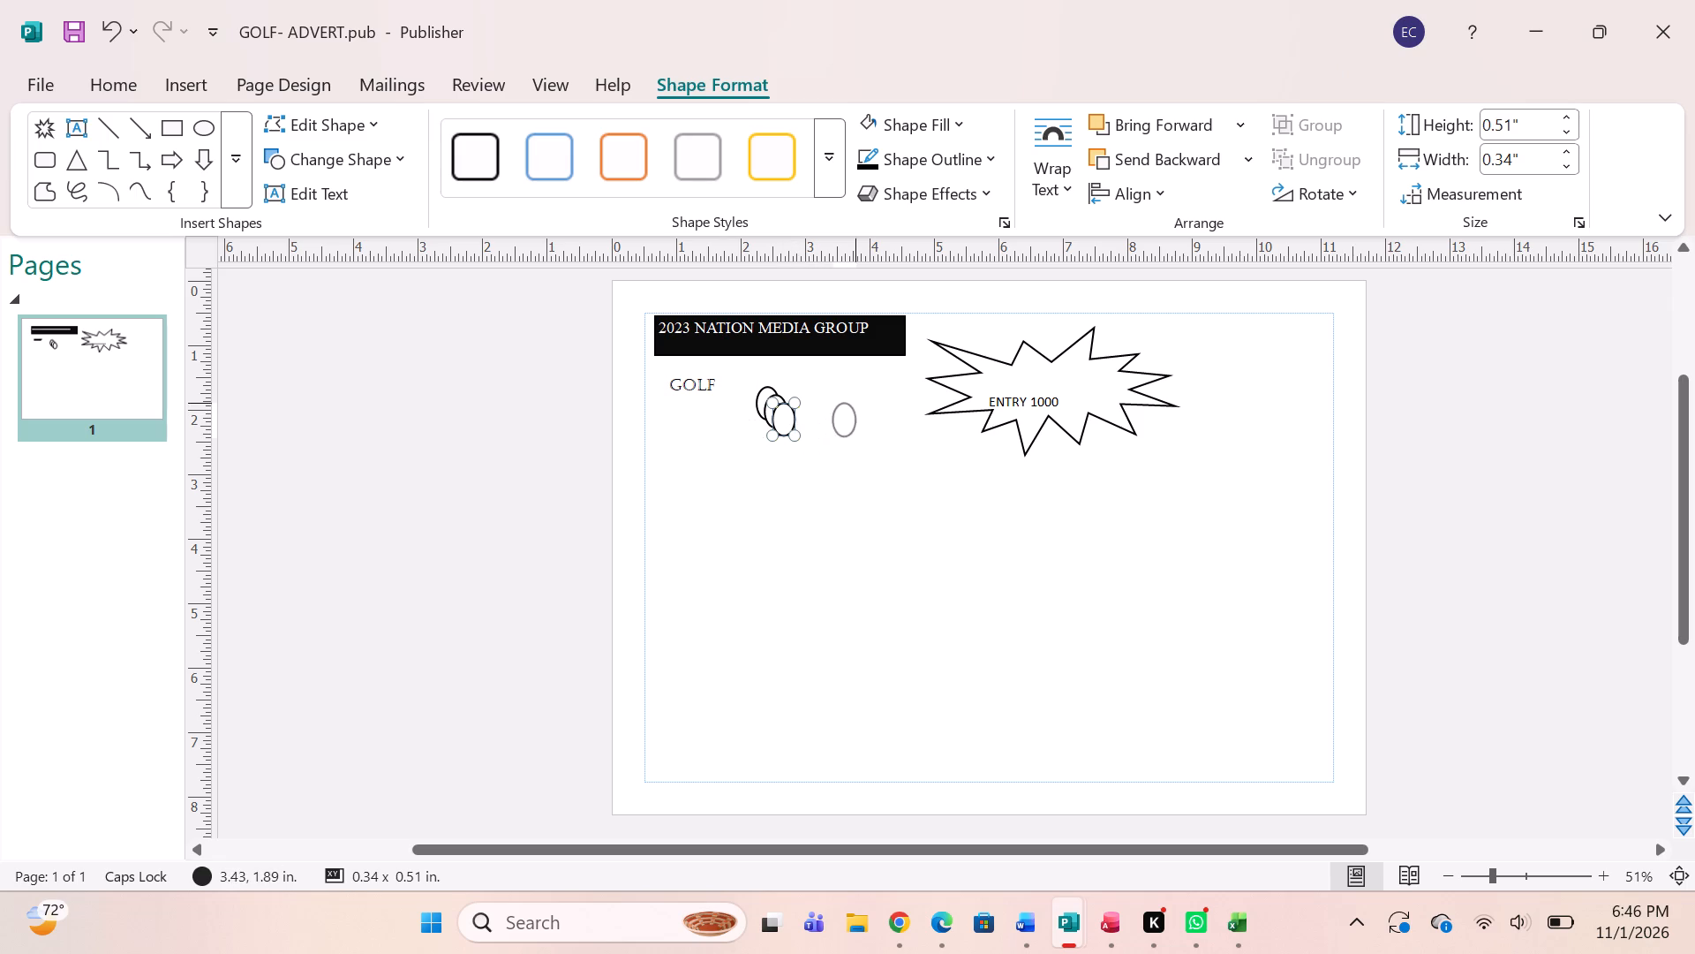
drag(855, 403, 864, 387)
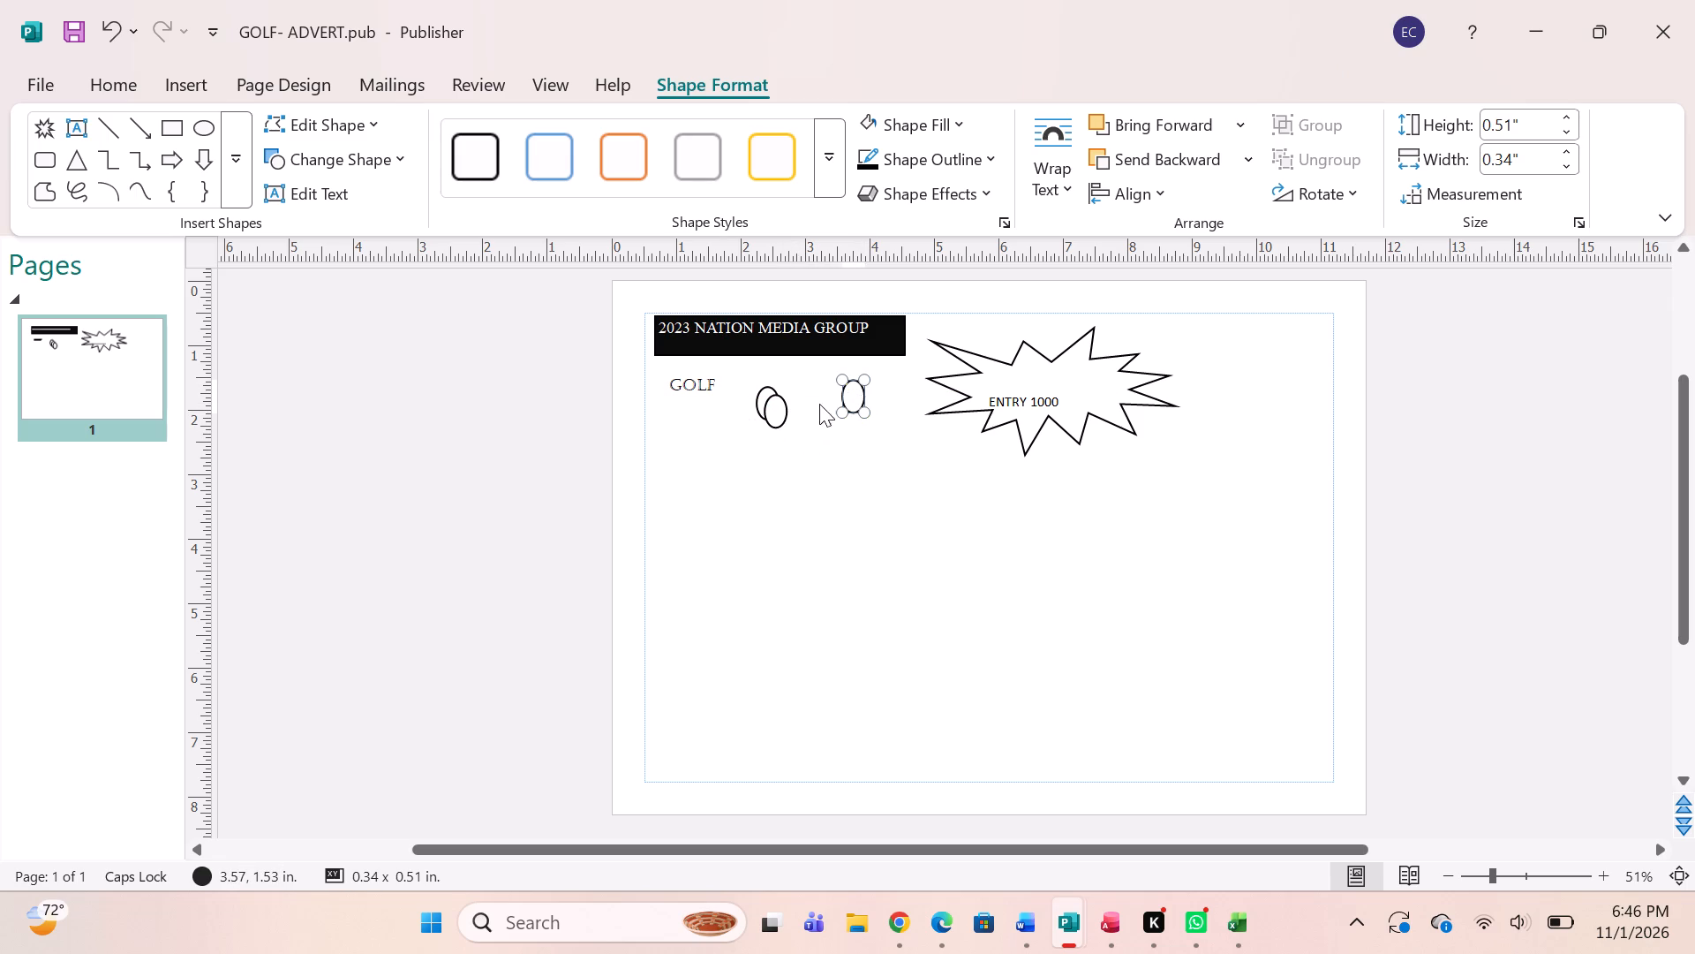
click(781, 400)
drag(784, 410, 825, 426)
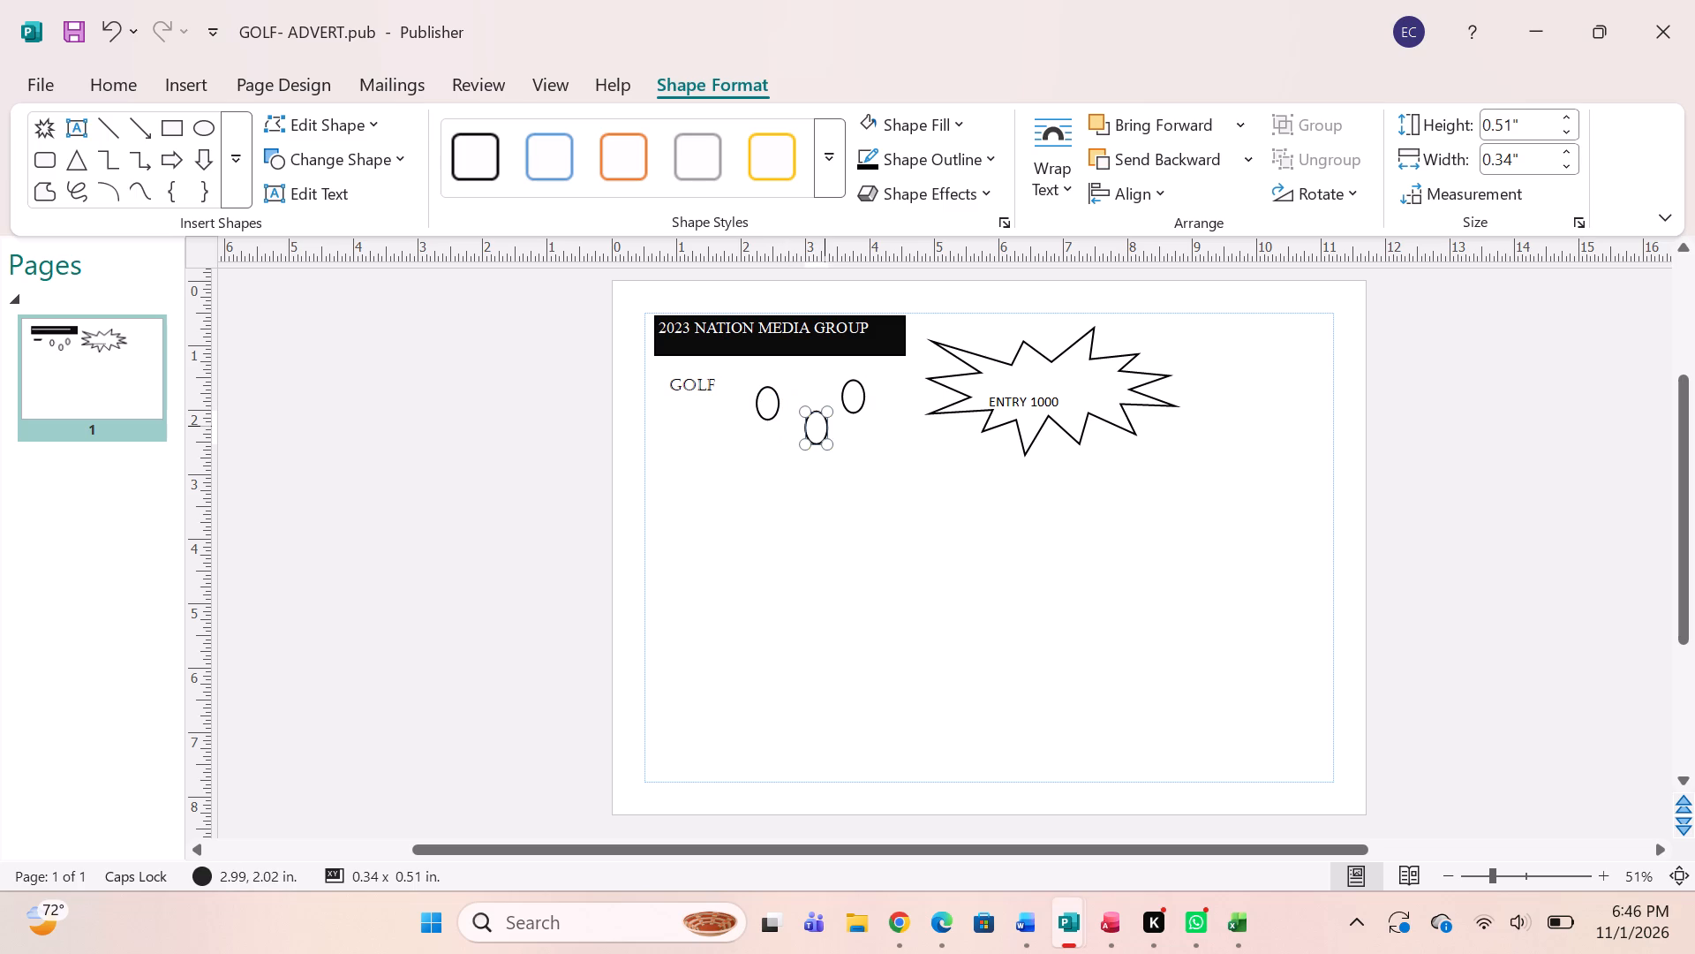
drag(825, 426, 825, 394)
drag(825, 394, 823, 369)
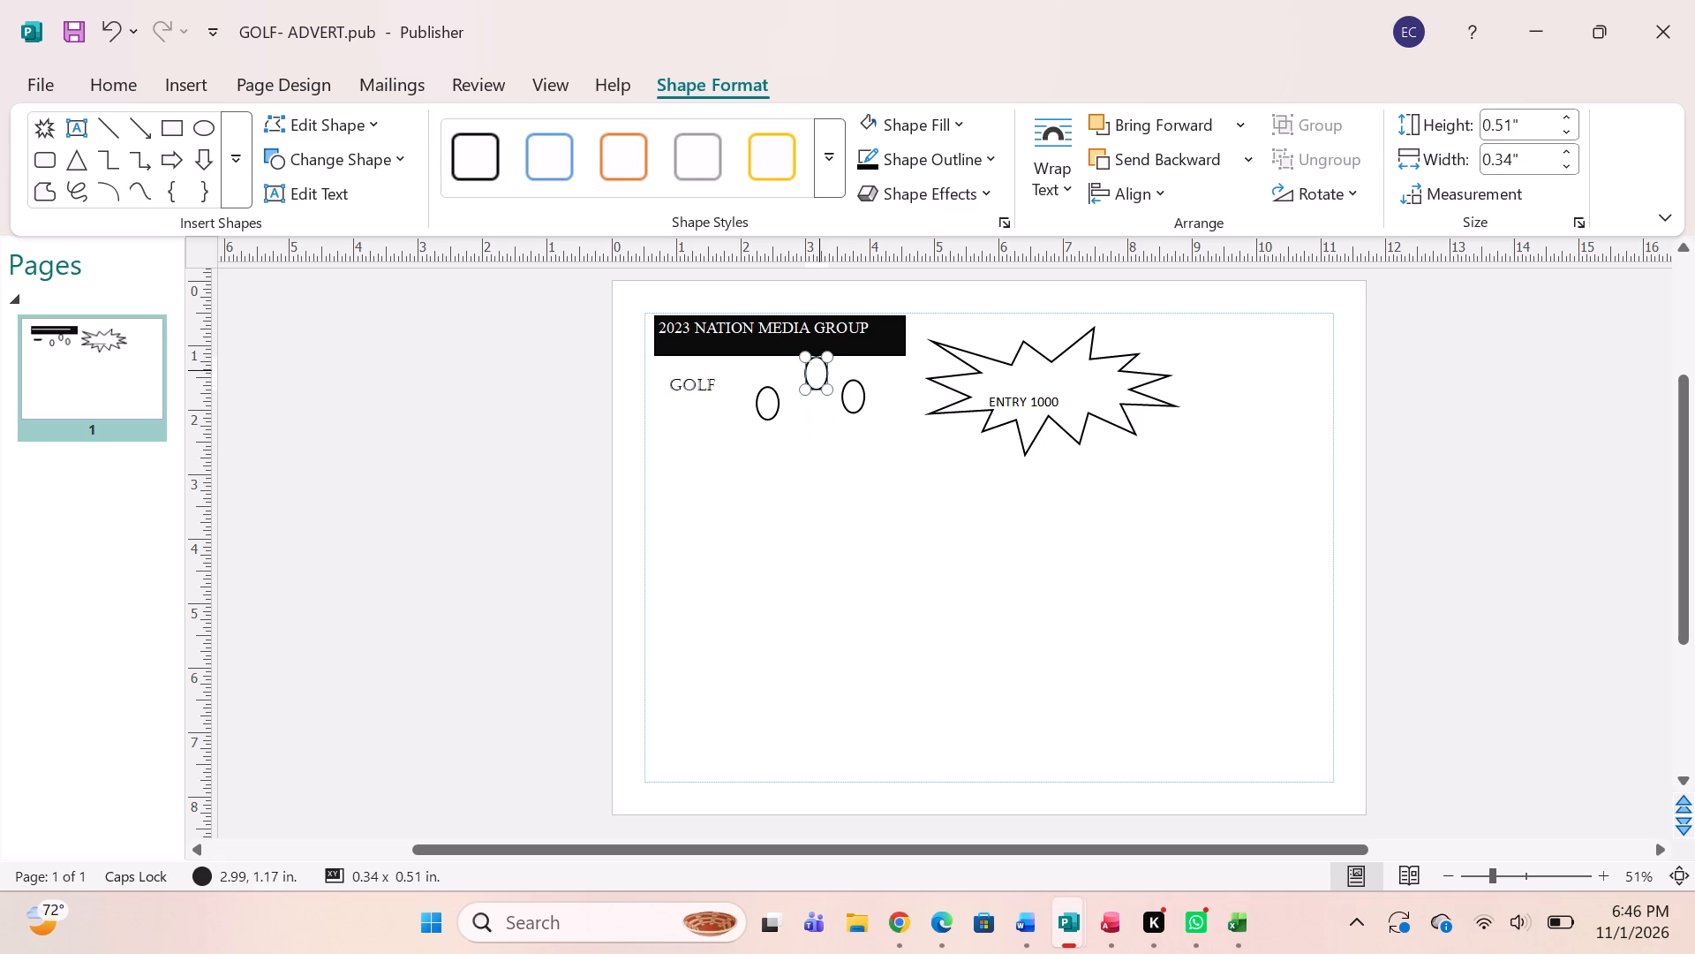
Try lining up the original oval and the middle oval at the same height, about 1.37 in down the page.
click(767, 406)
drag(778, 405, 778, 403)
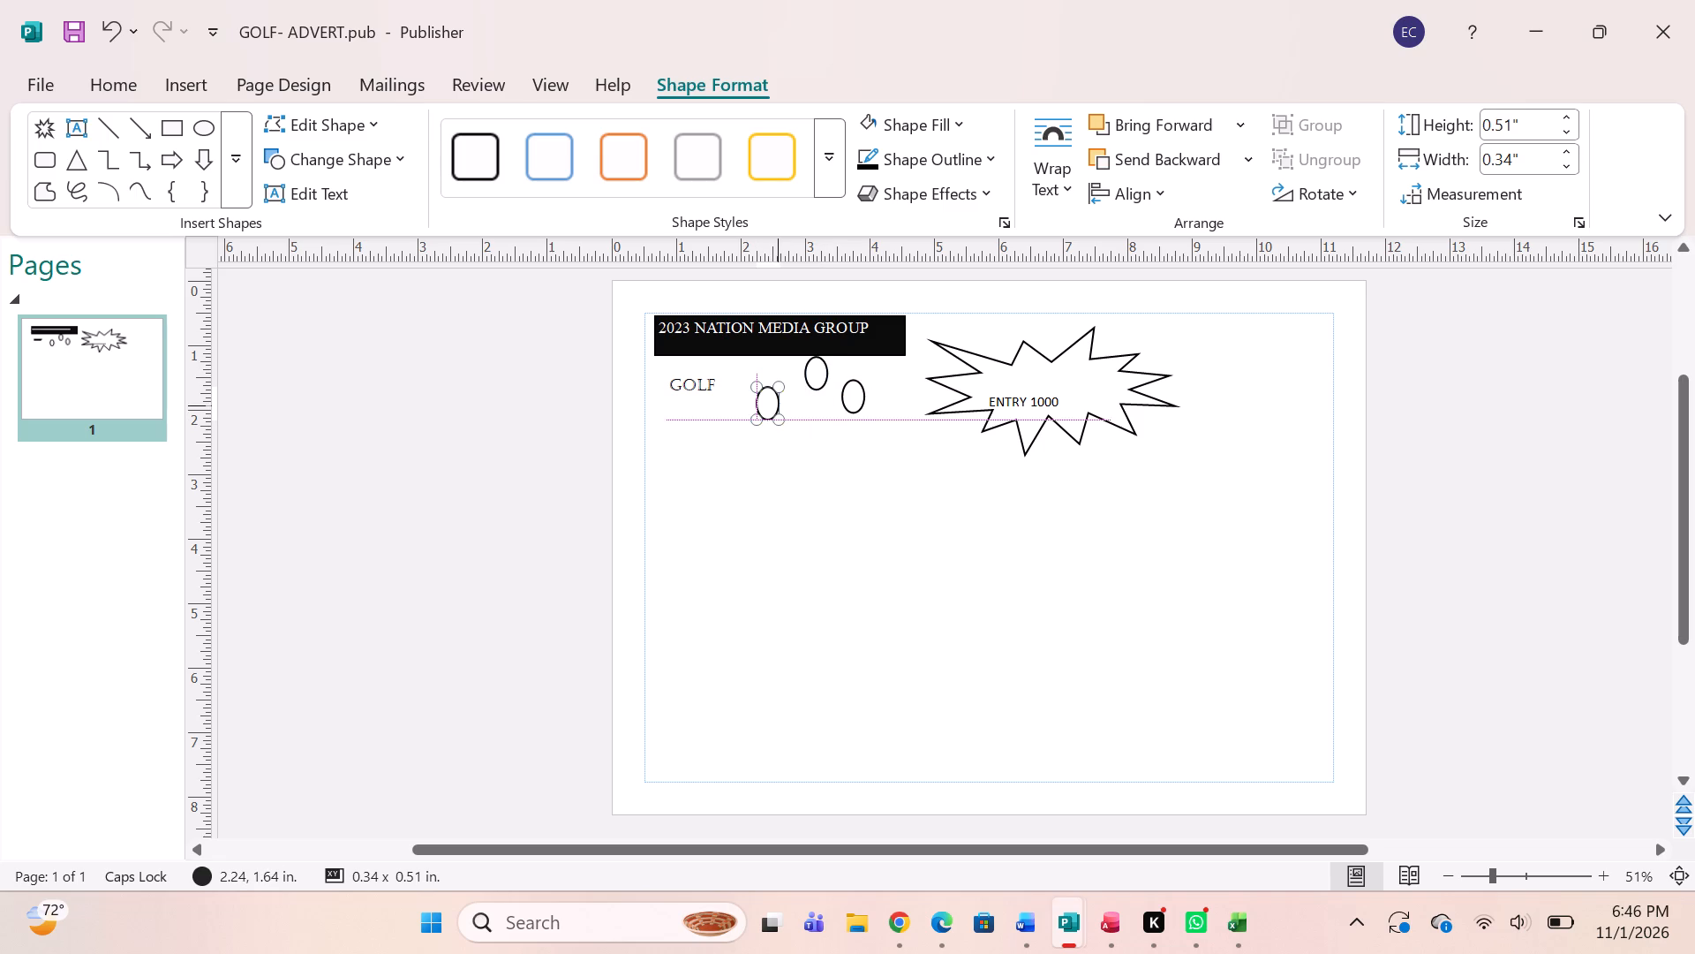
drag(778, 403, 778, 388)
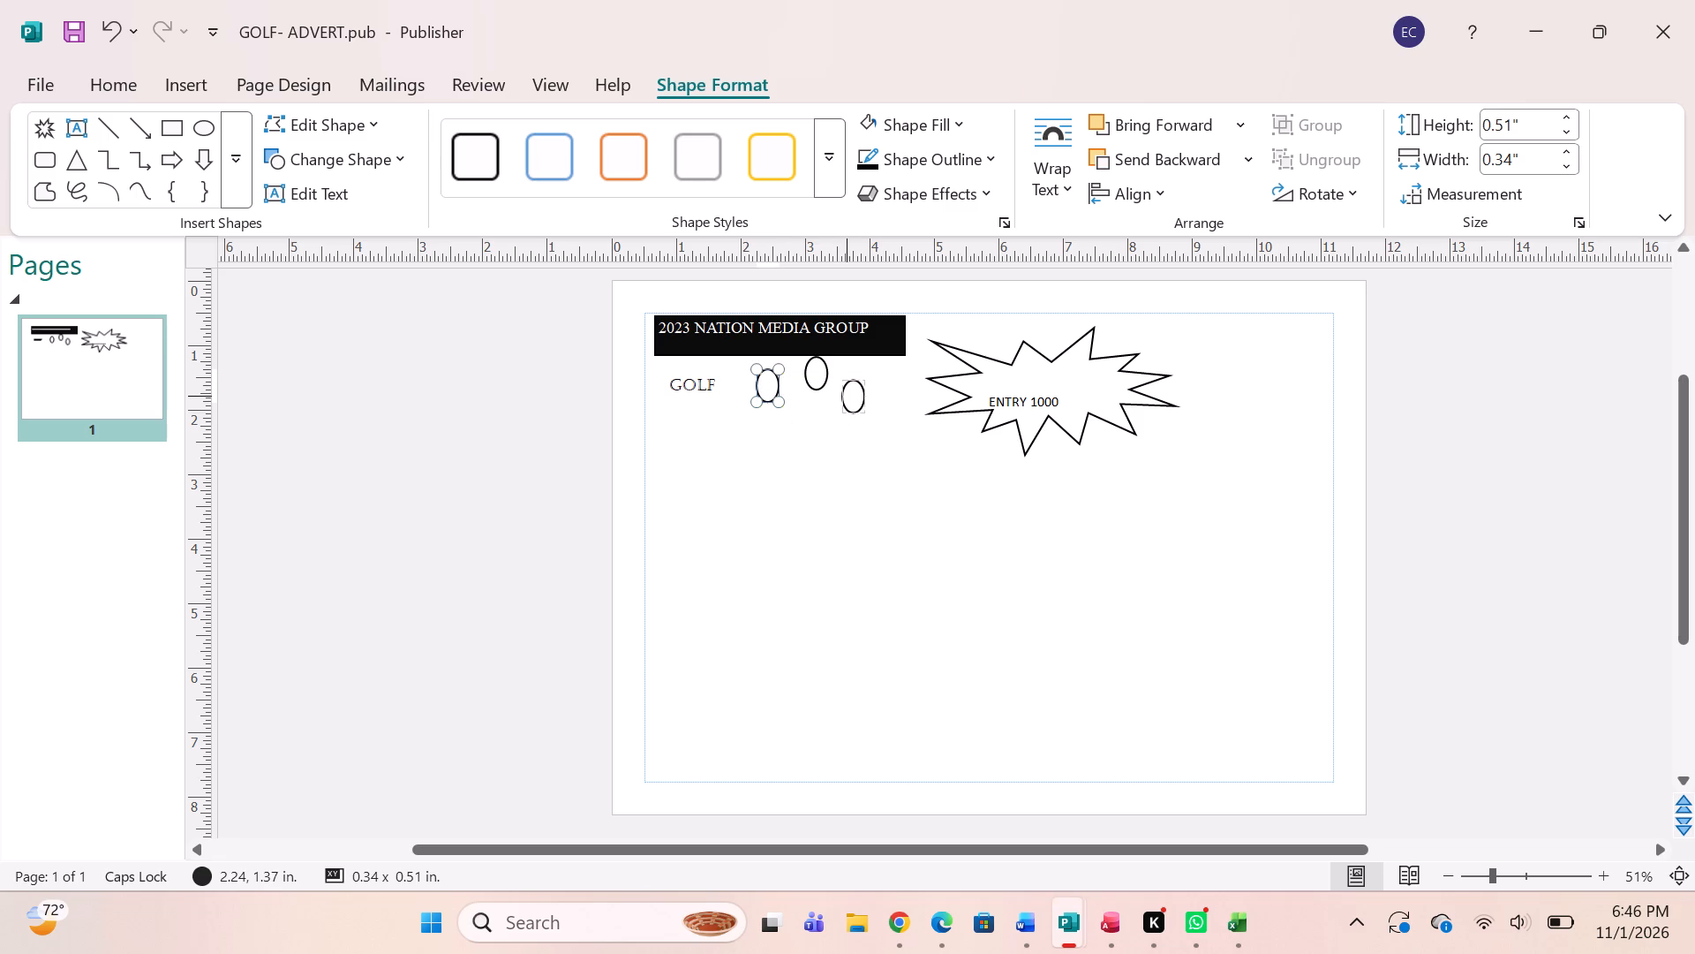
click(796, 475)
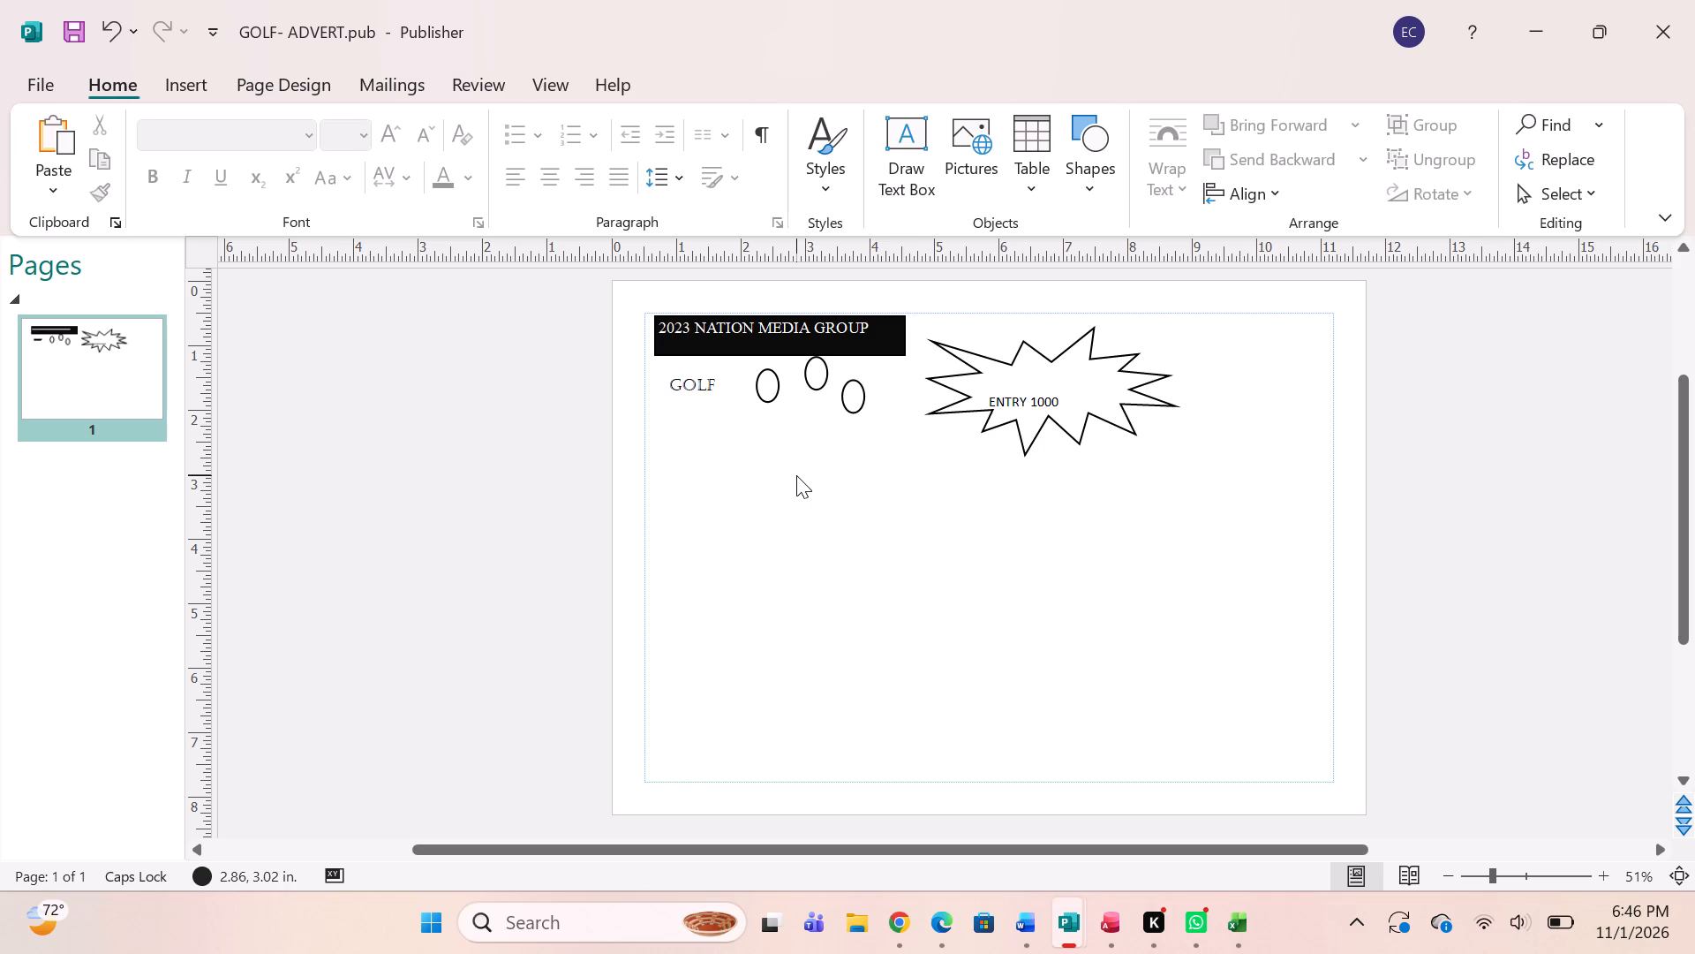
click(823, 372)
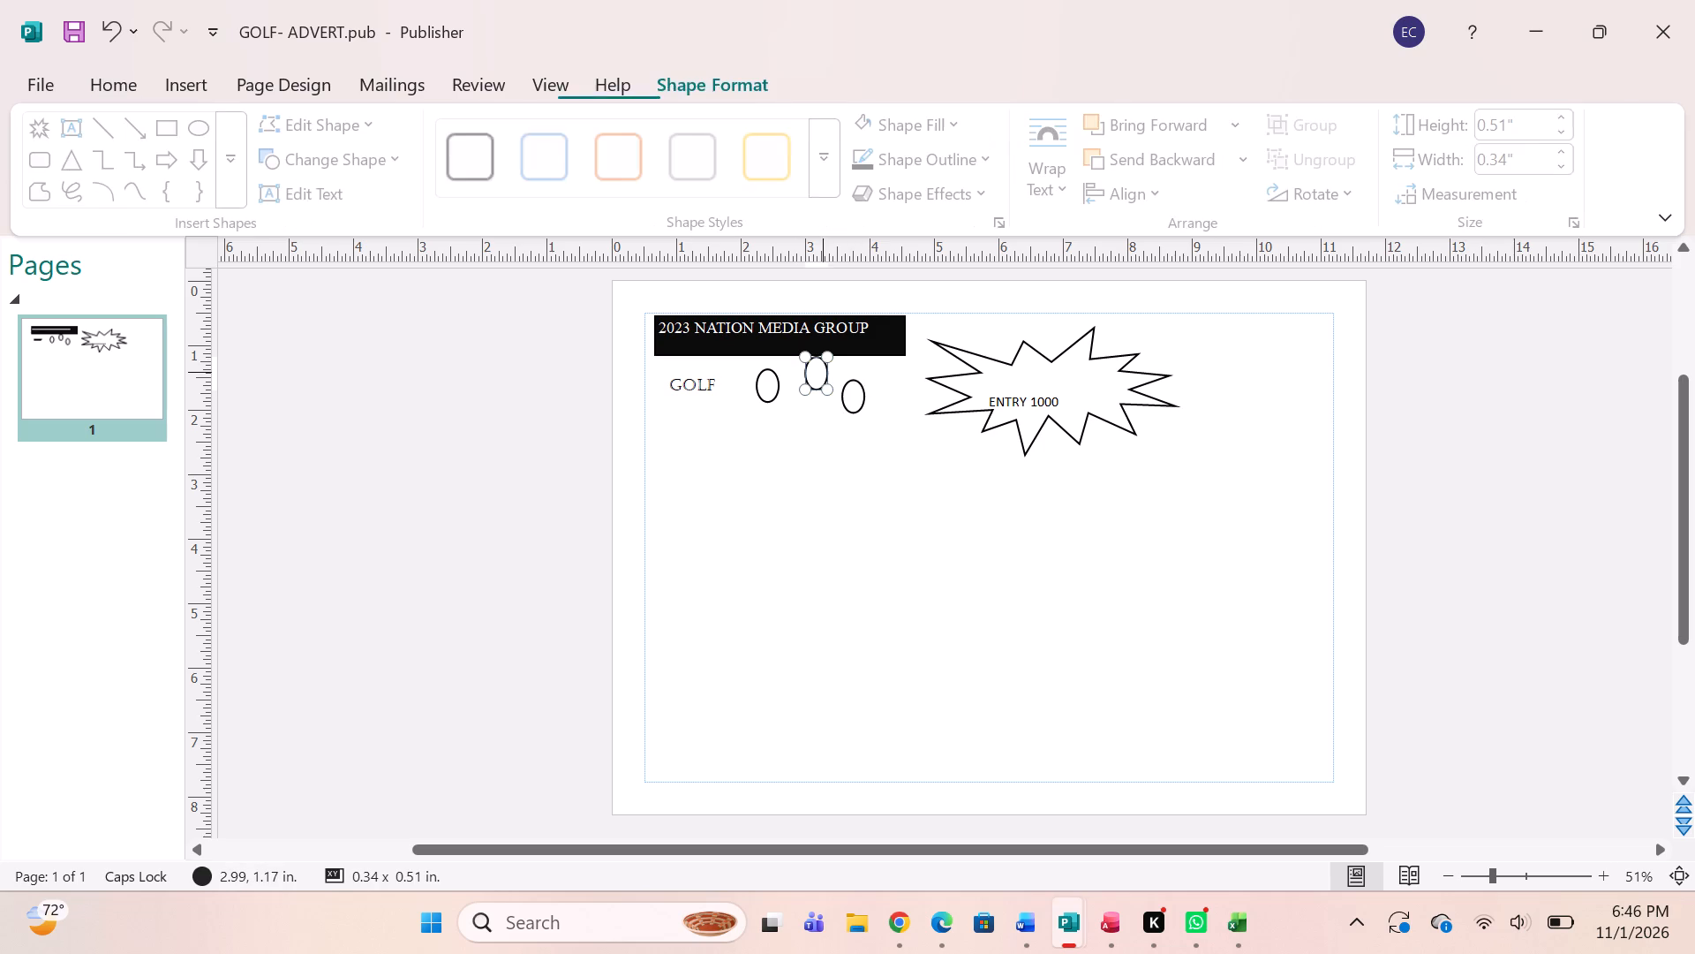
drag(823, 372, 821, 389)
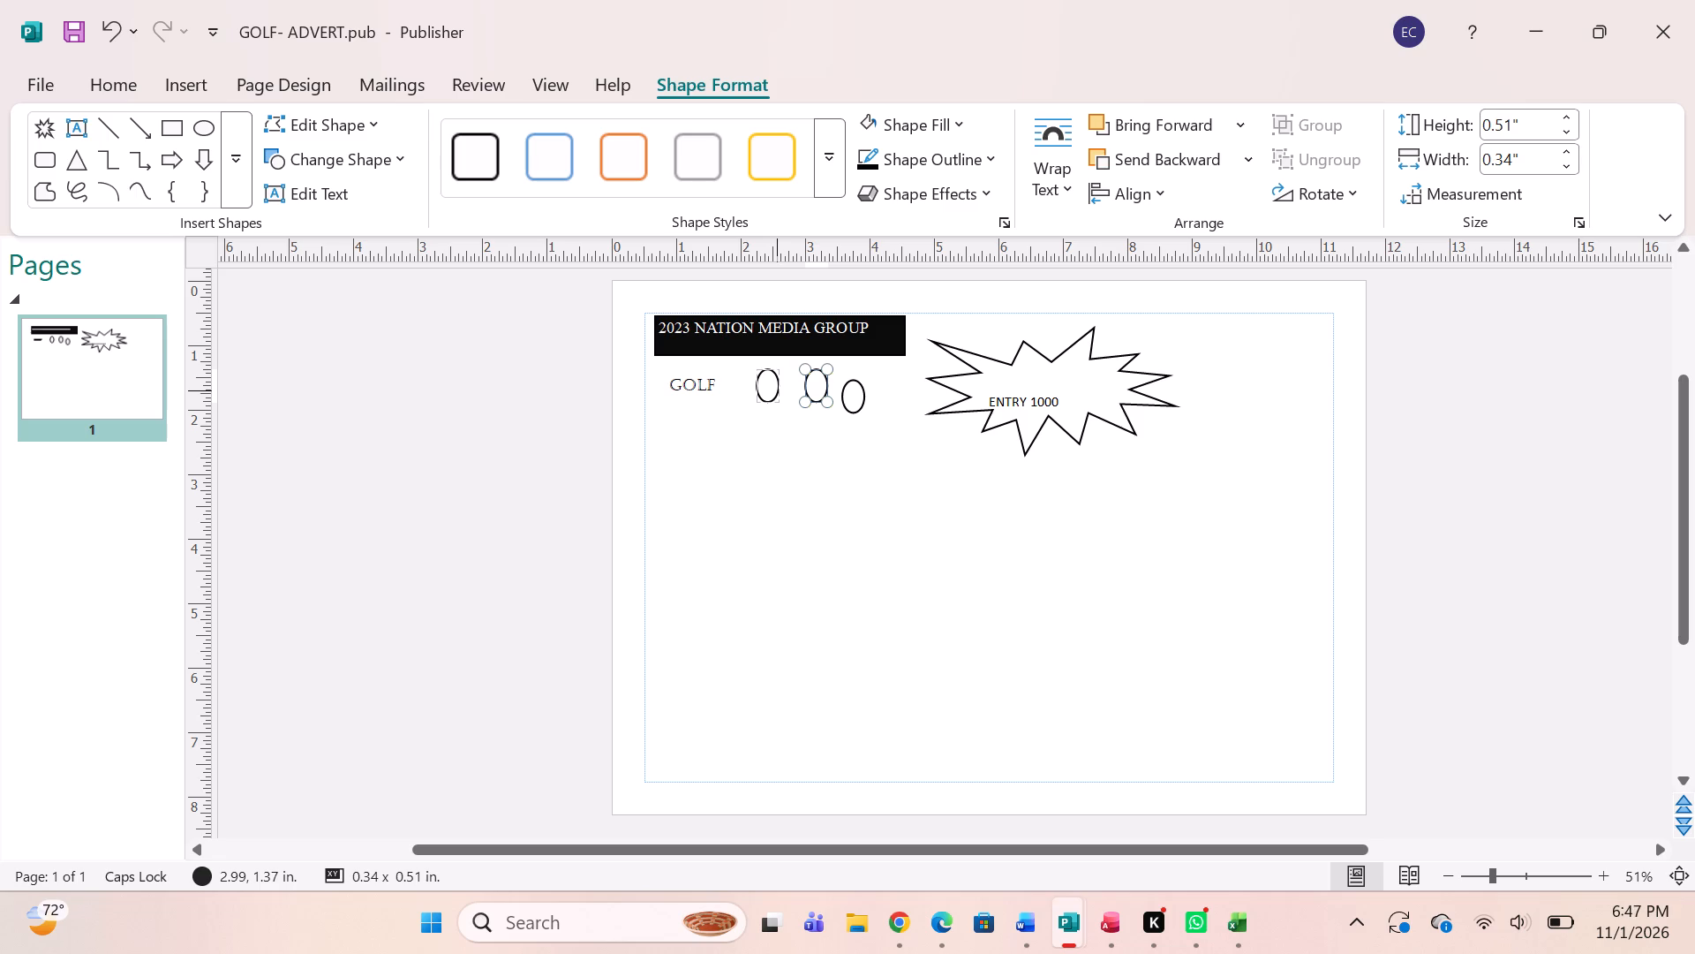
Arrange the three ovals as an arch, with the middle one at about 2.99, 1.24 in and the first at about 2.36, 1.53 in.
drag(777, 390, 785, 412)
click(810, 392)
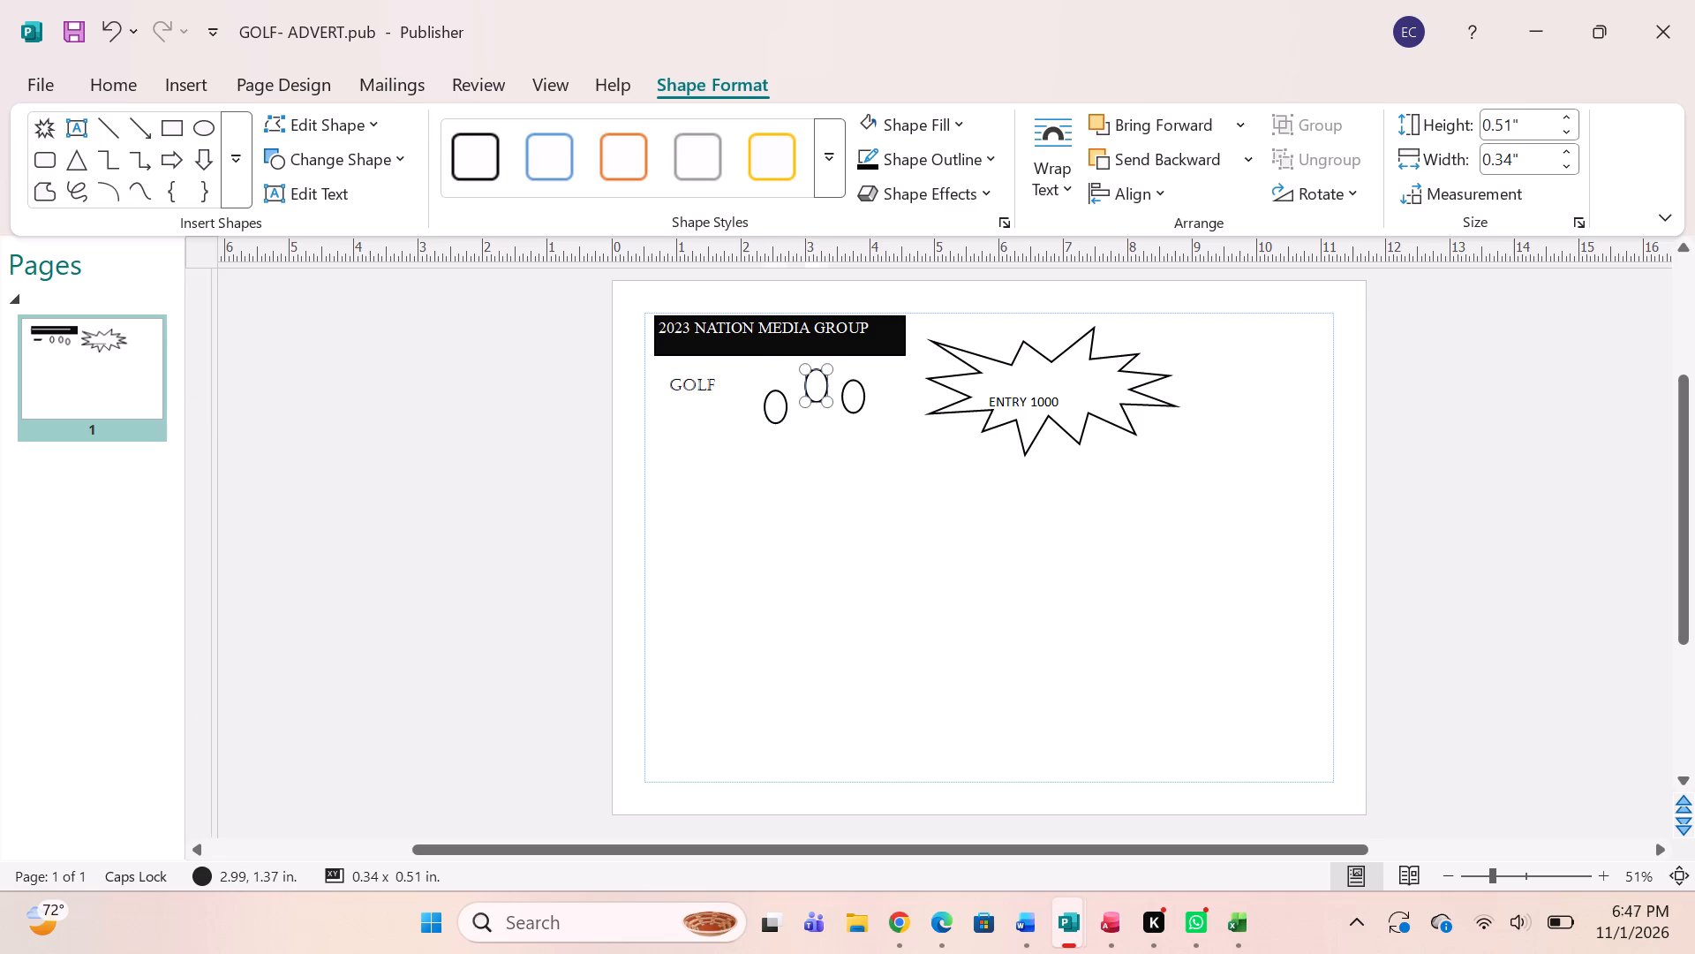
drag(810, 390, 810, 382)
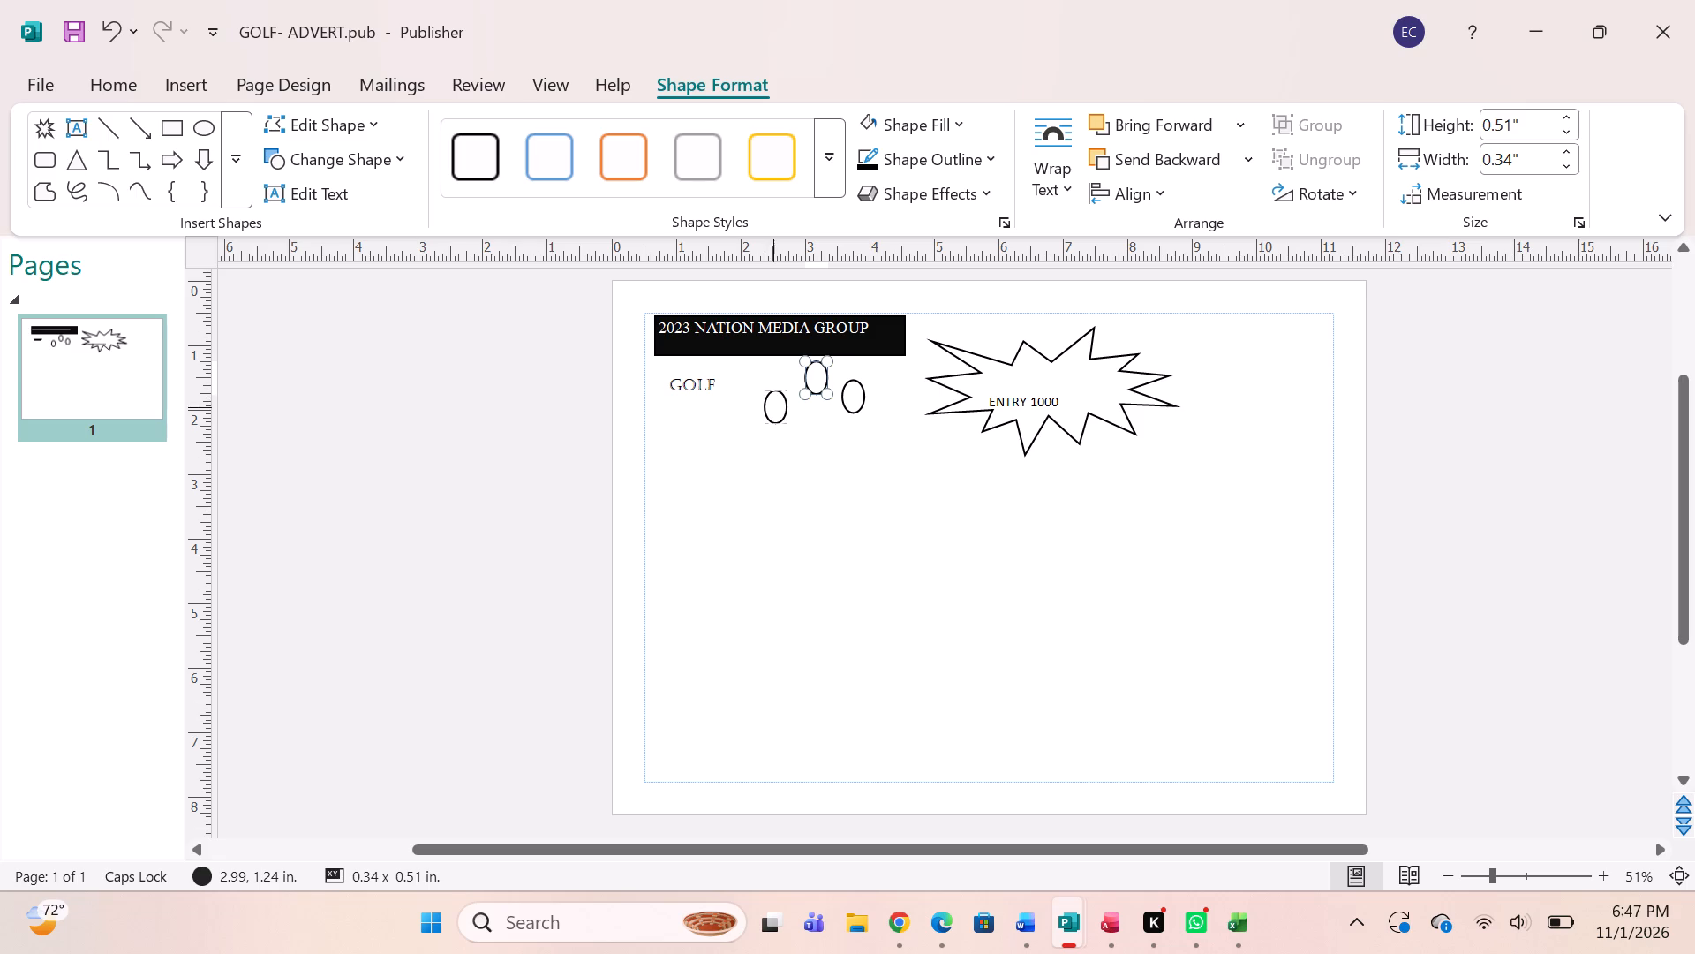
click(773, 407)
drag(773, 407, 773, 389)
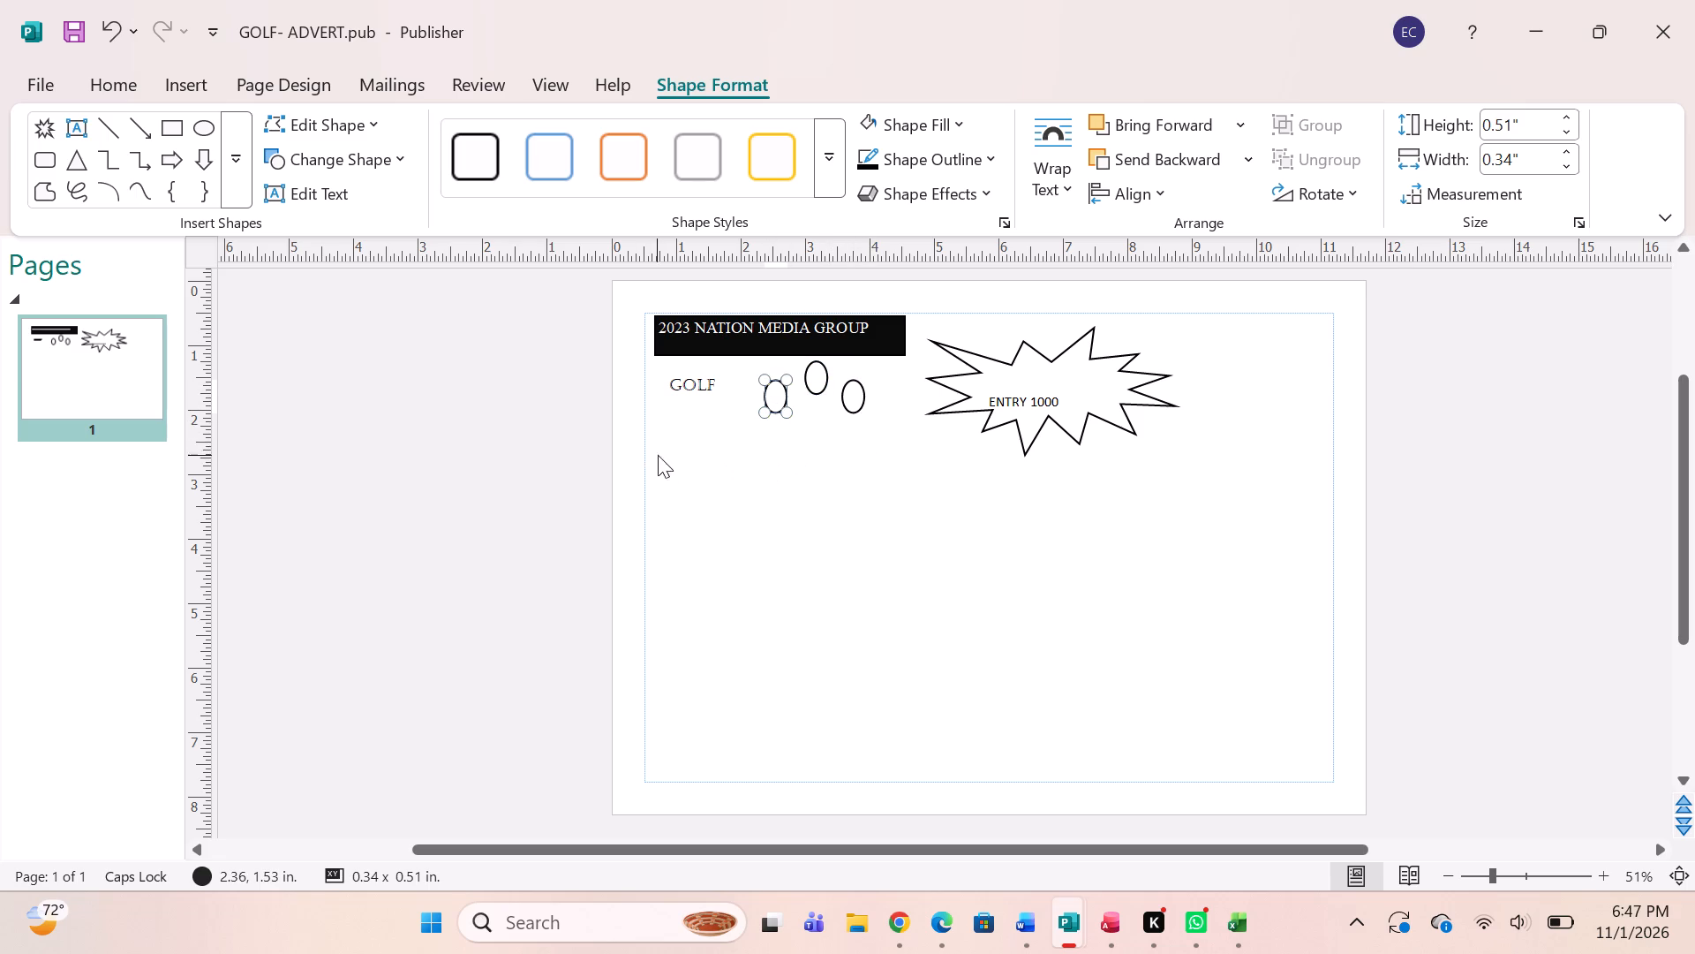
Draw a text box beneath GOLF and the ovals, about 3.19 x 0.55 in, positioned at about 1.62, 2.38 in.
click(207, 93)
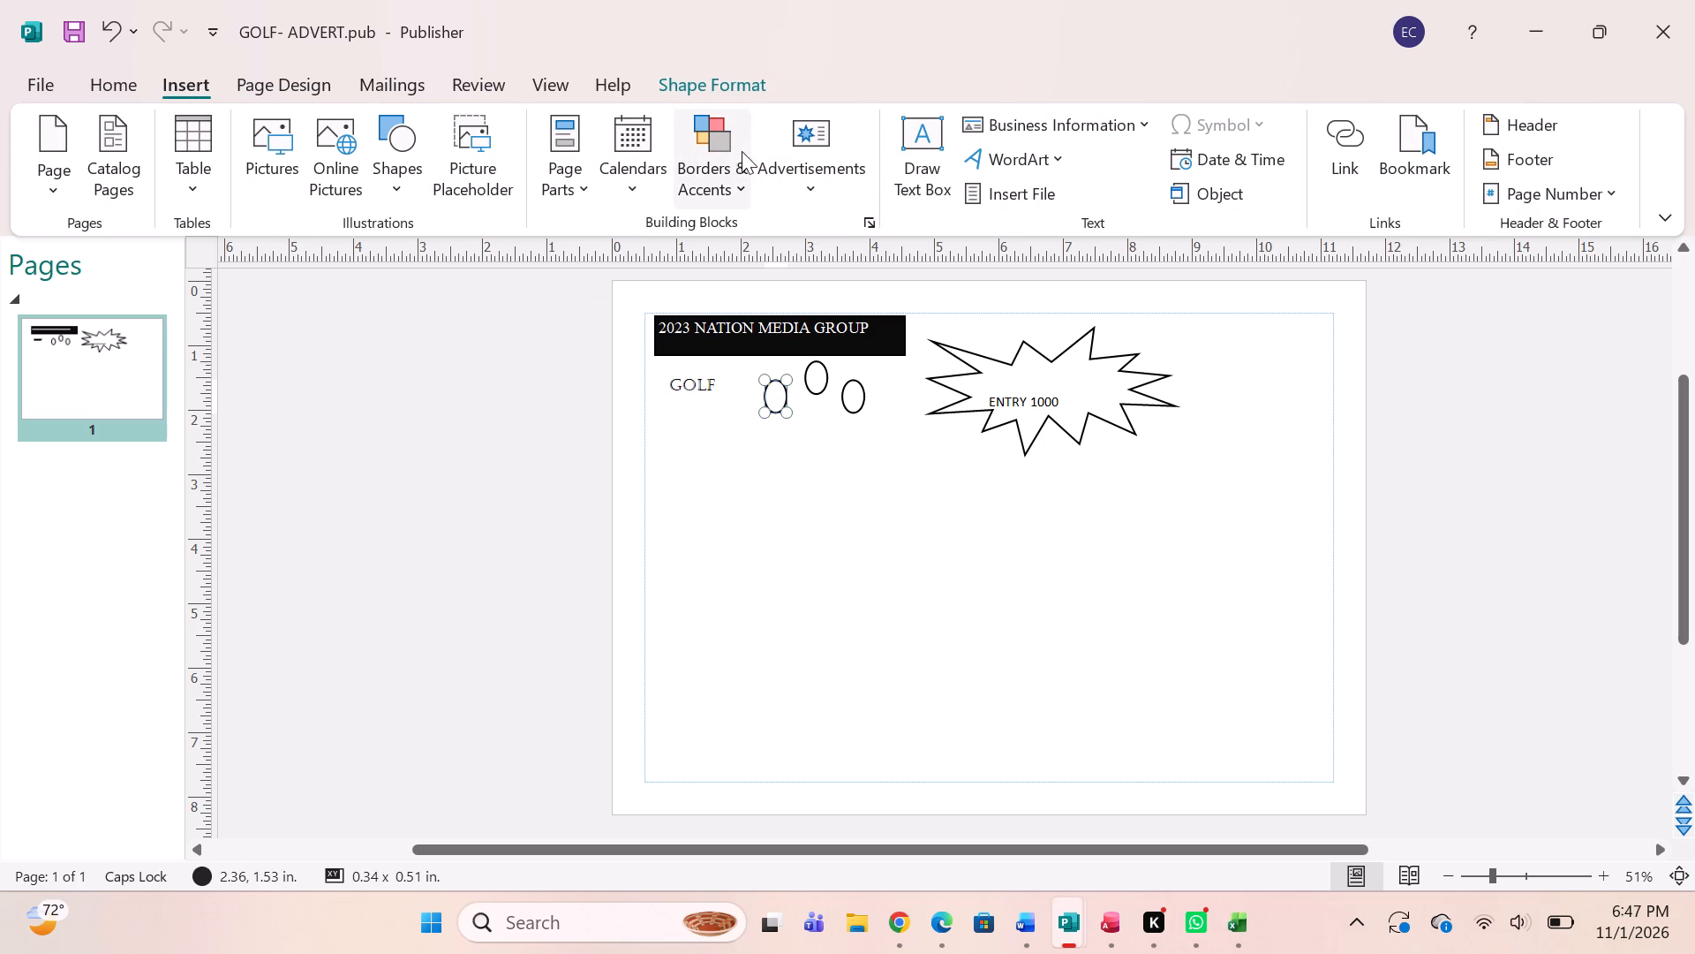
click(926, 132)
click(858, 462)
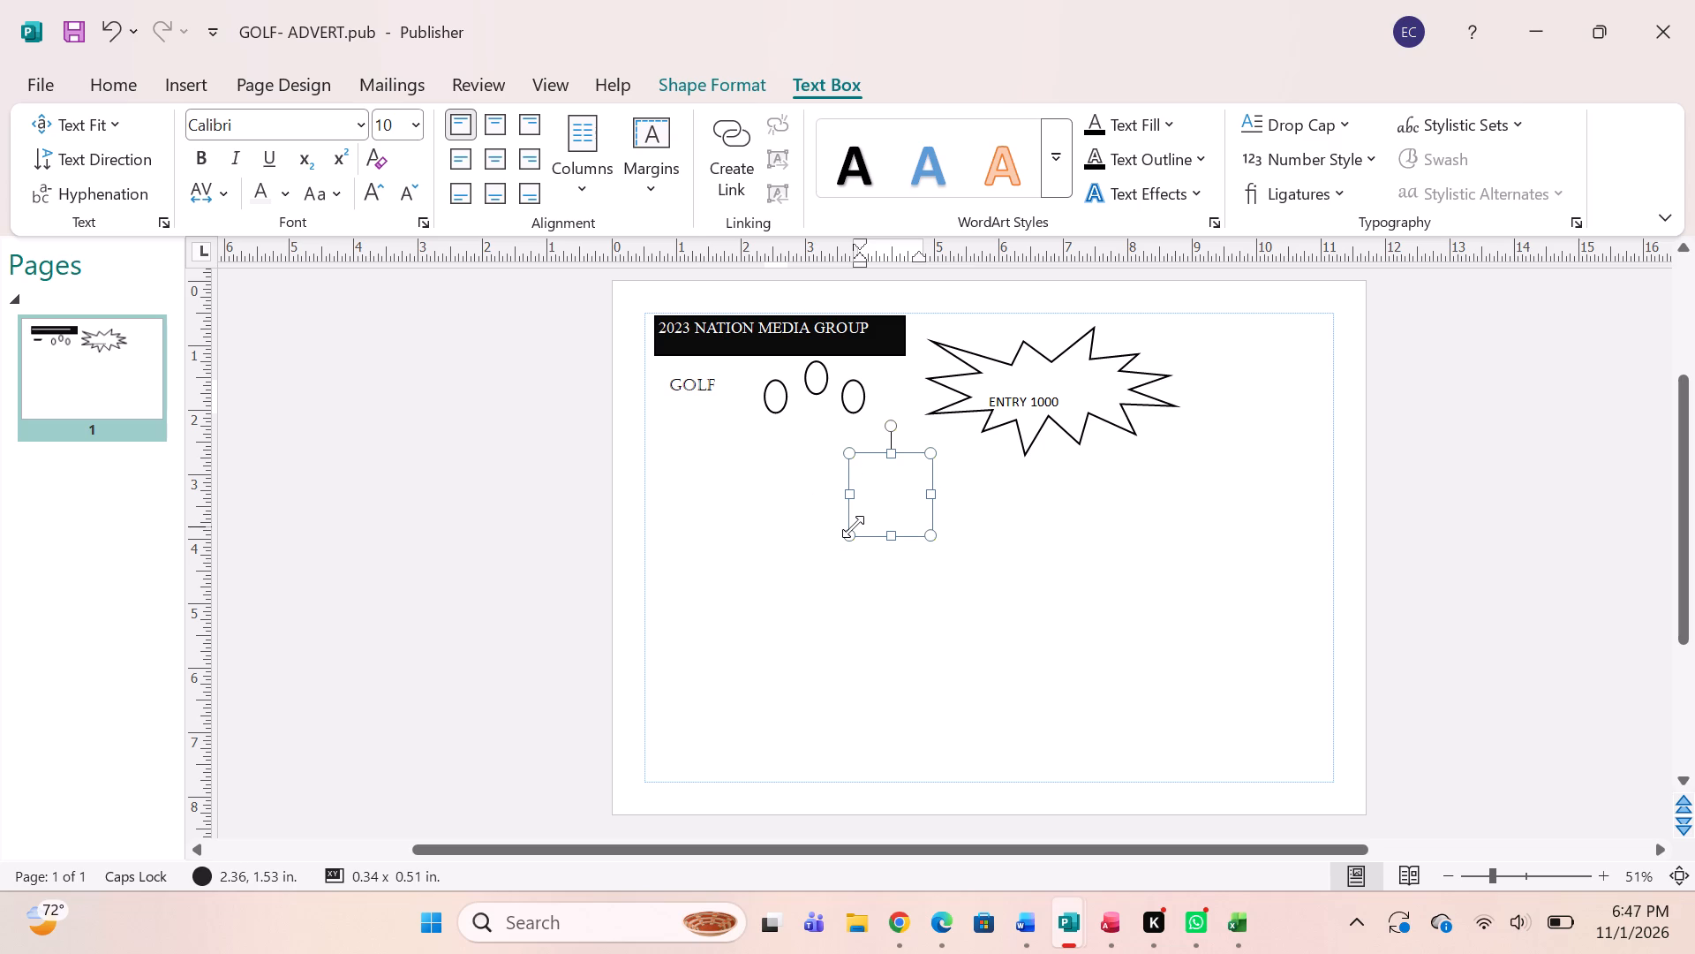
drag(853, 526, 853, 506)
drag(847, 452, 688, 420)
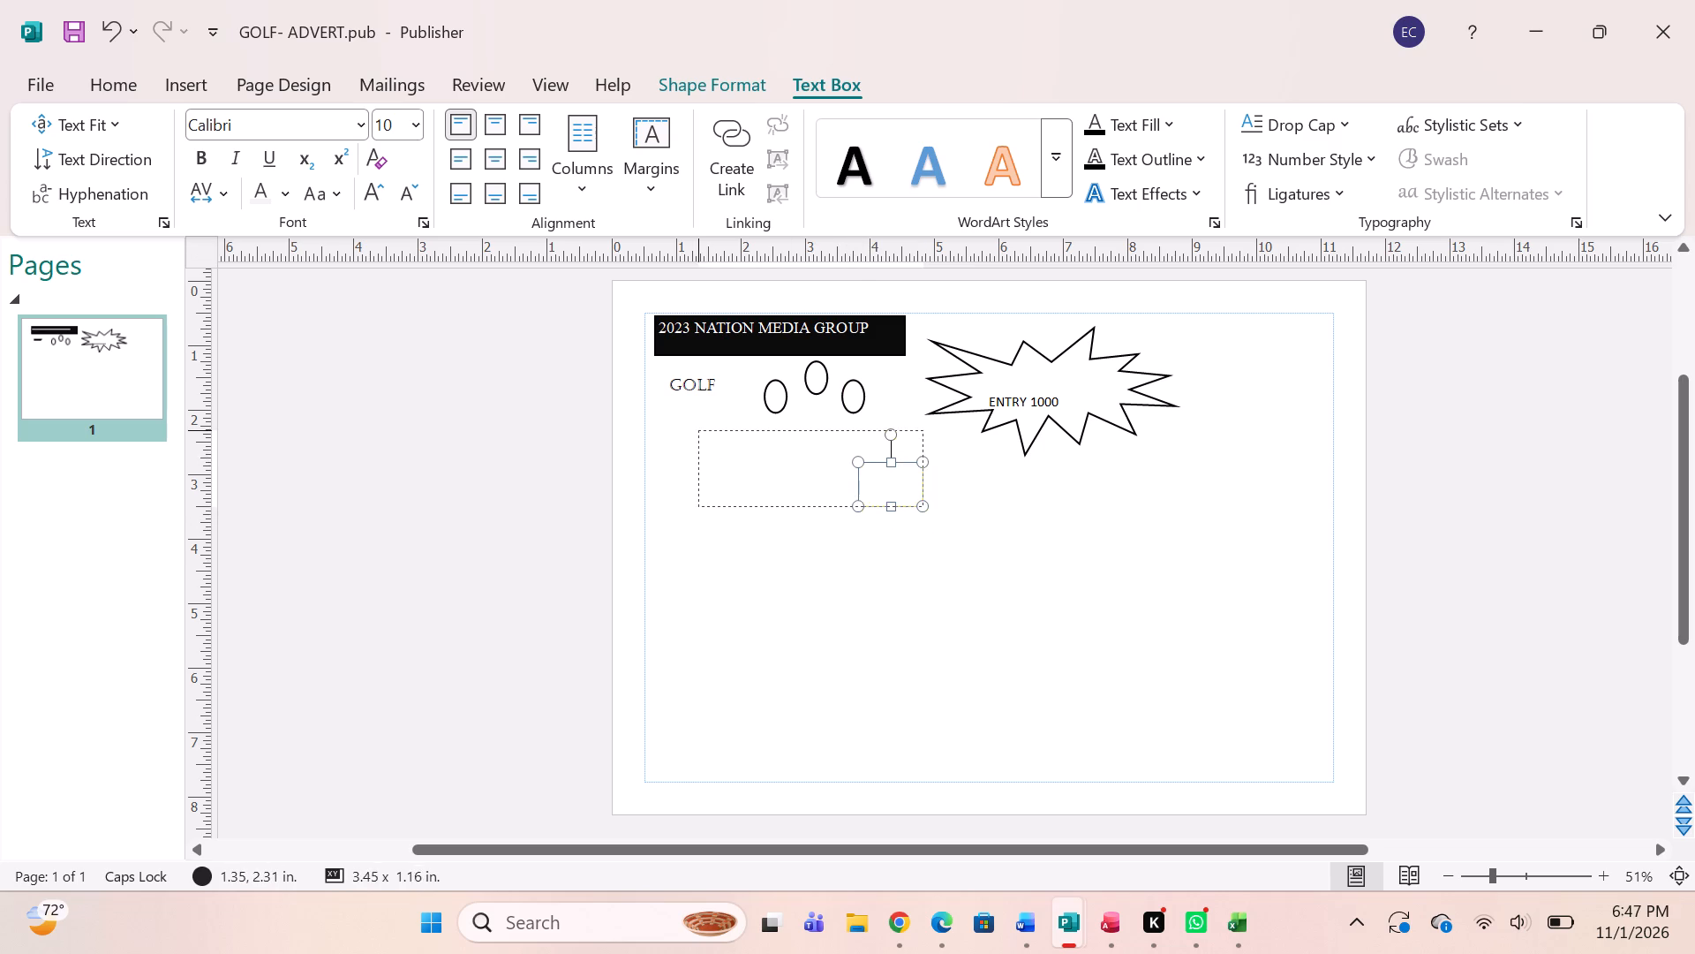
drag(688, 420, 692, 425)
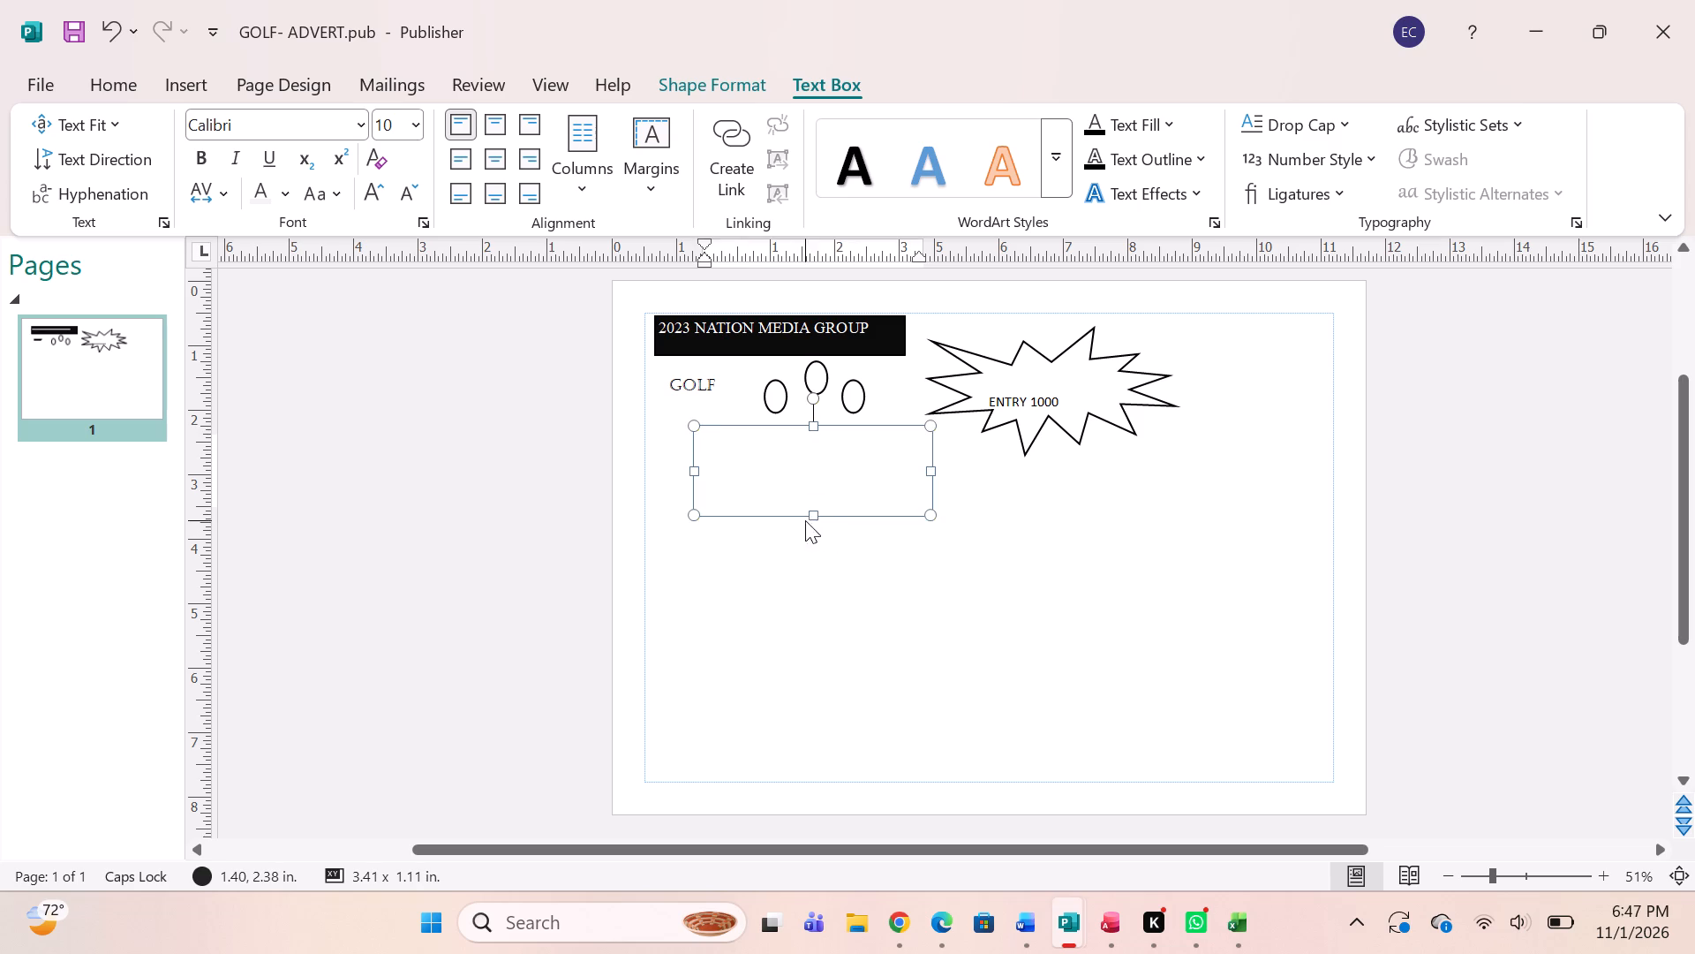
drag(812, 510, 810, 480)
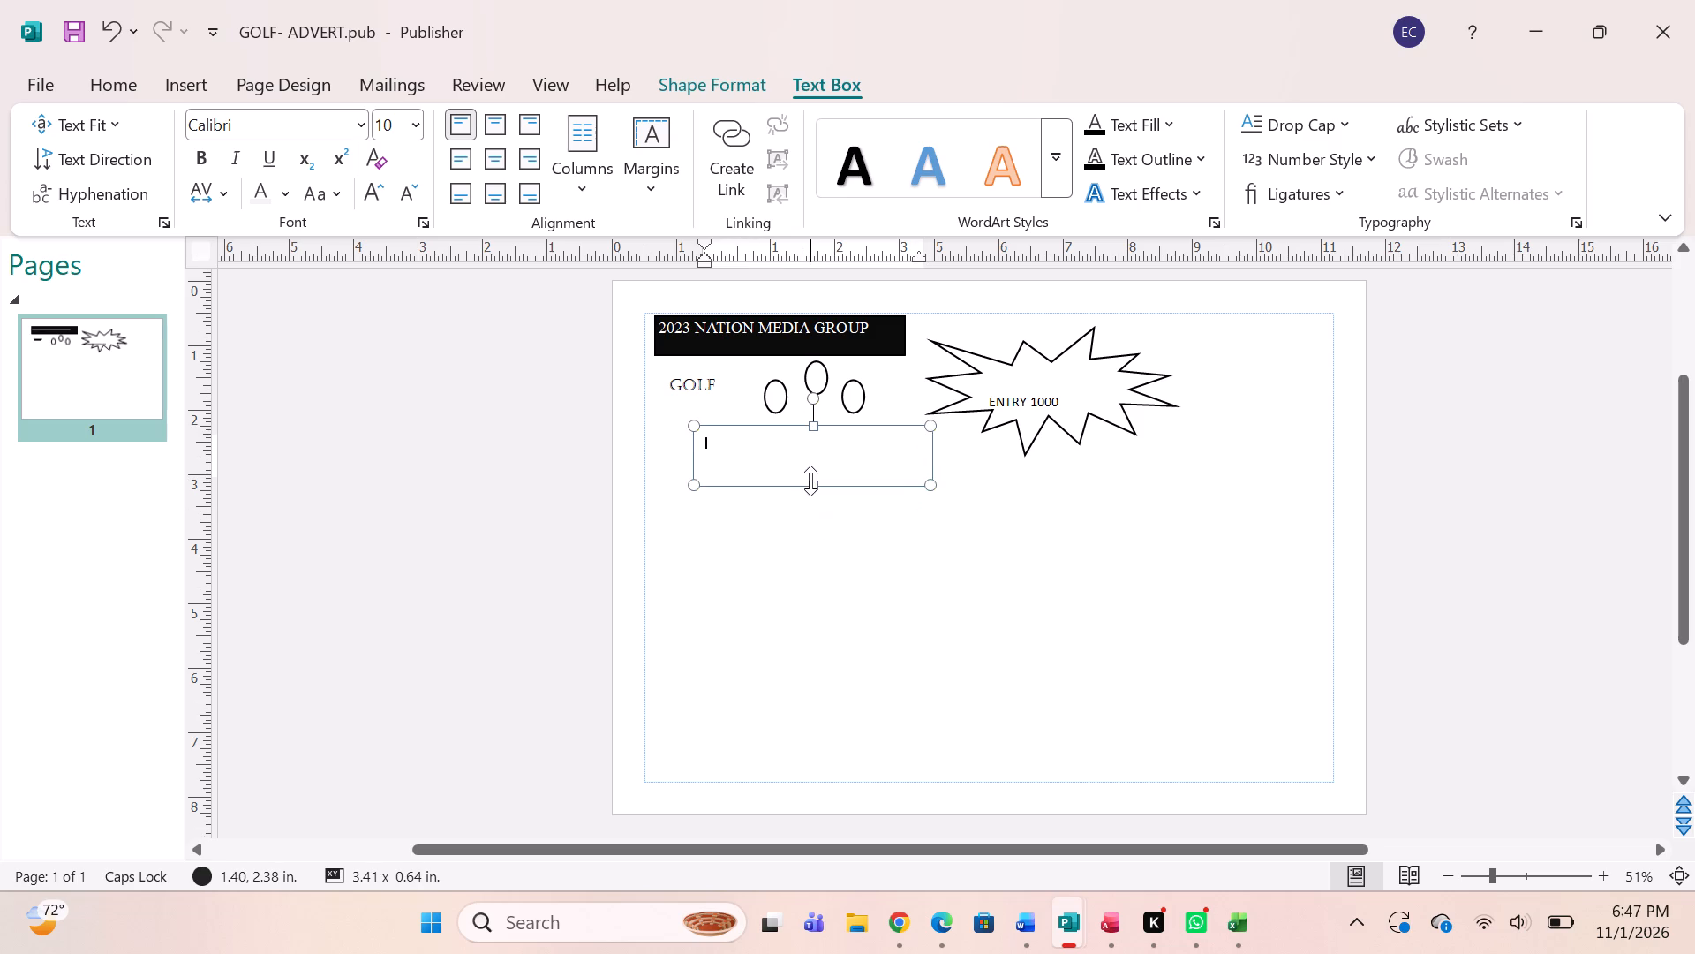
click(811, 428)
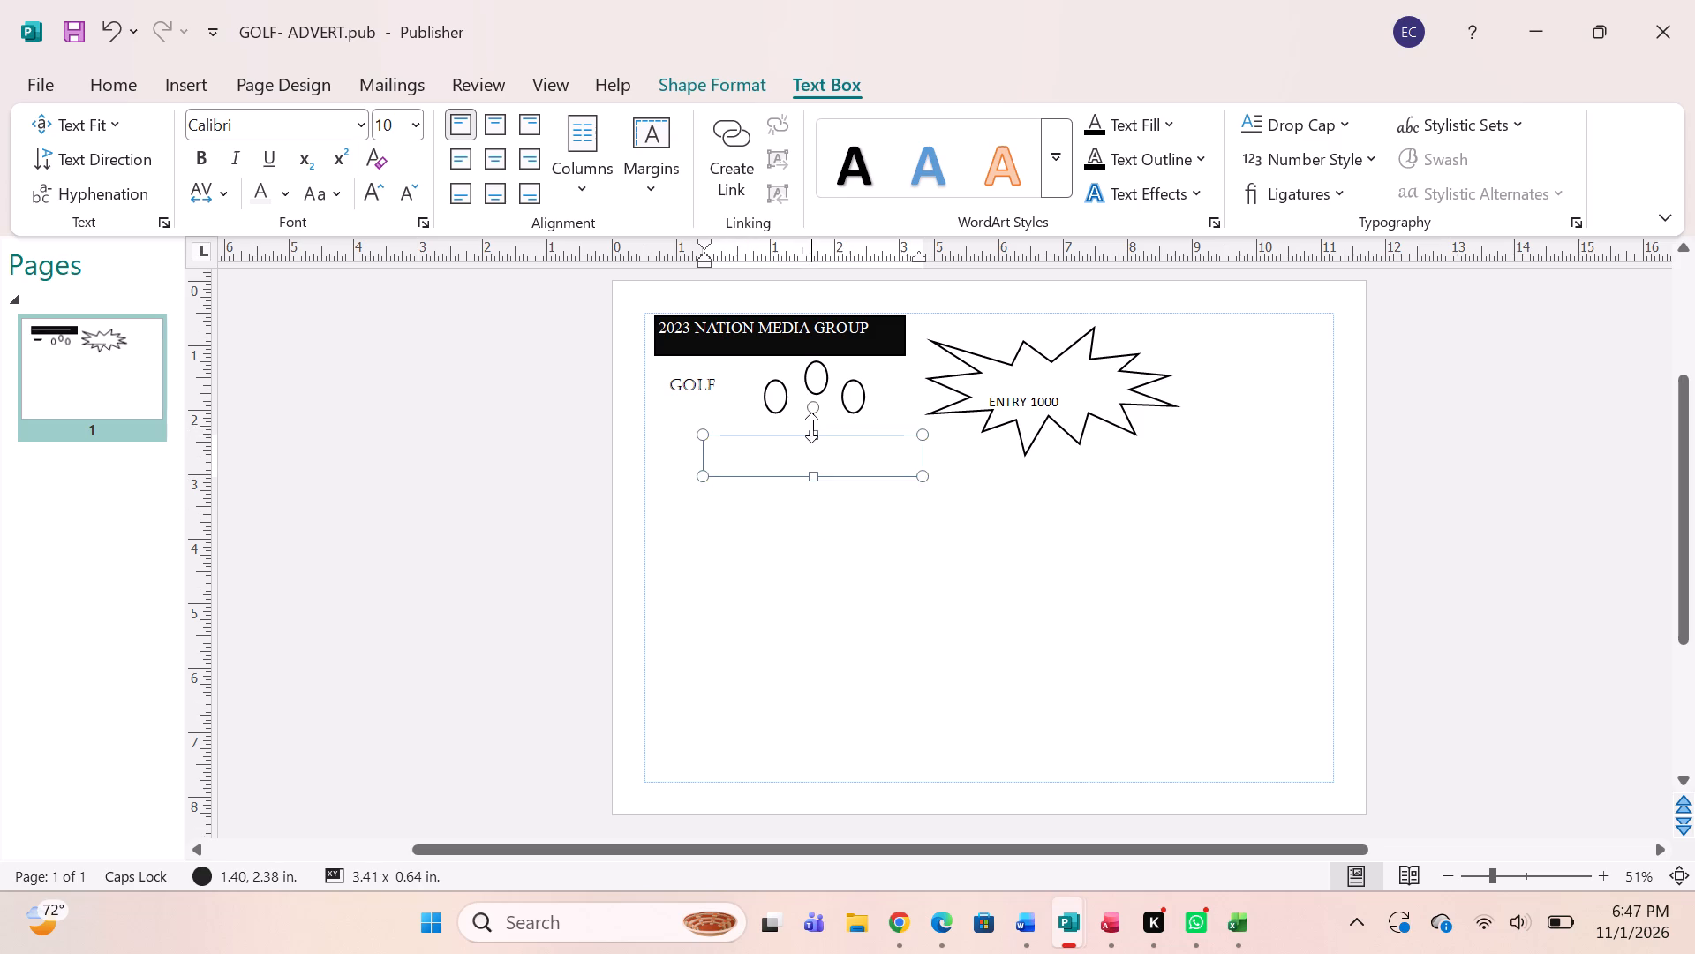
drag(697, 483, 682, 484)
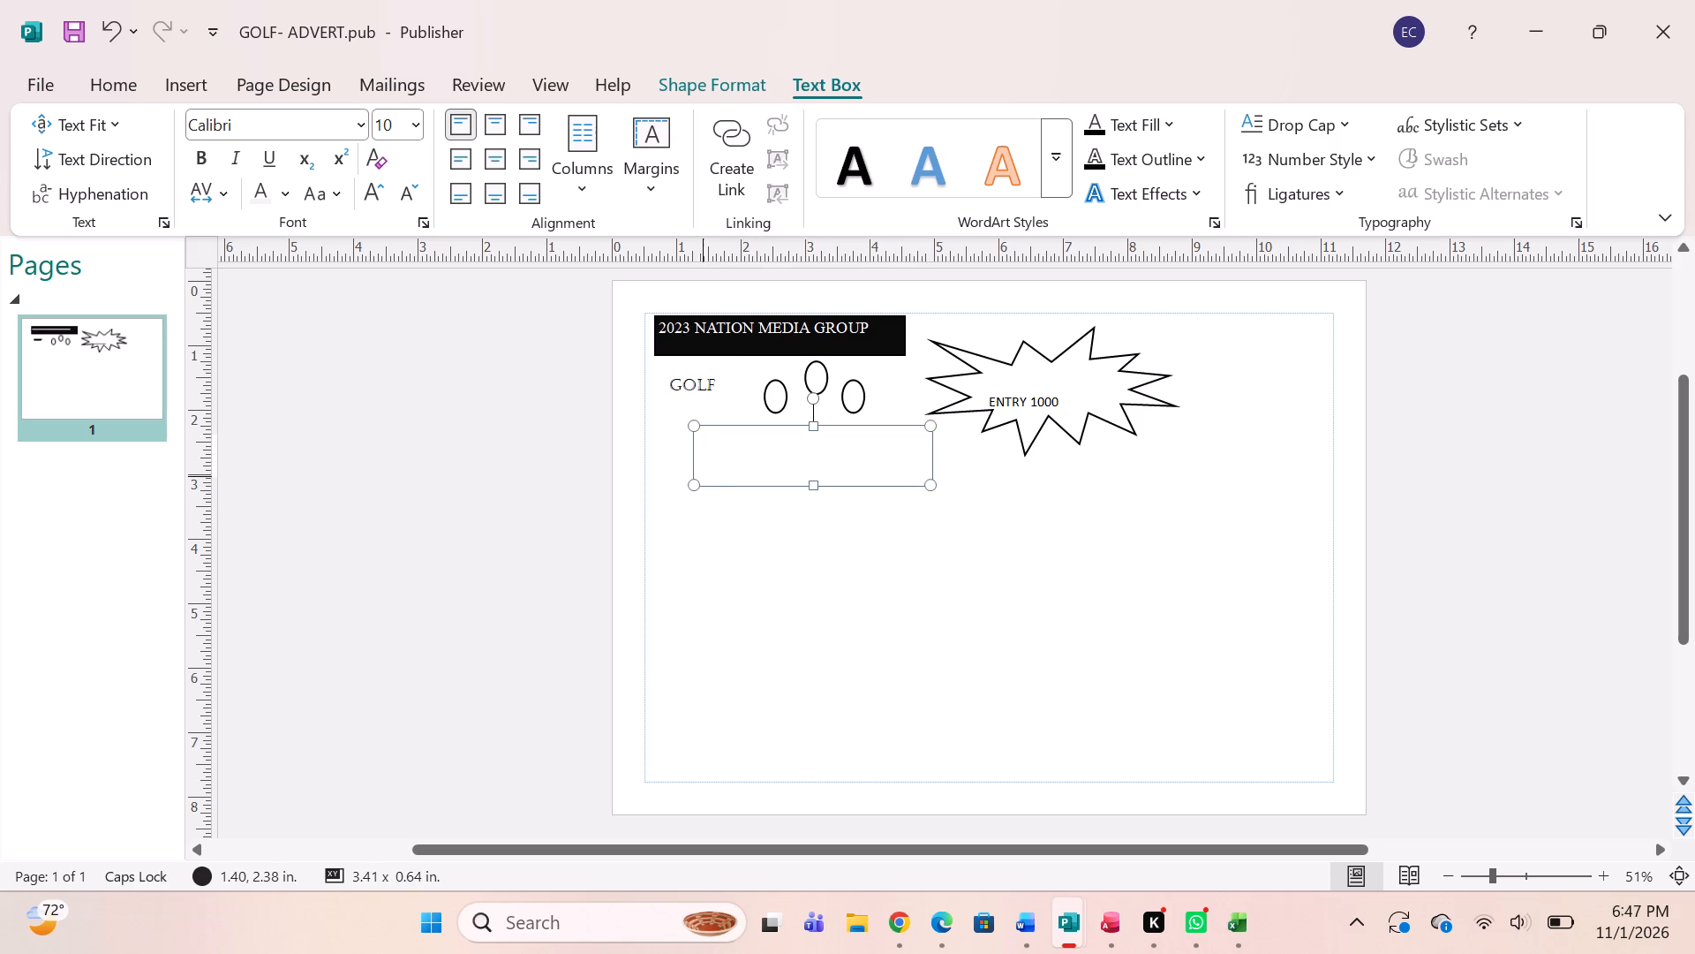
drag(682, 484, 660, 485)
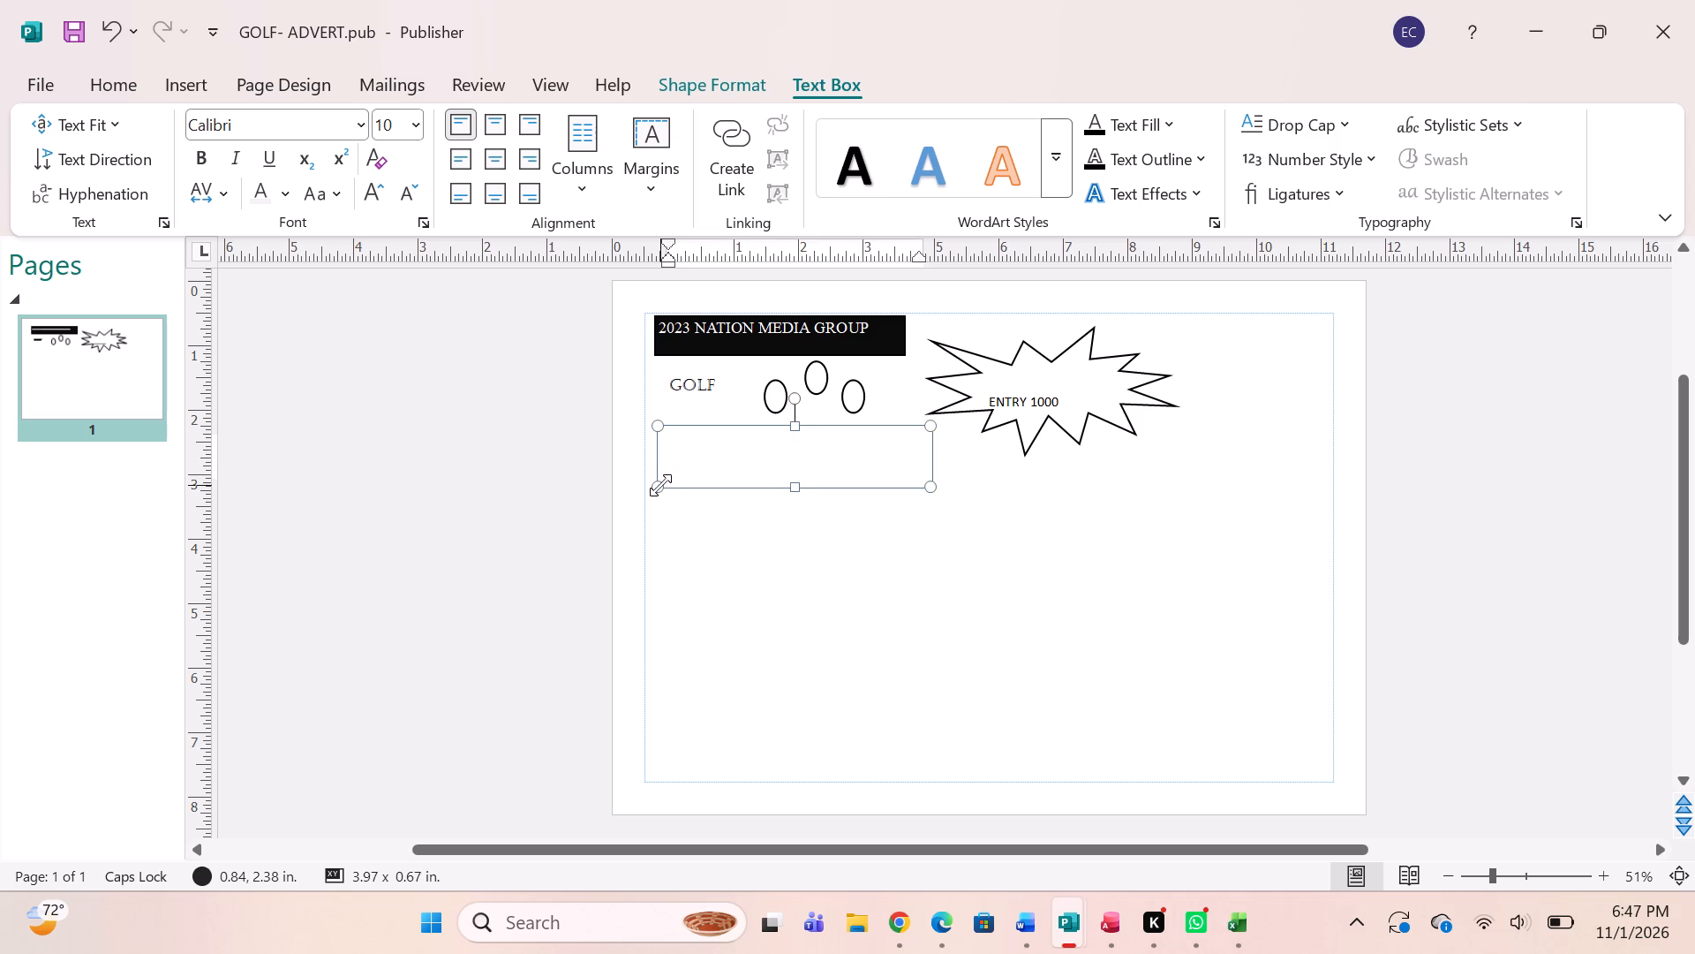
drag(660, 485, 695, 480)
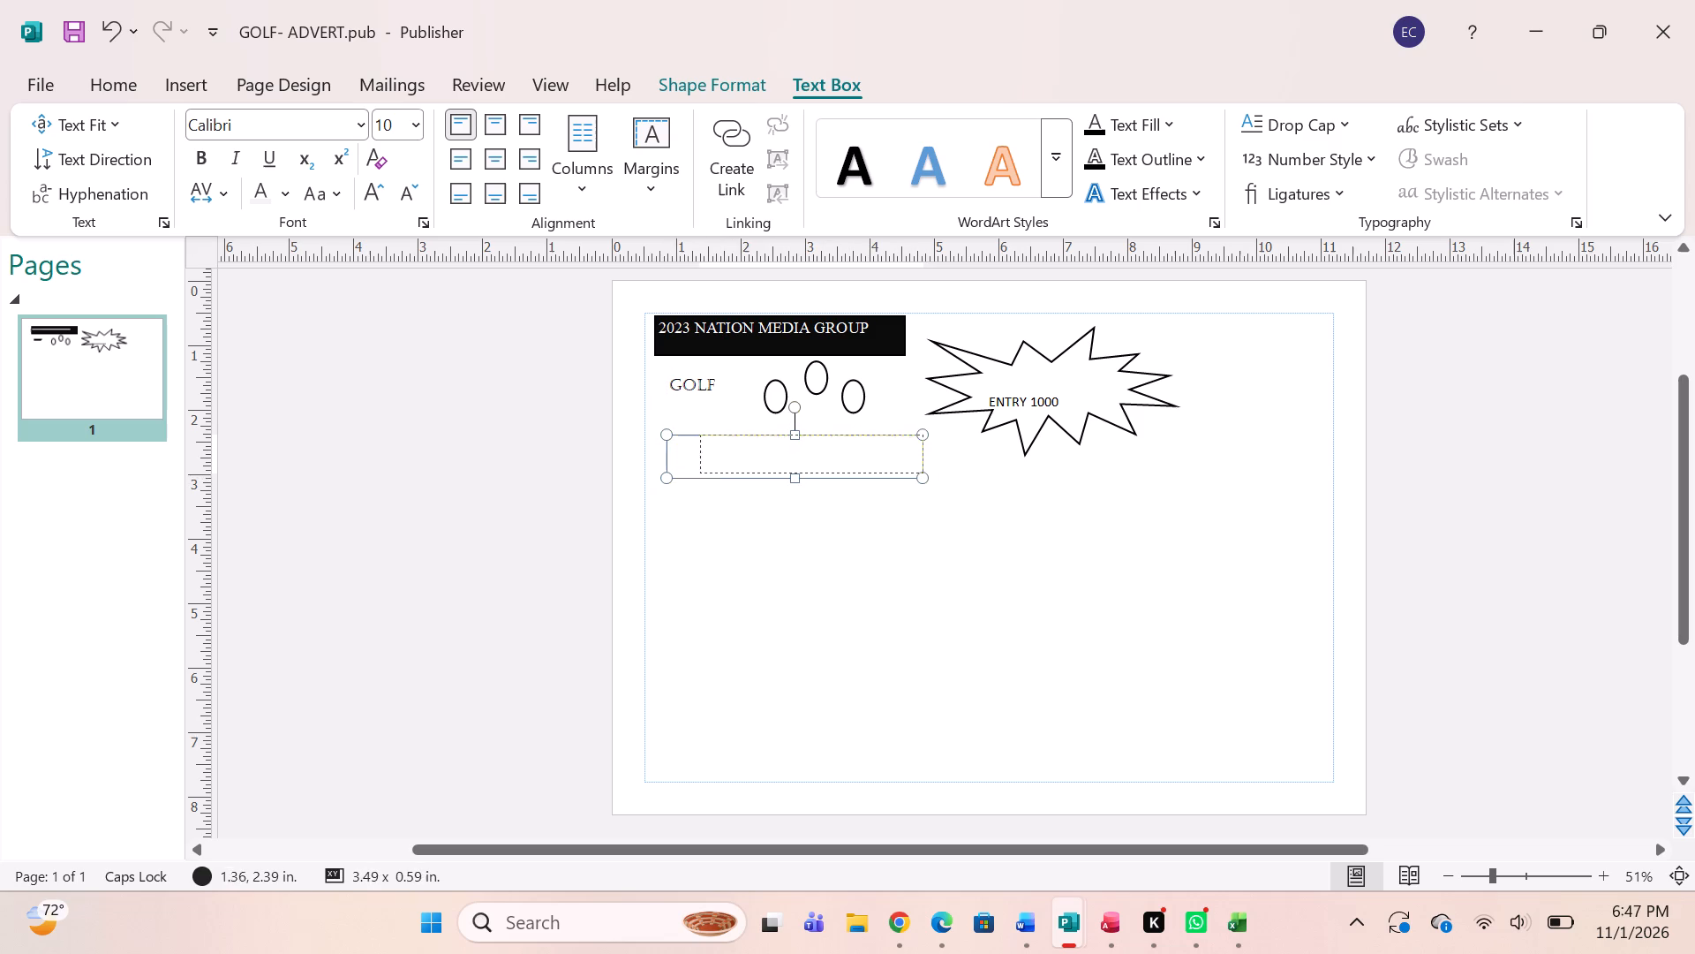
drag(695, 480, 711, 477)
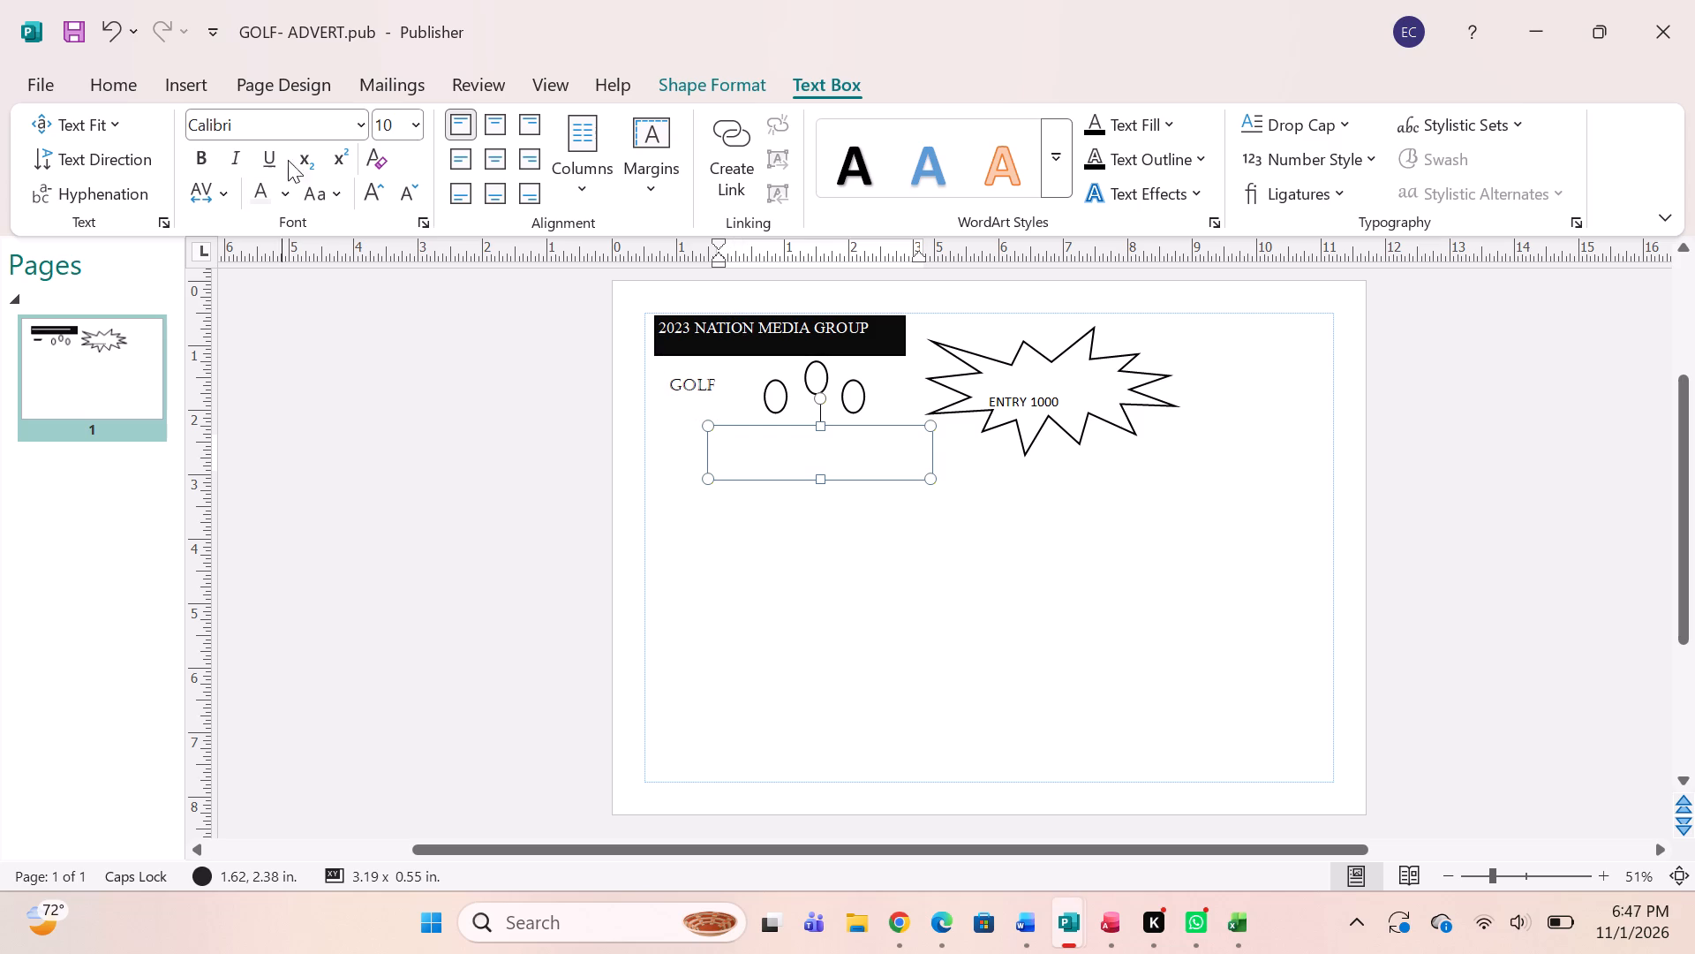
Enter the heading CHALLENGE at 18 pt in the new text box.
click(415, 125)
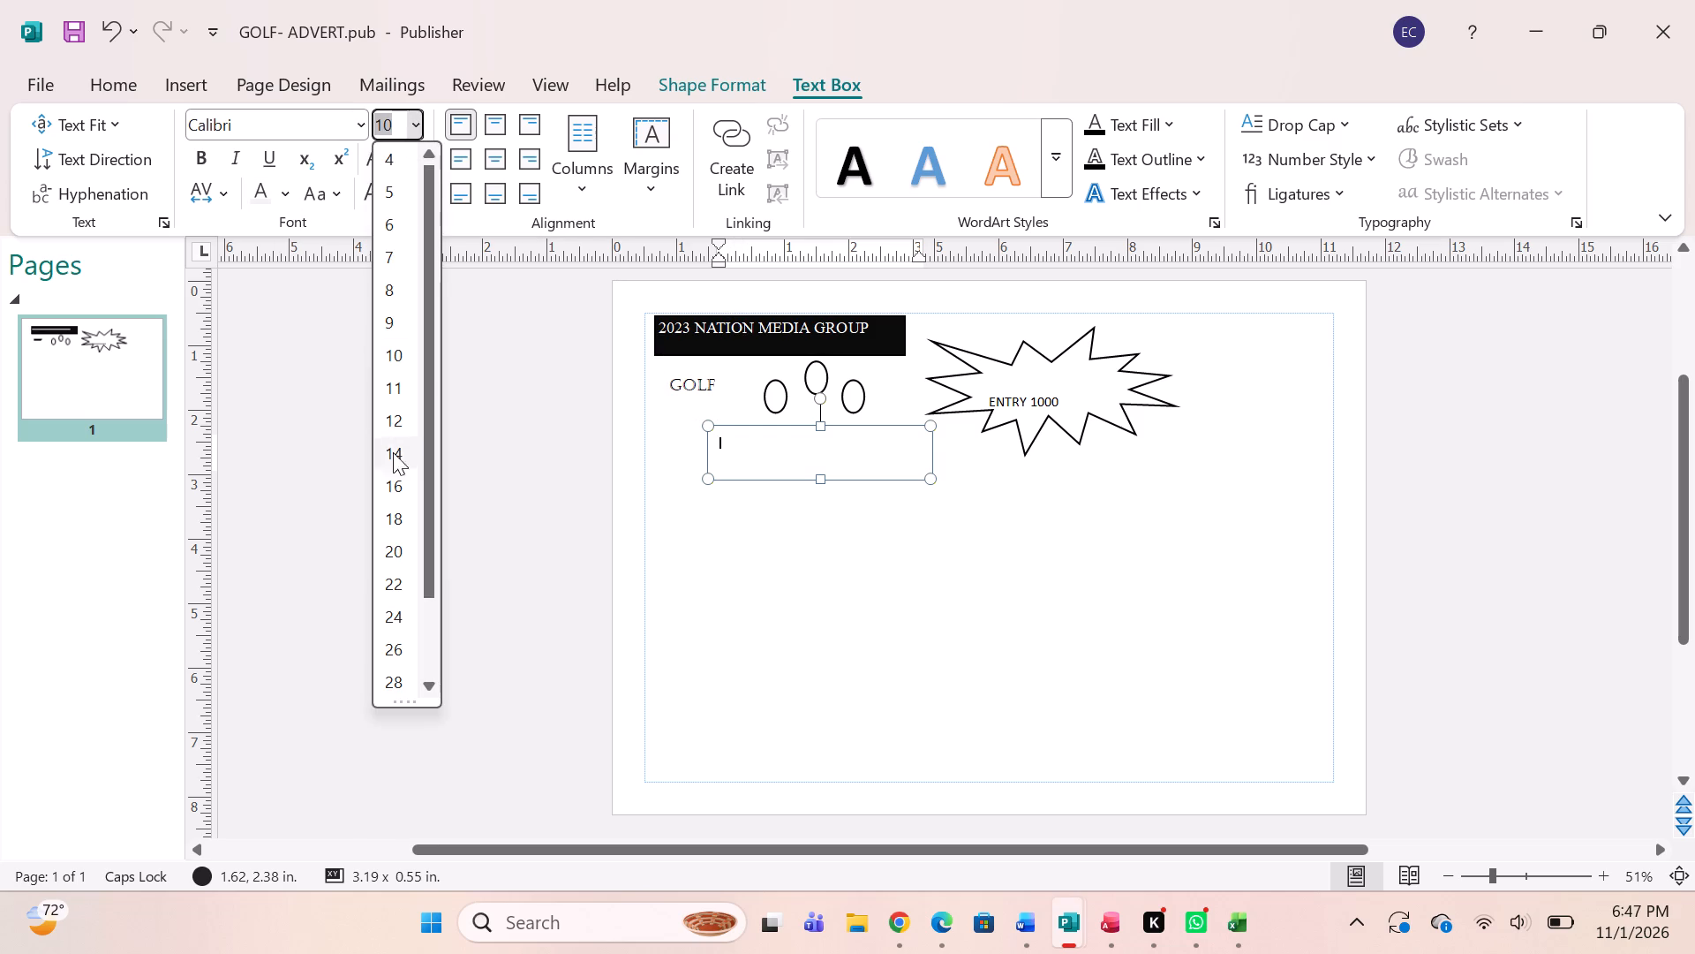
click(399, 510)
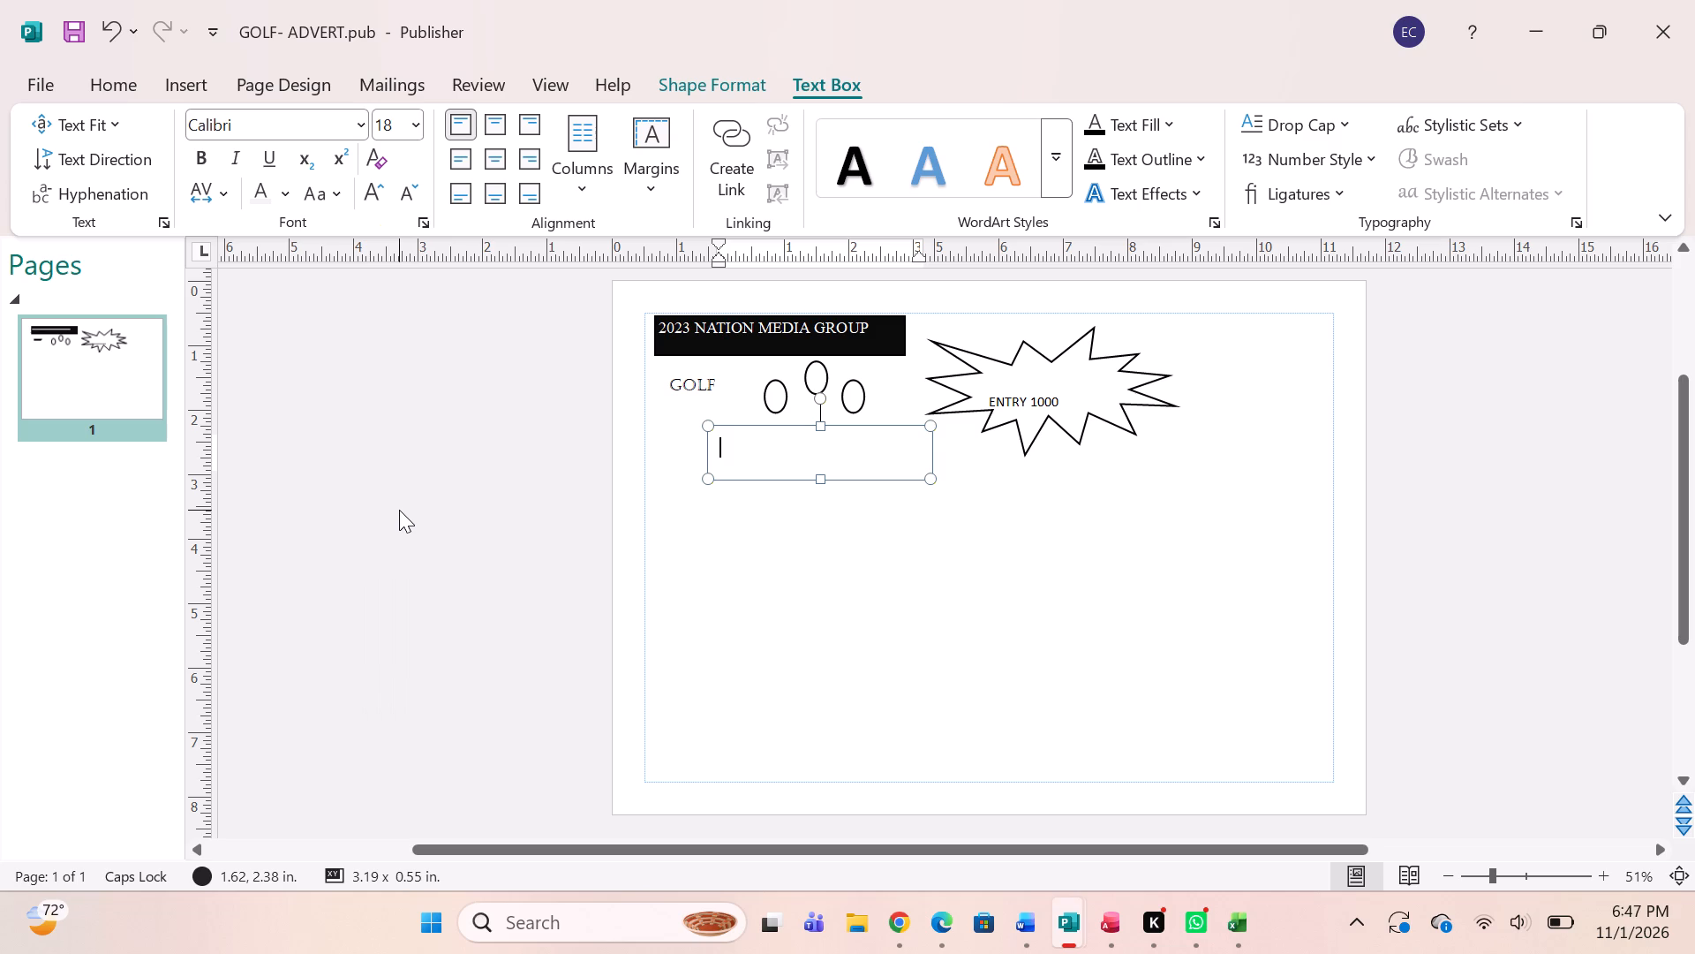
text(CH)
key(a)
text(LL)
key(e)
key(g)
key(BackSpace)
key(n)
key(g)
key(e)
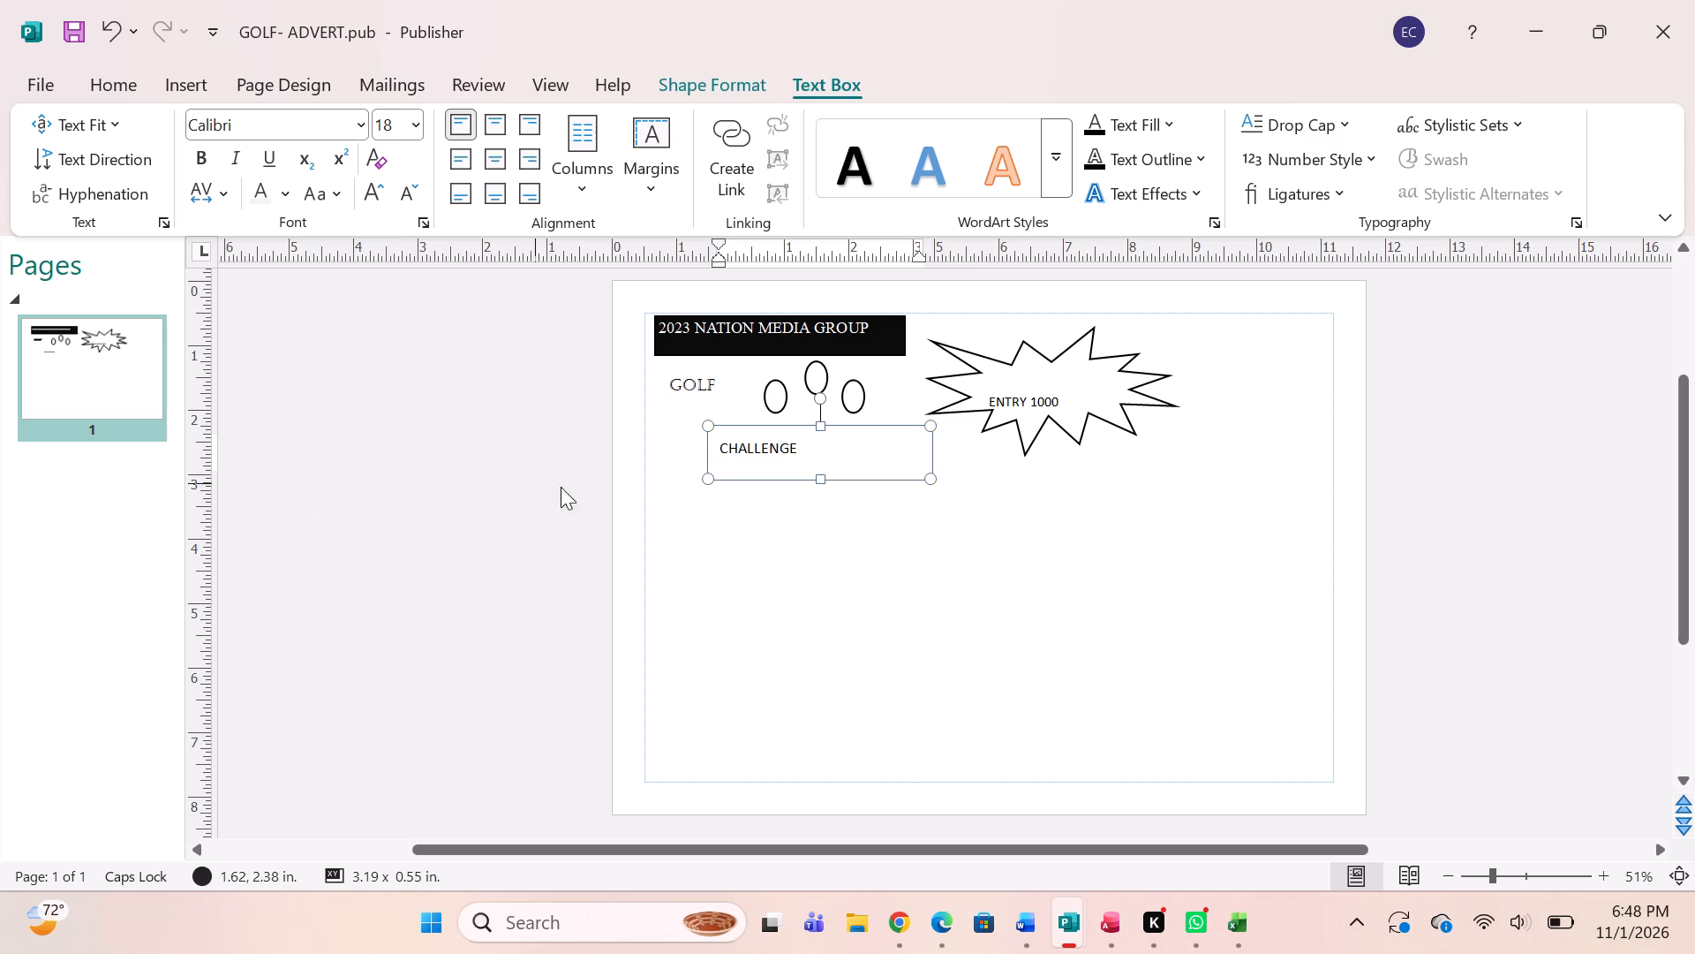
Set the CHALLENGE heading's font size to 22.
click(723, 449)
drag(723, 449, 825, 450)
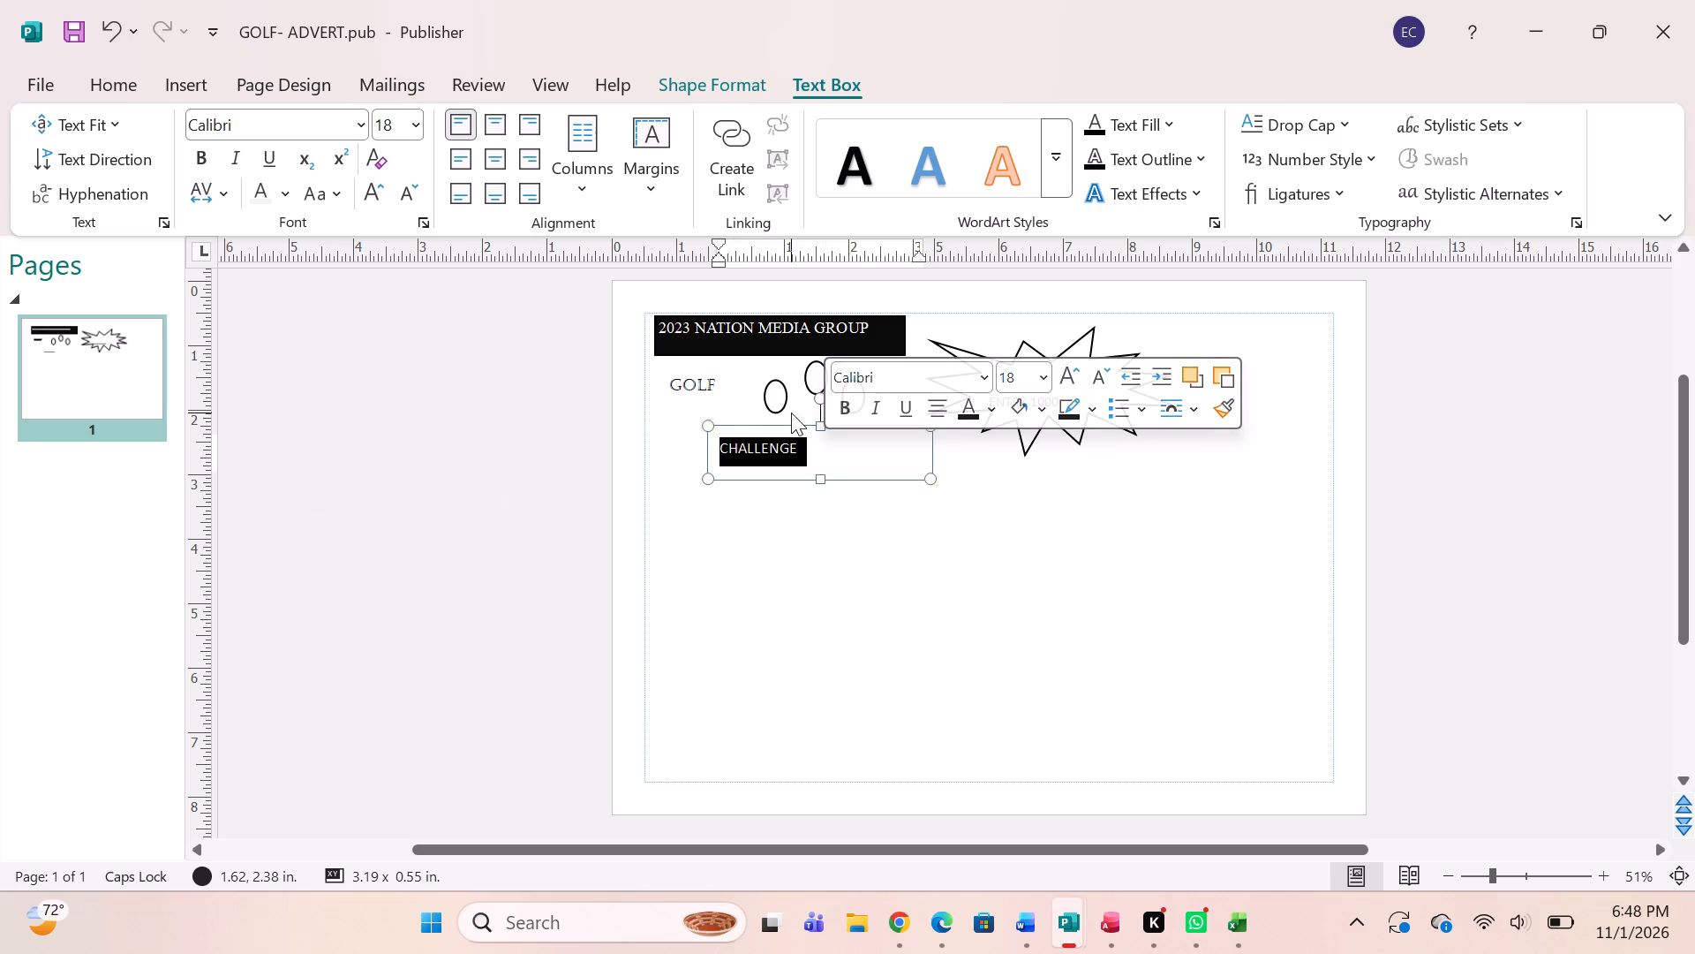
click(416, 124)
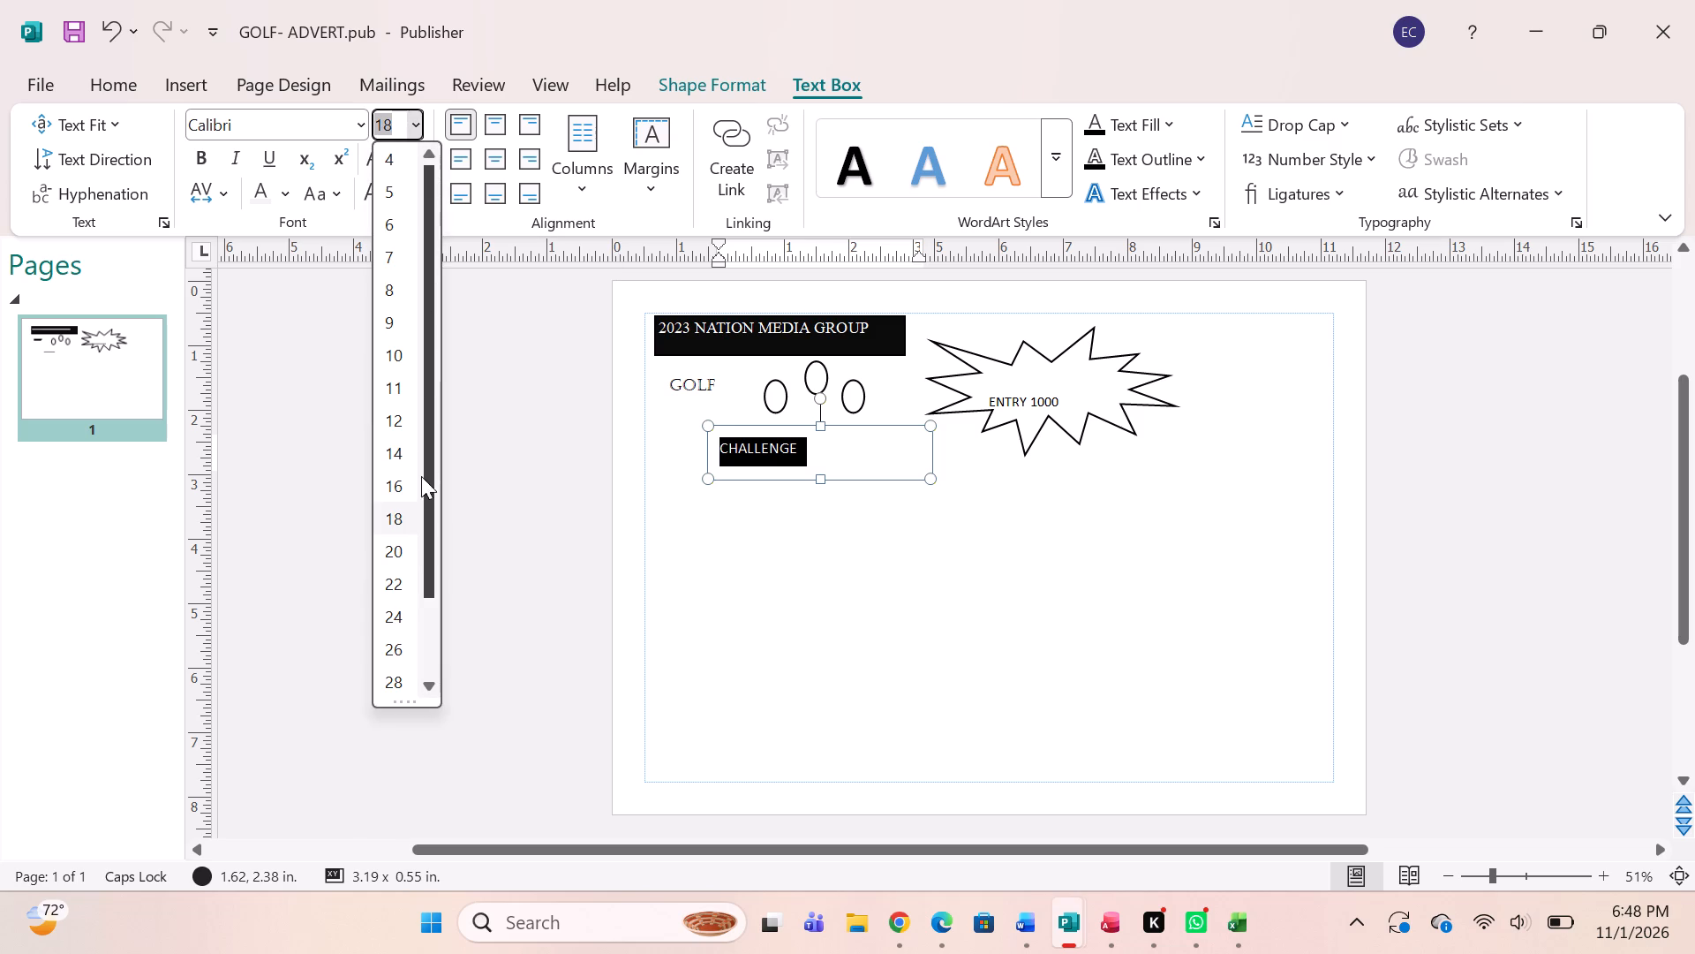
click(396, 592)
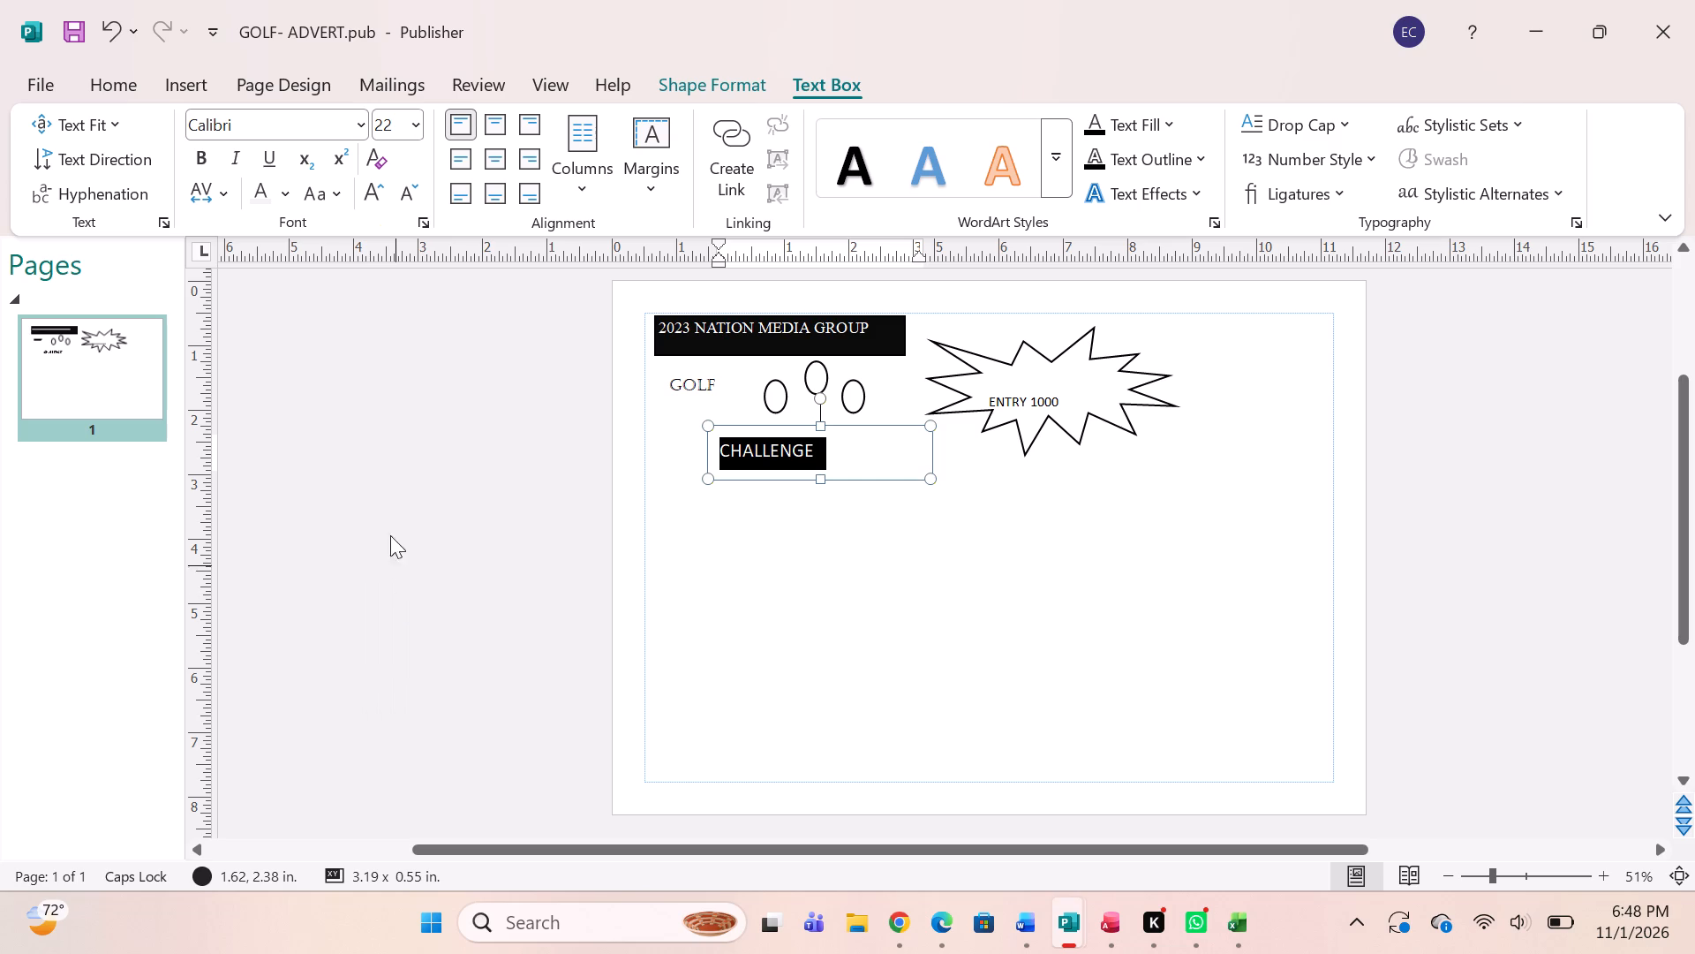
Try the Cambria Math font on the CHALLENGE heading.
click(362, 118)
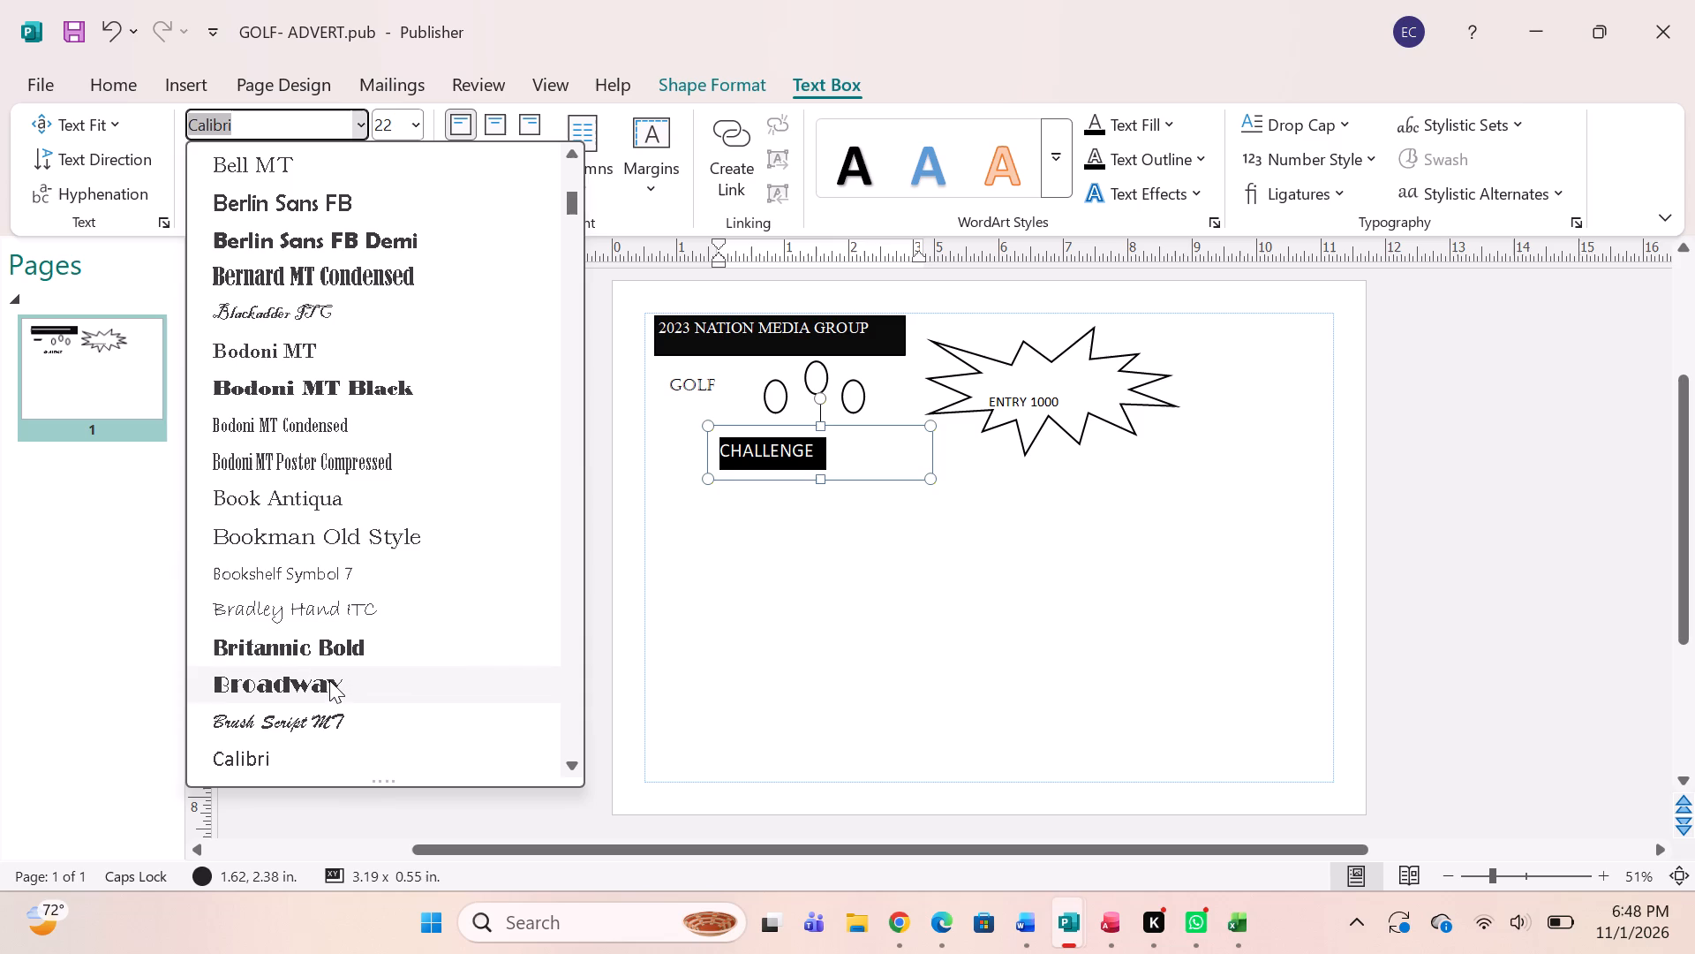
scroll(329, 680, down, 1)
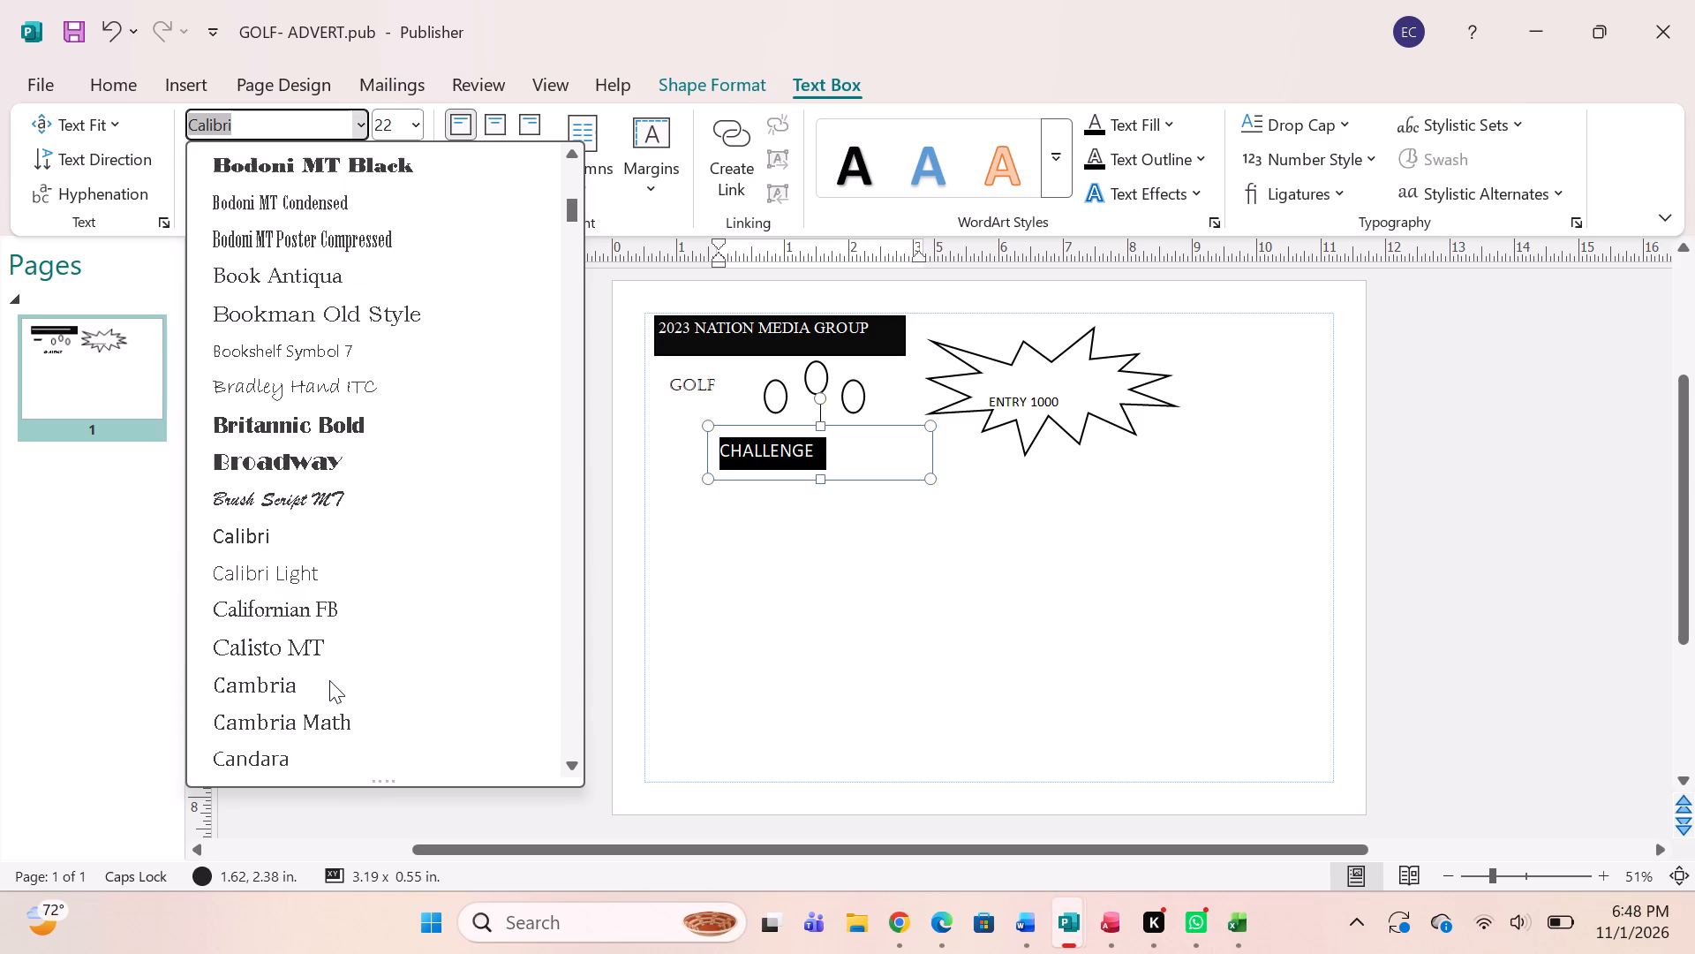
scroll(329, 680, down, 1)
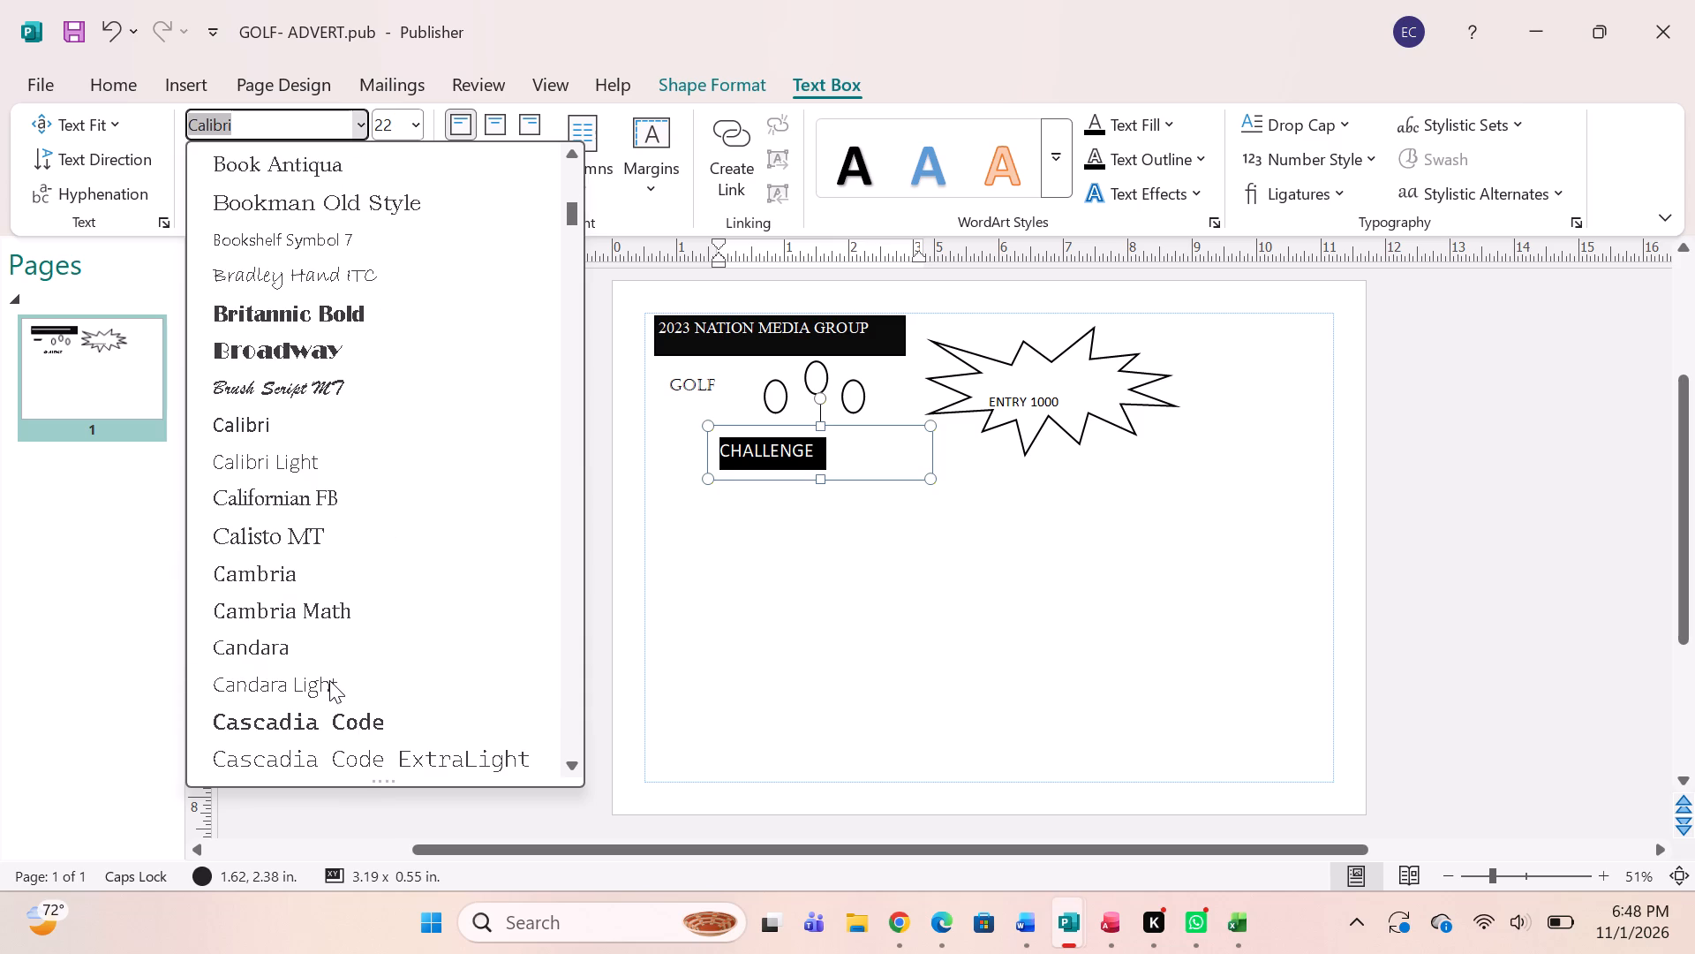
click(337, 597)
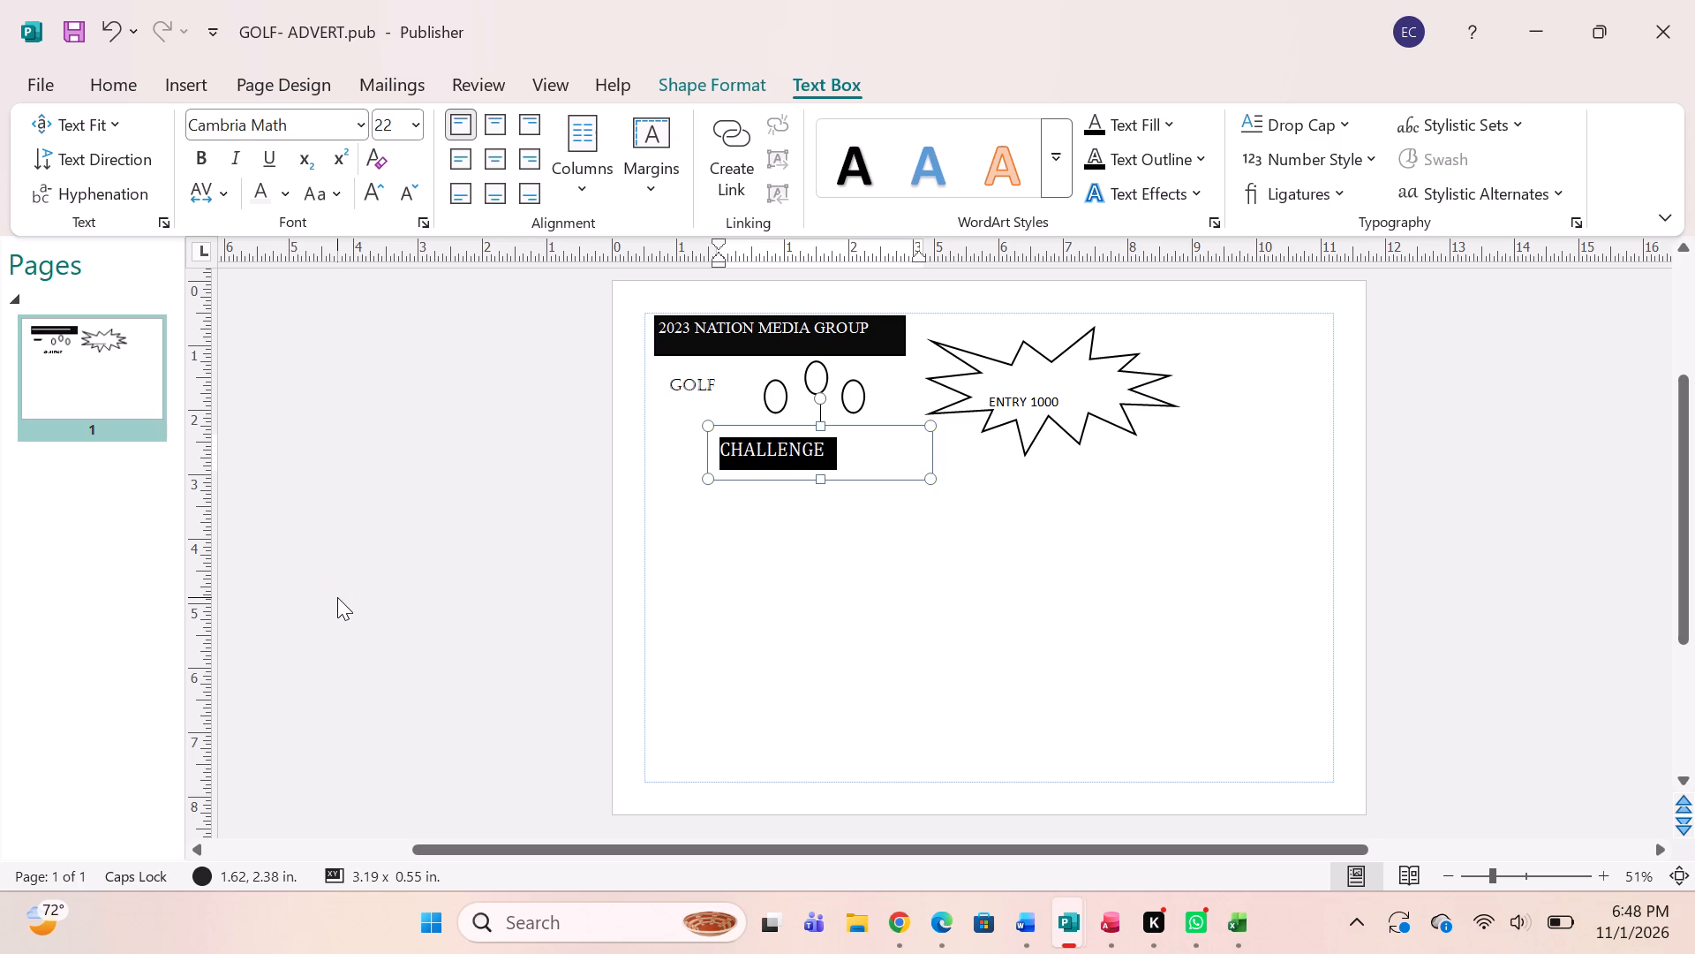
Set the CHALLENGE heading's font to Californian FB and deselect the text box.
click(359, 126)
scroll(320, 563, down, 1)
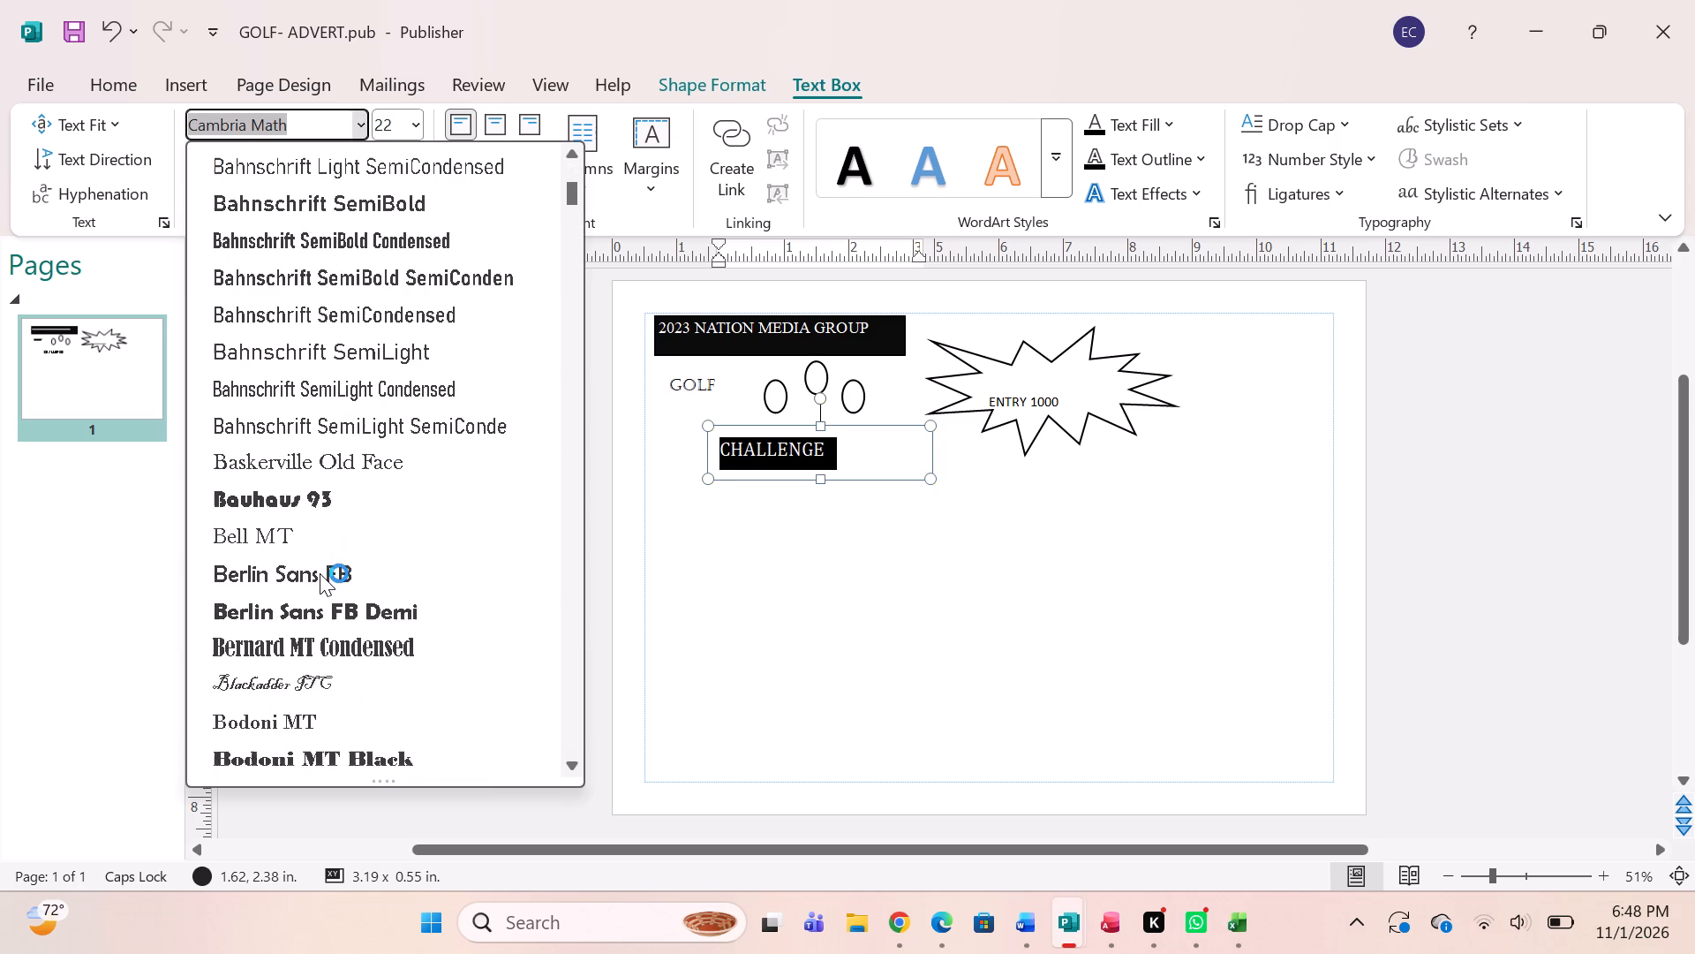
scroll(320, 573, down, 1)
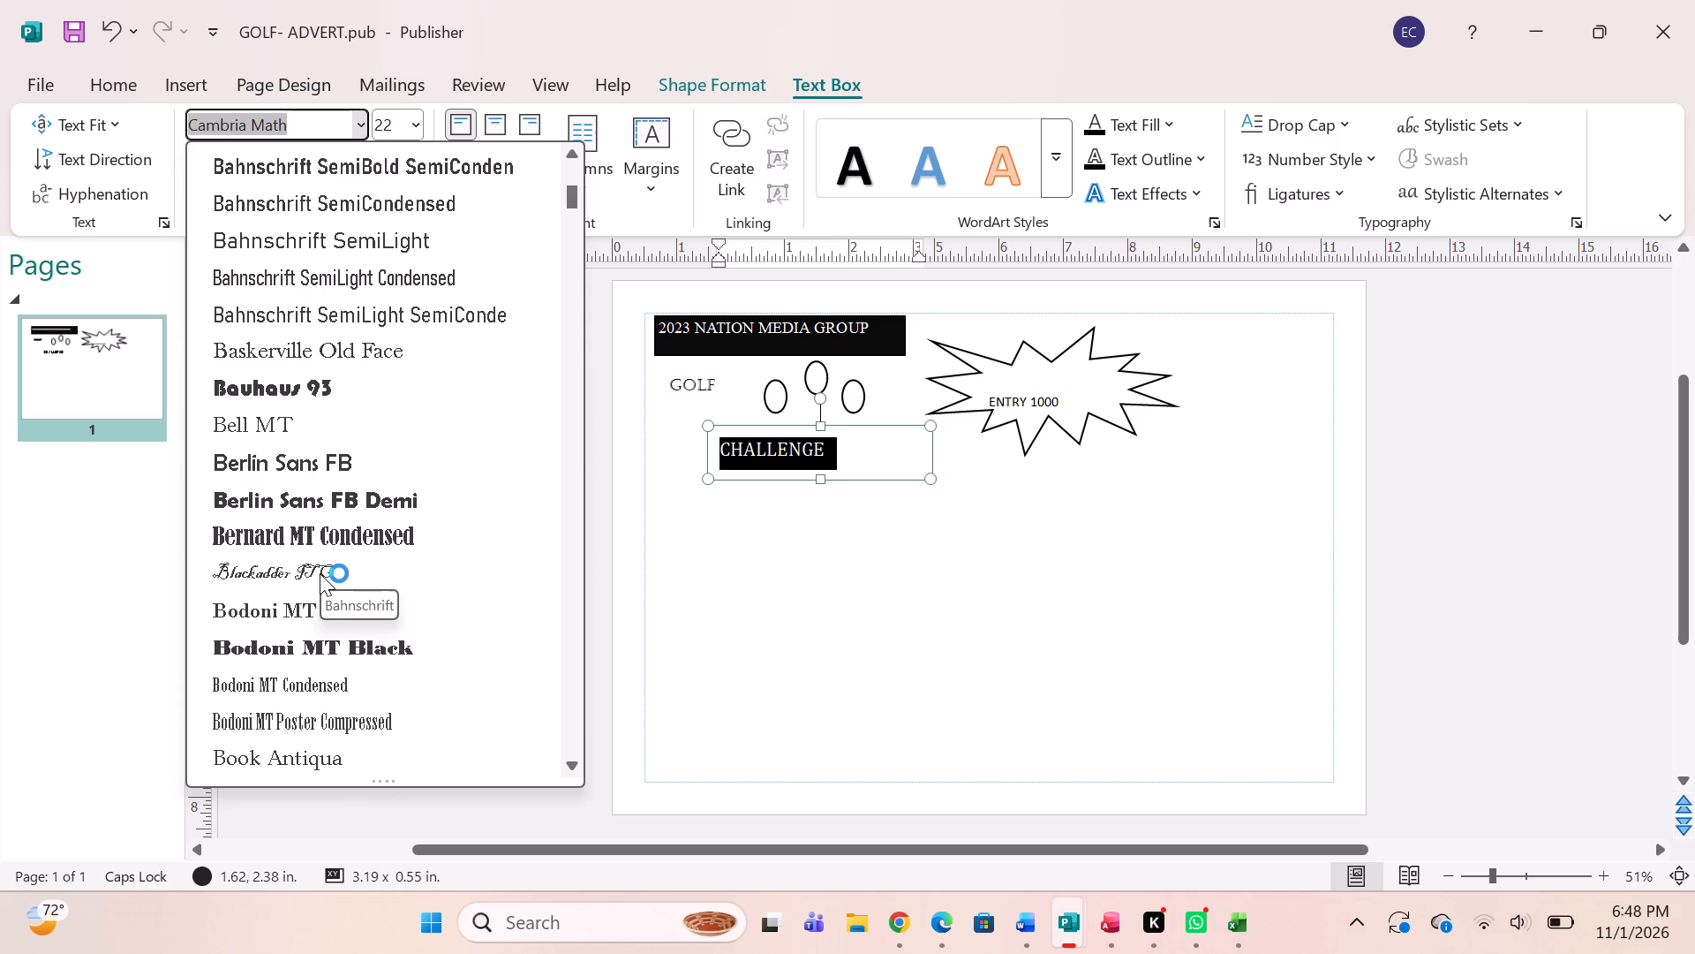
scroll(326, 715, down, 2)
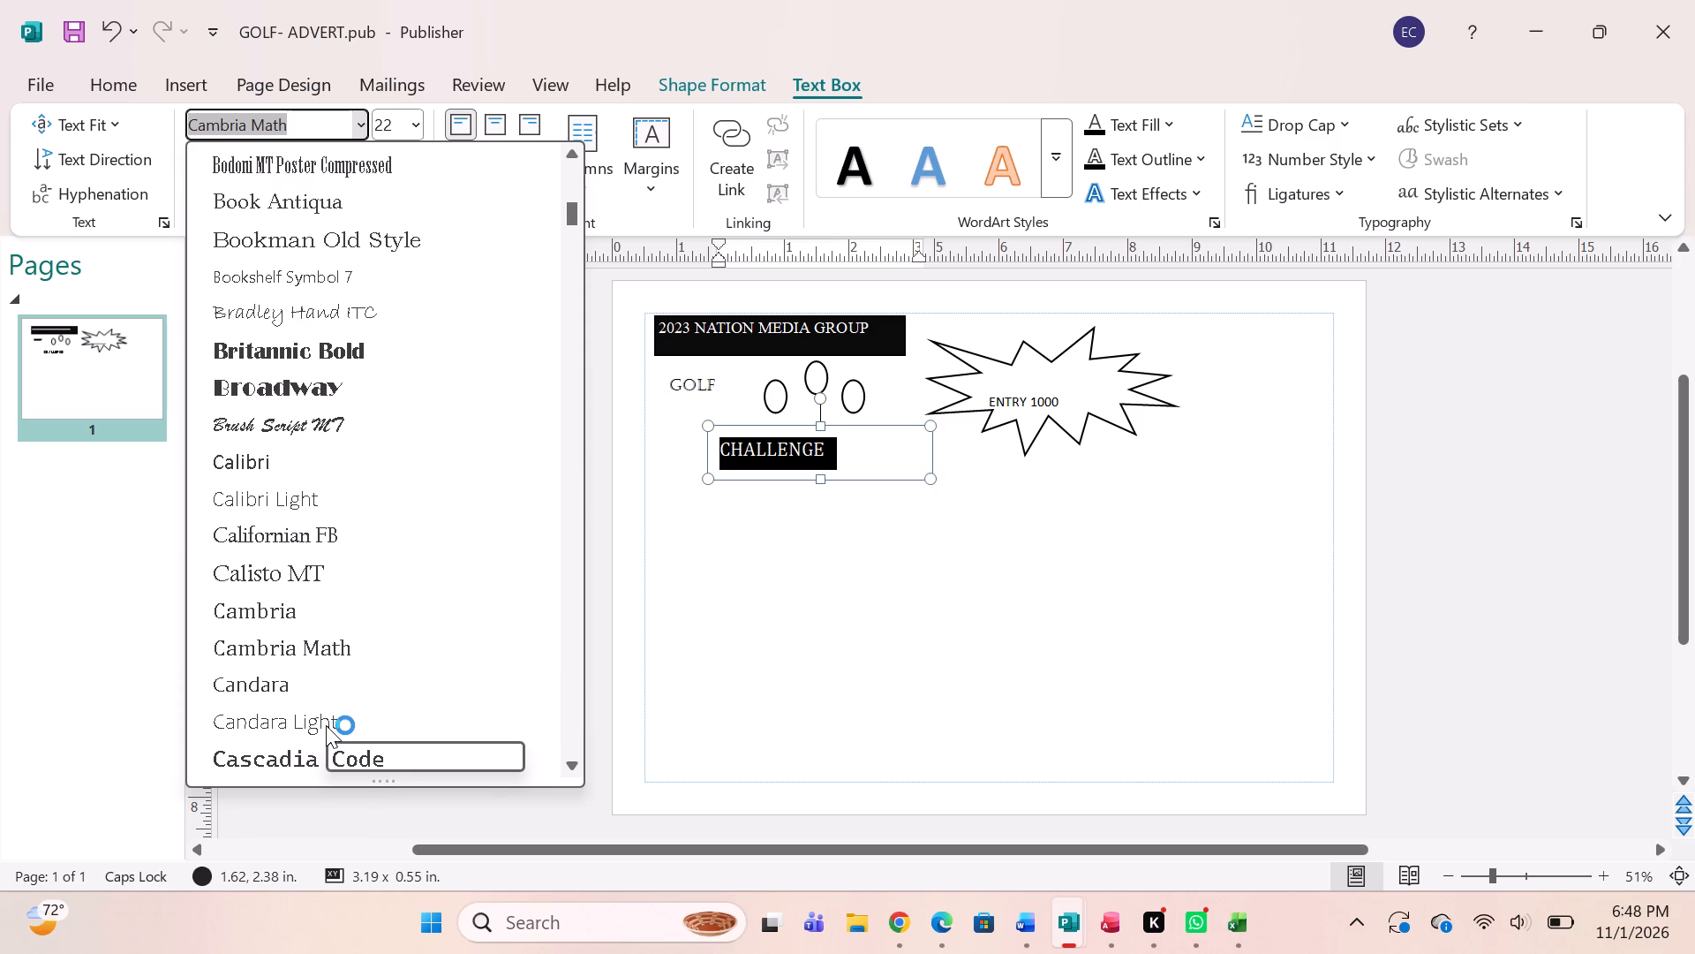
scroll(326, 725, down, 2)
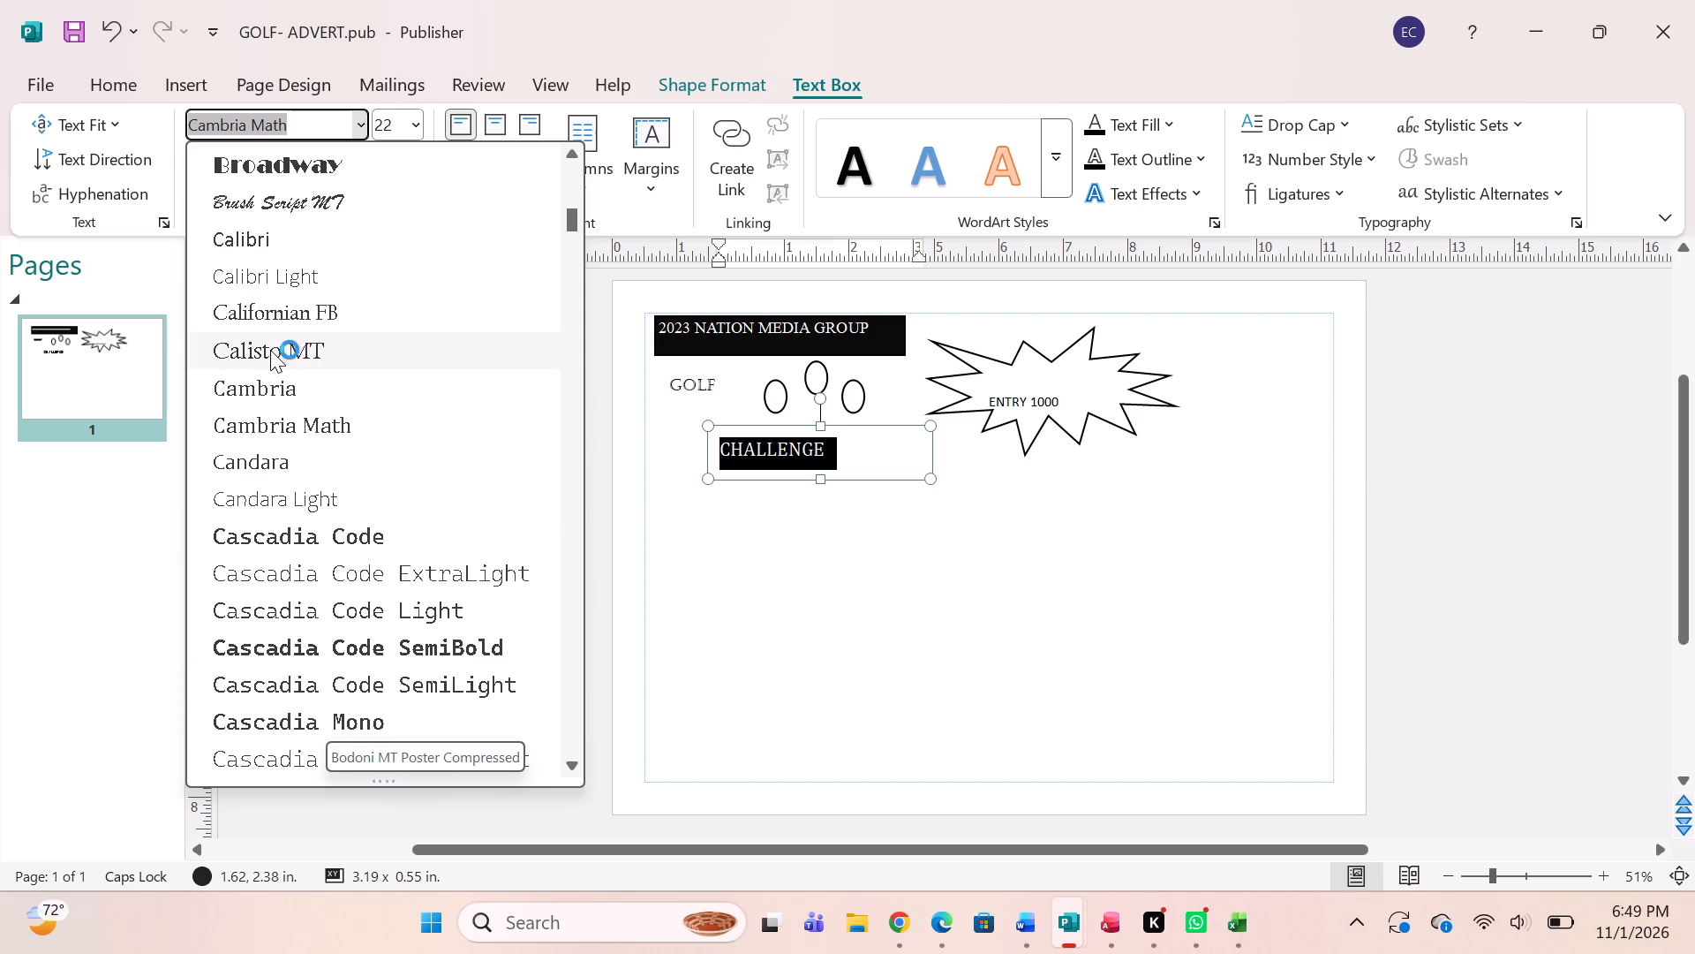
click(298, 320)
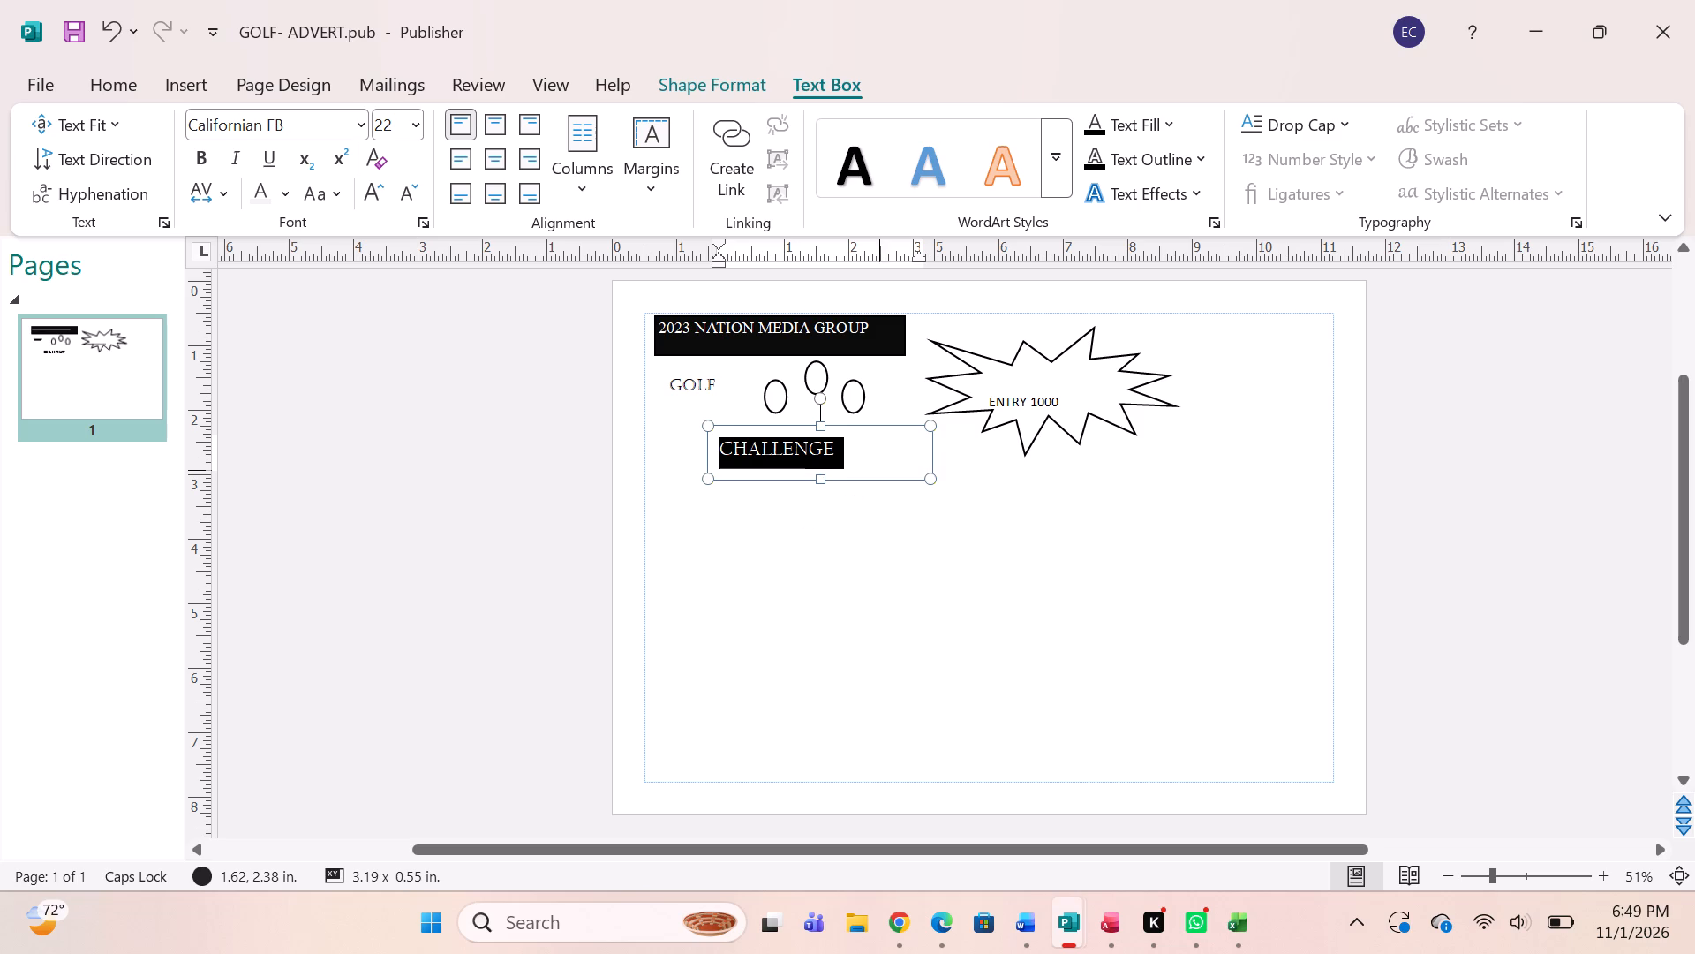
click(786, 524)
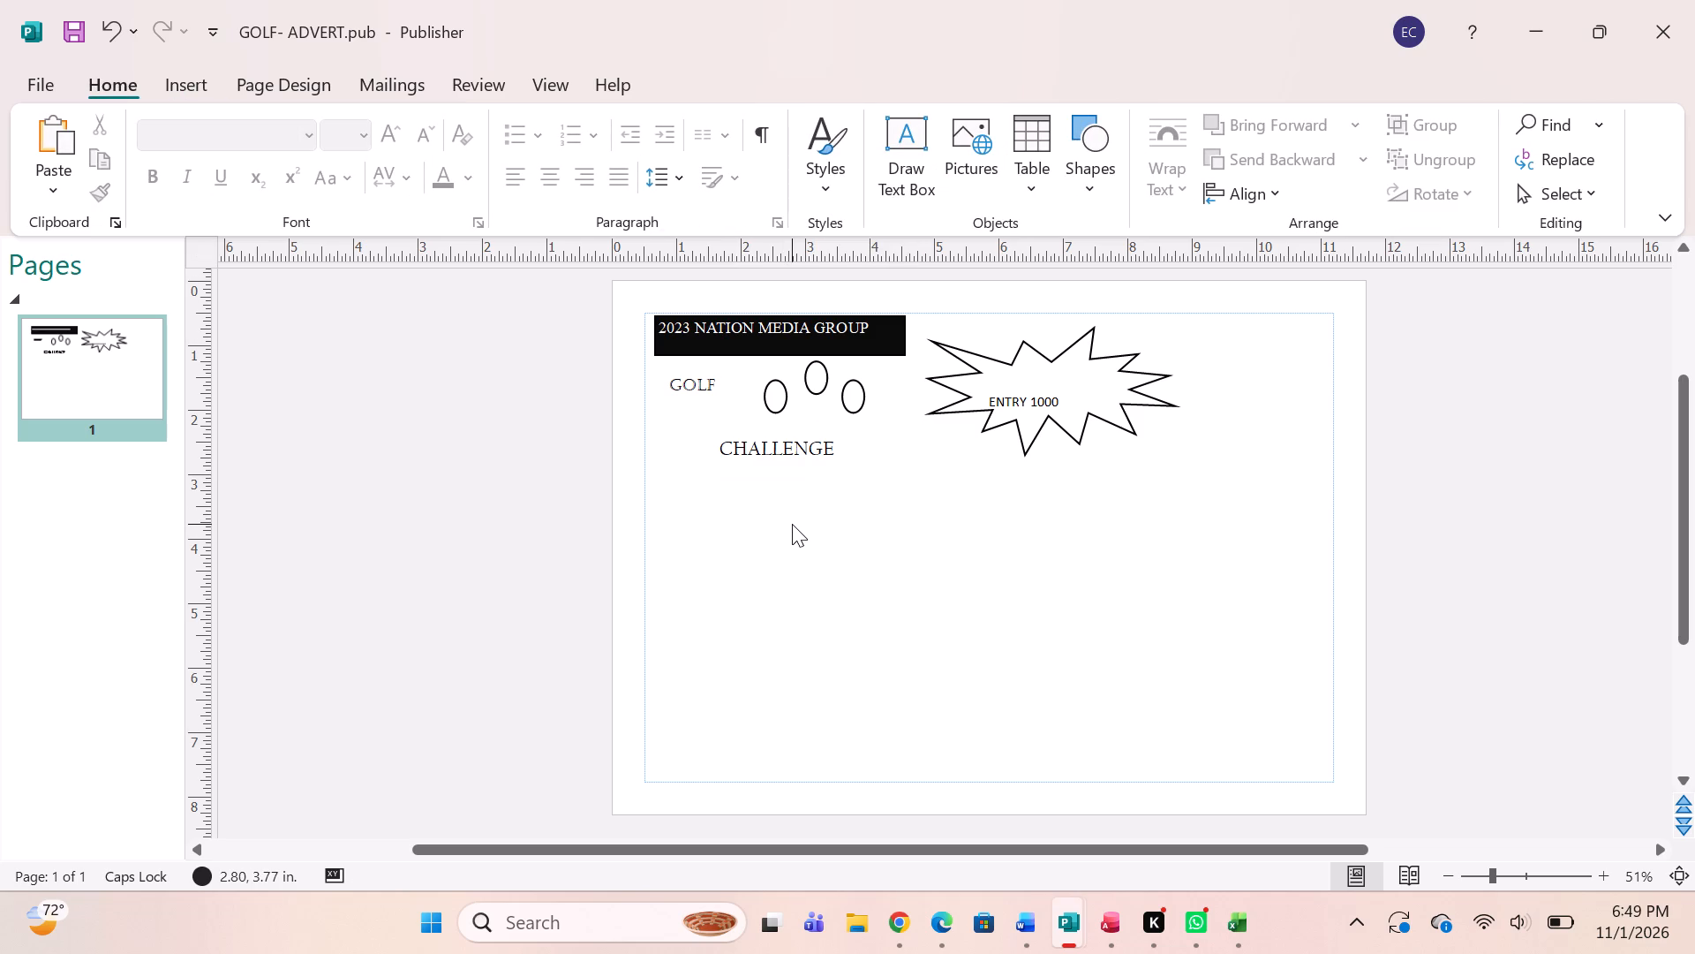
Save the golf advert publication.
key(ctrl+s)
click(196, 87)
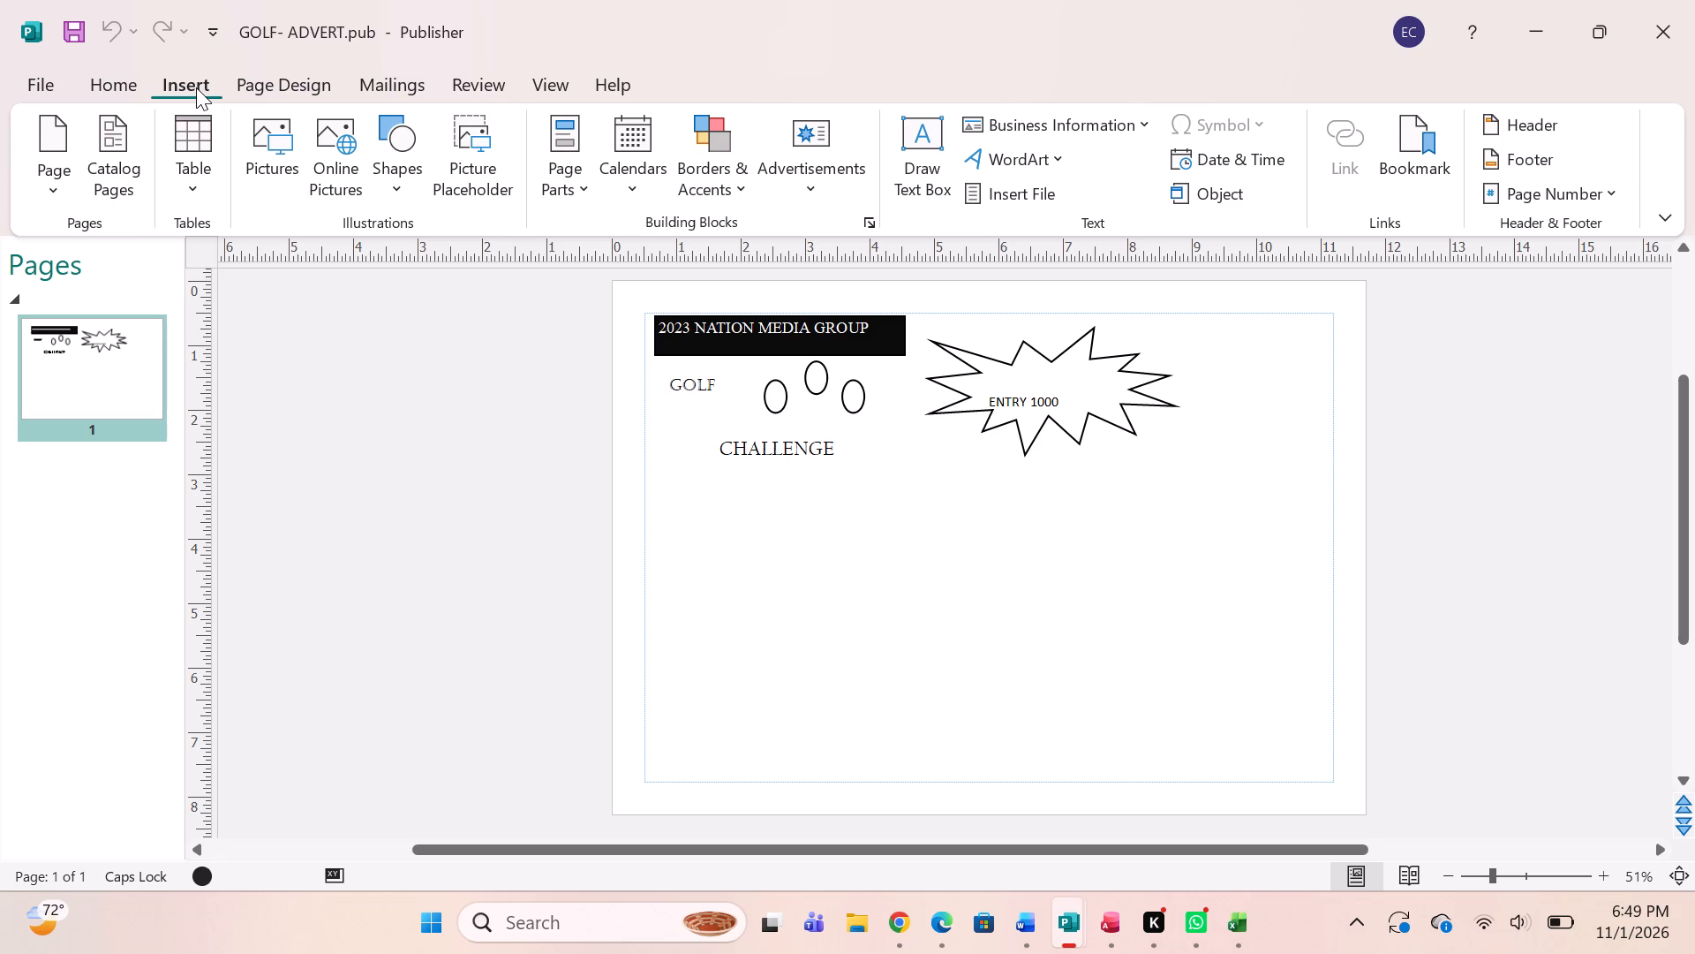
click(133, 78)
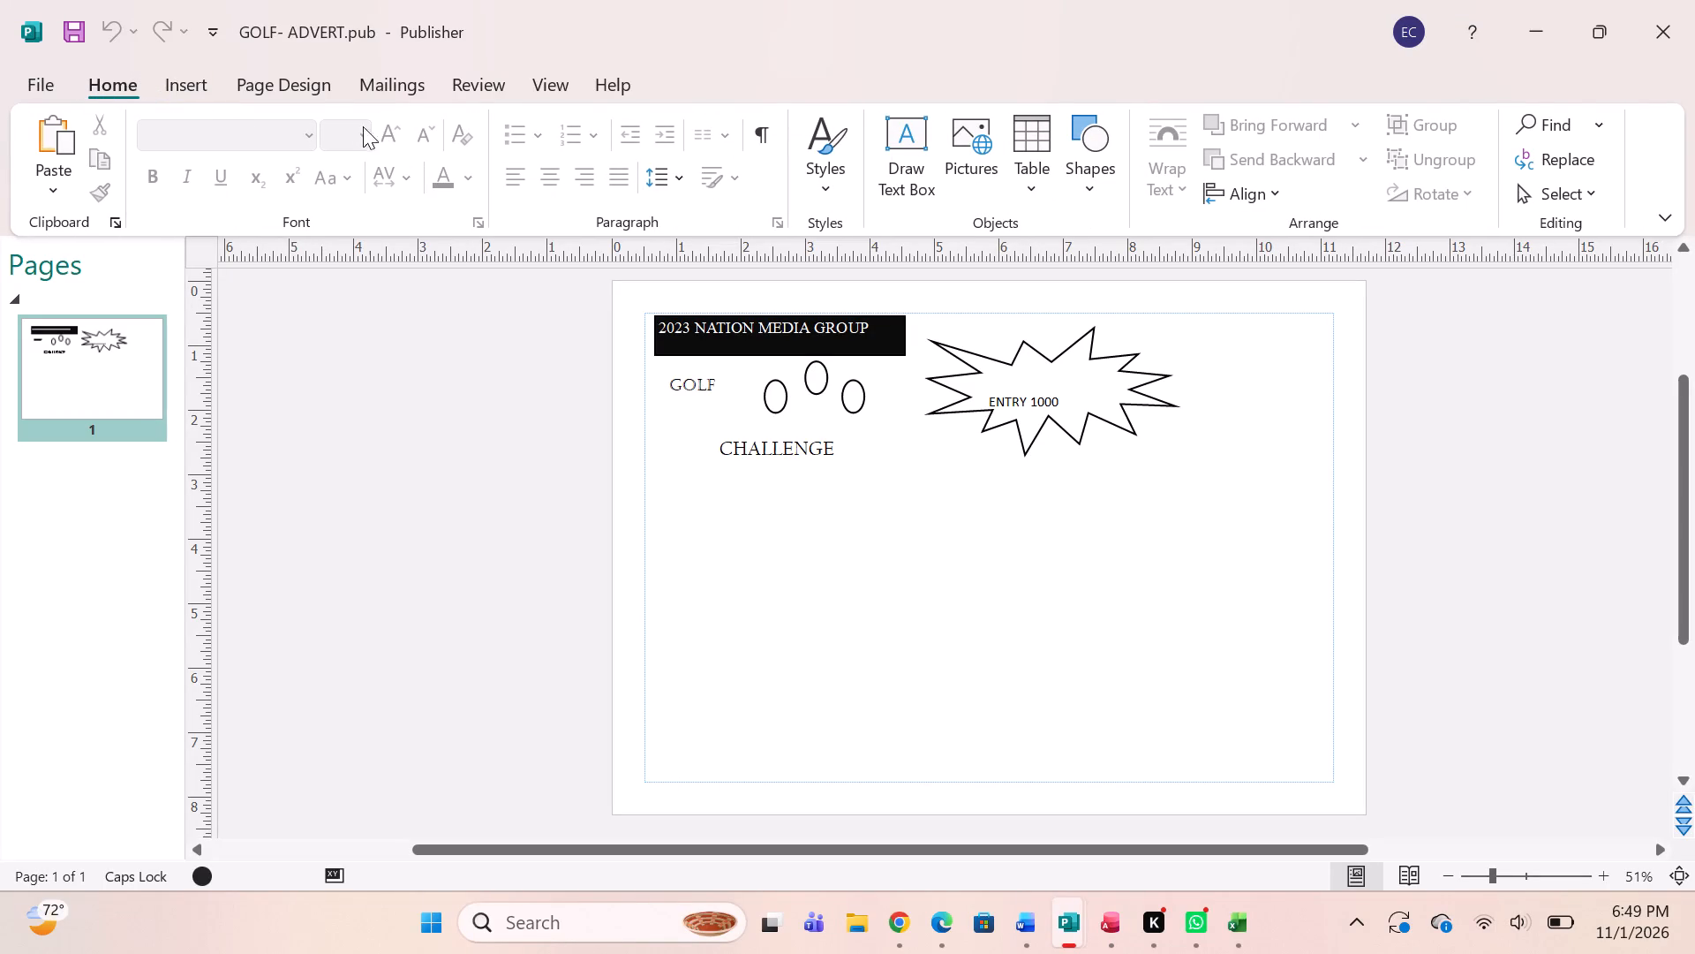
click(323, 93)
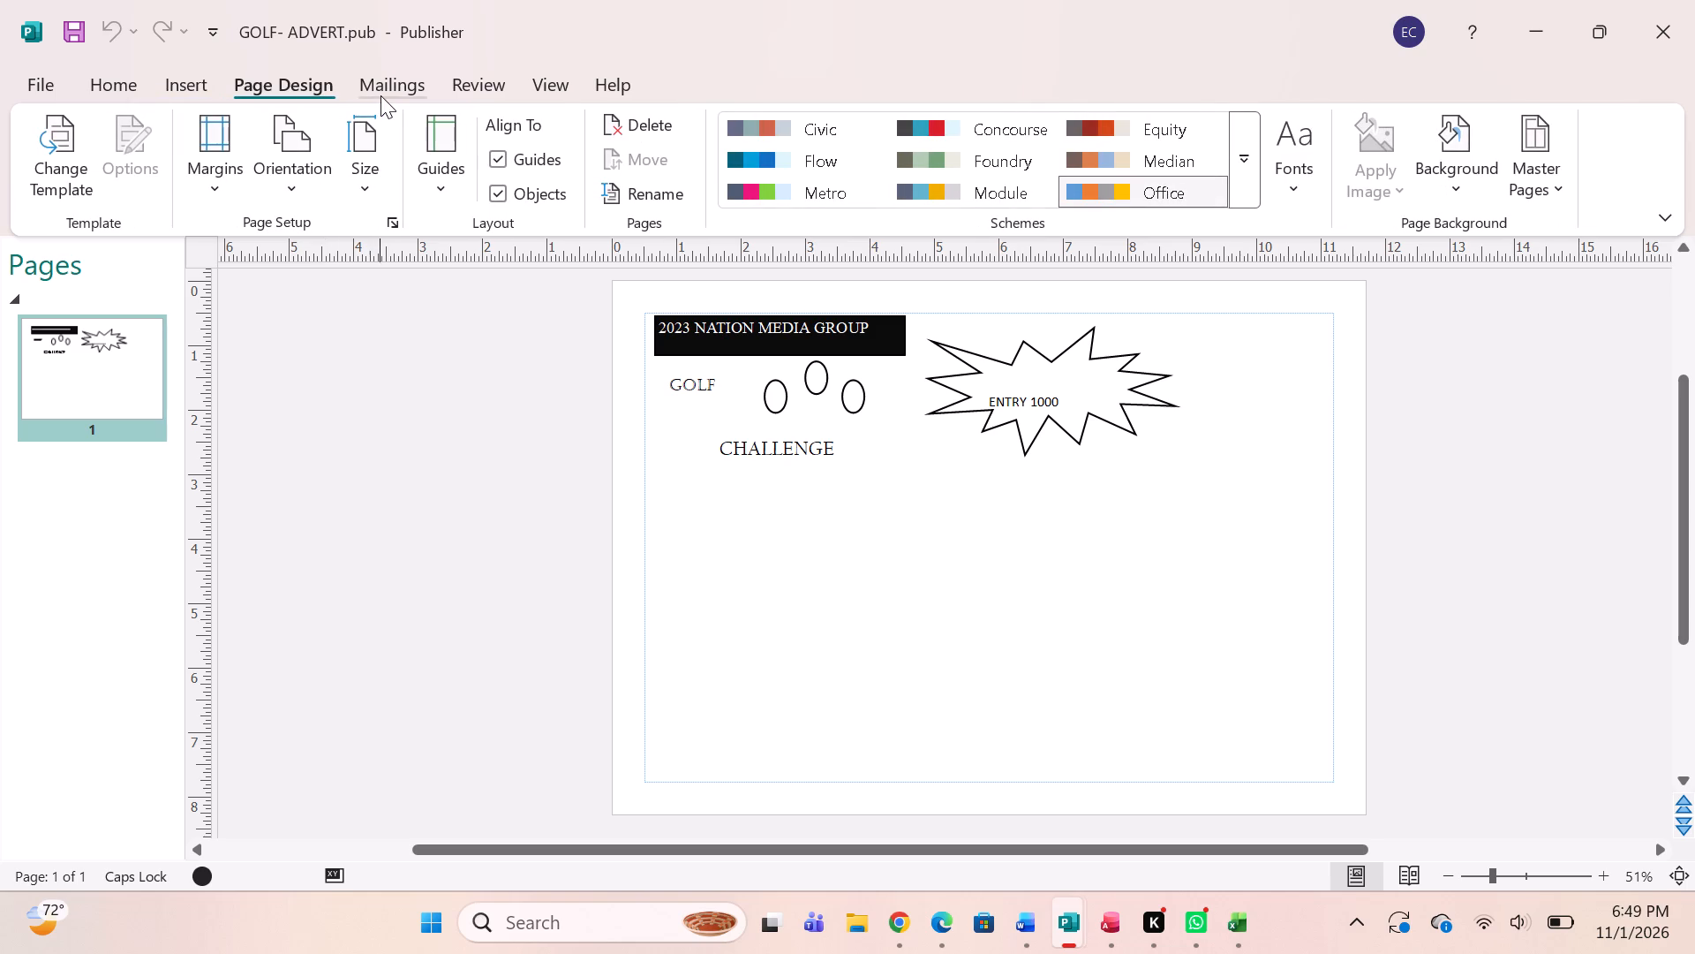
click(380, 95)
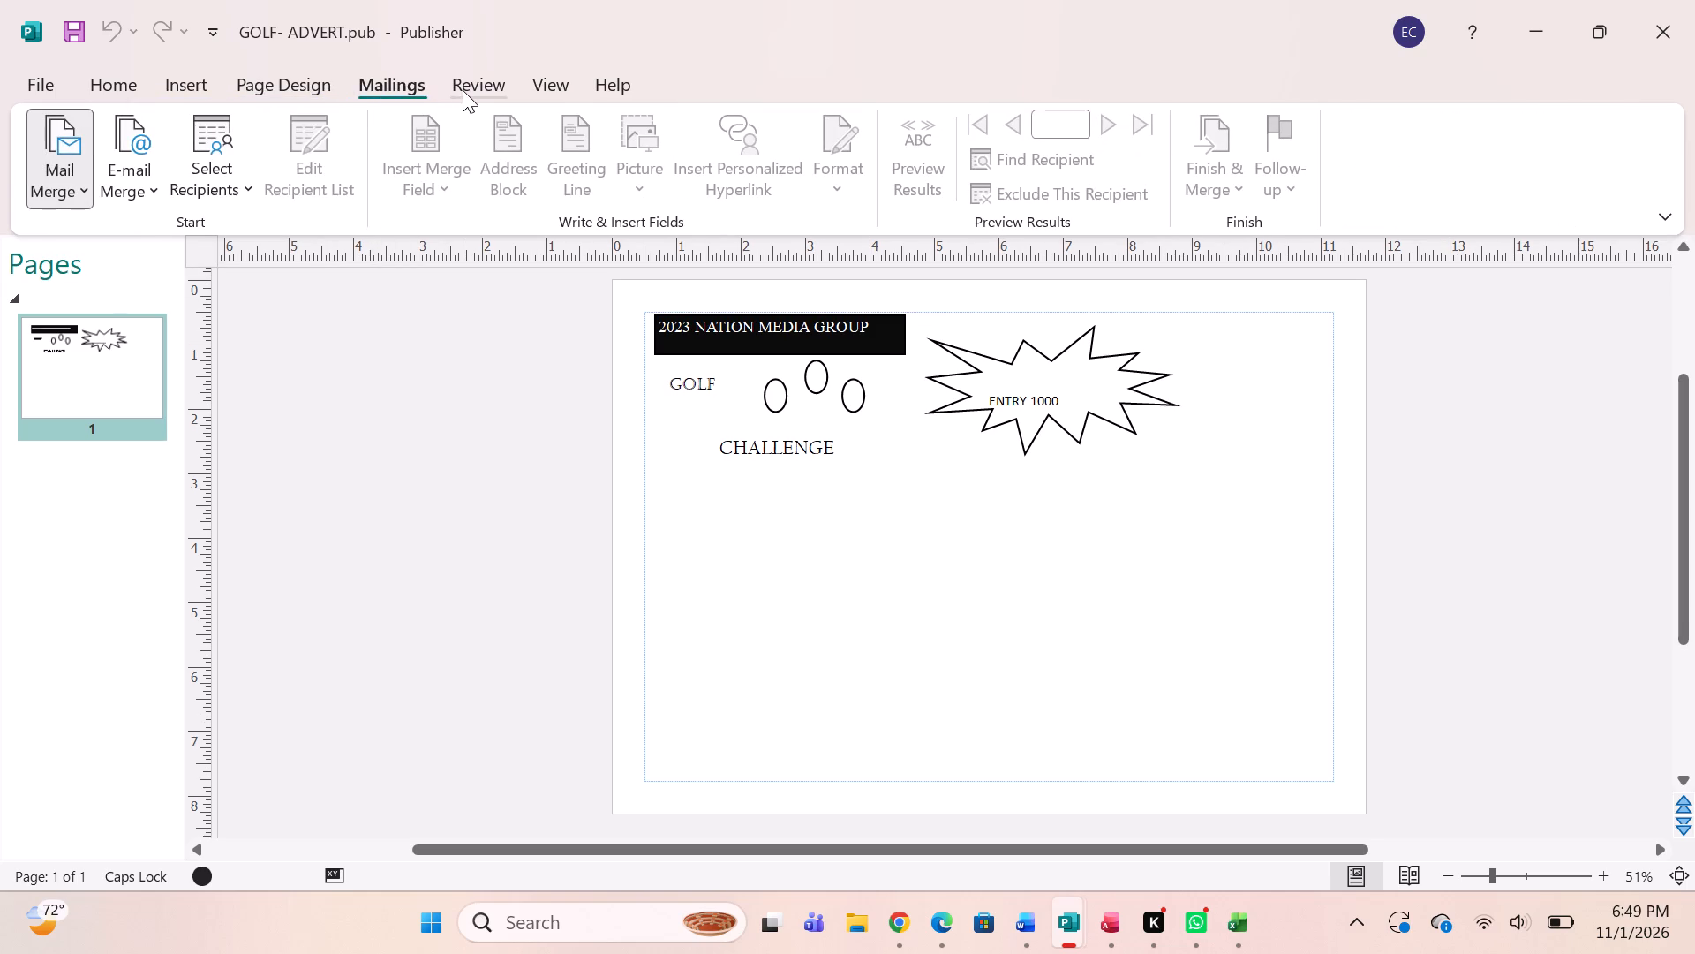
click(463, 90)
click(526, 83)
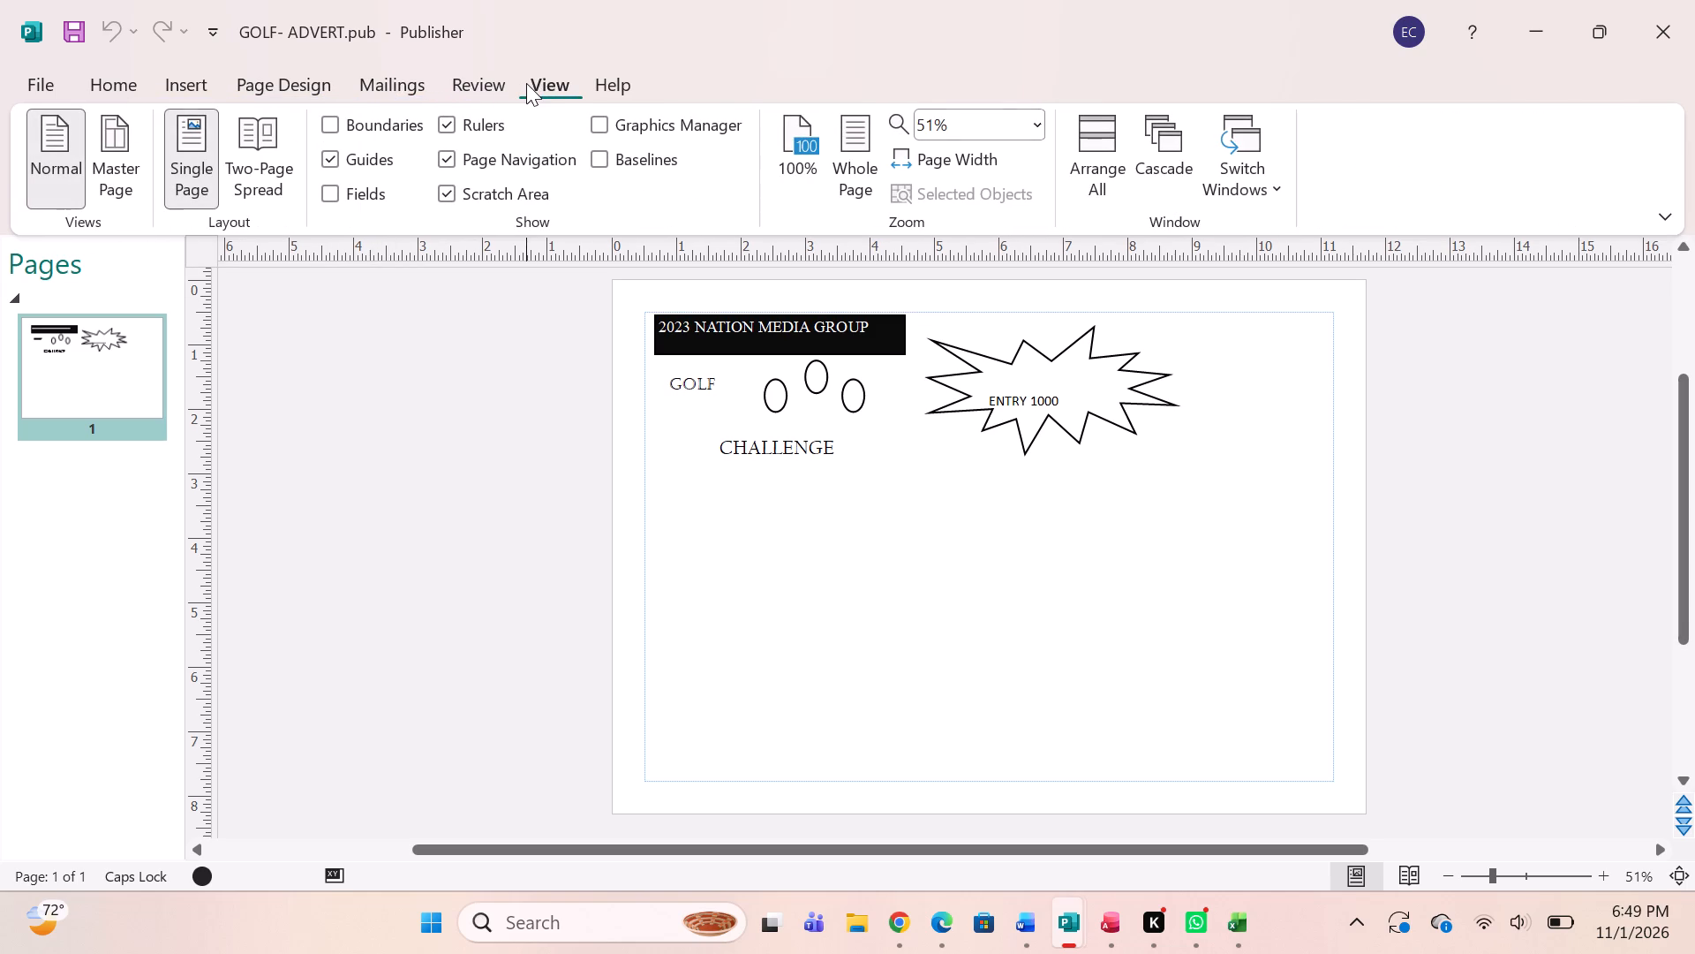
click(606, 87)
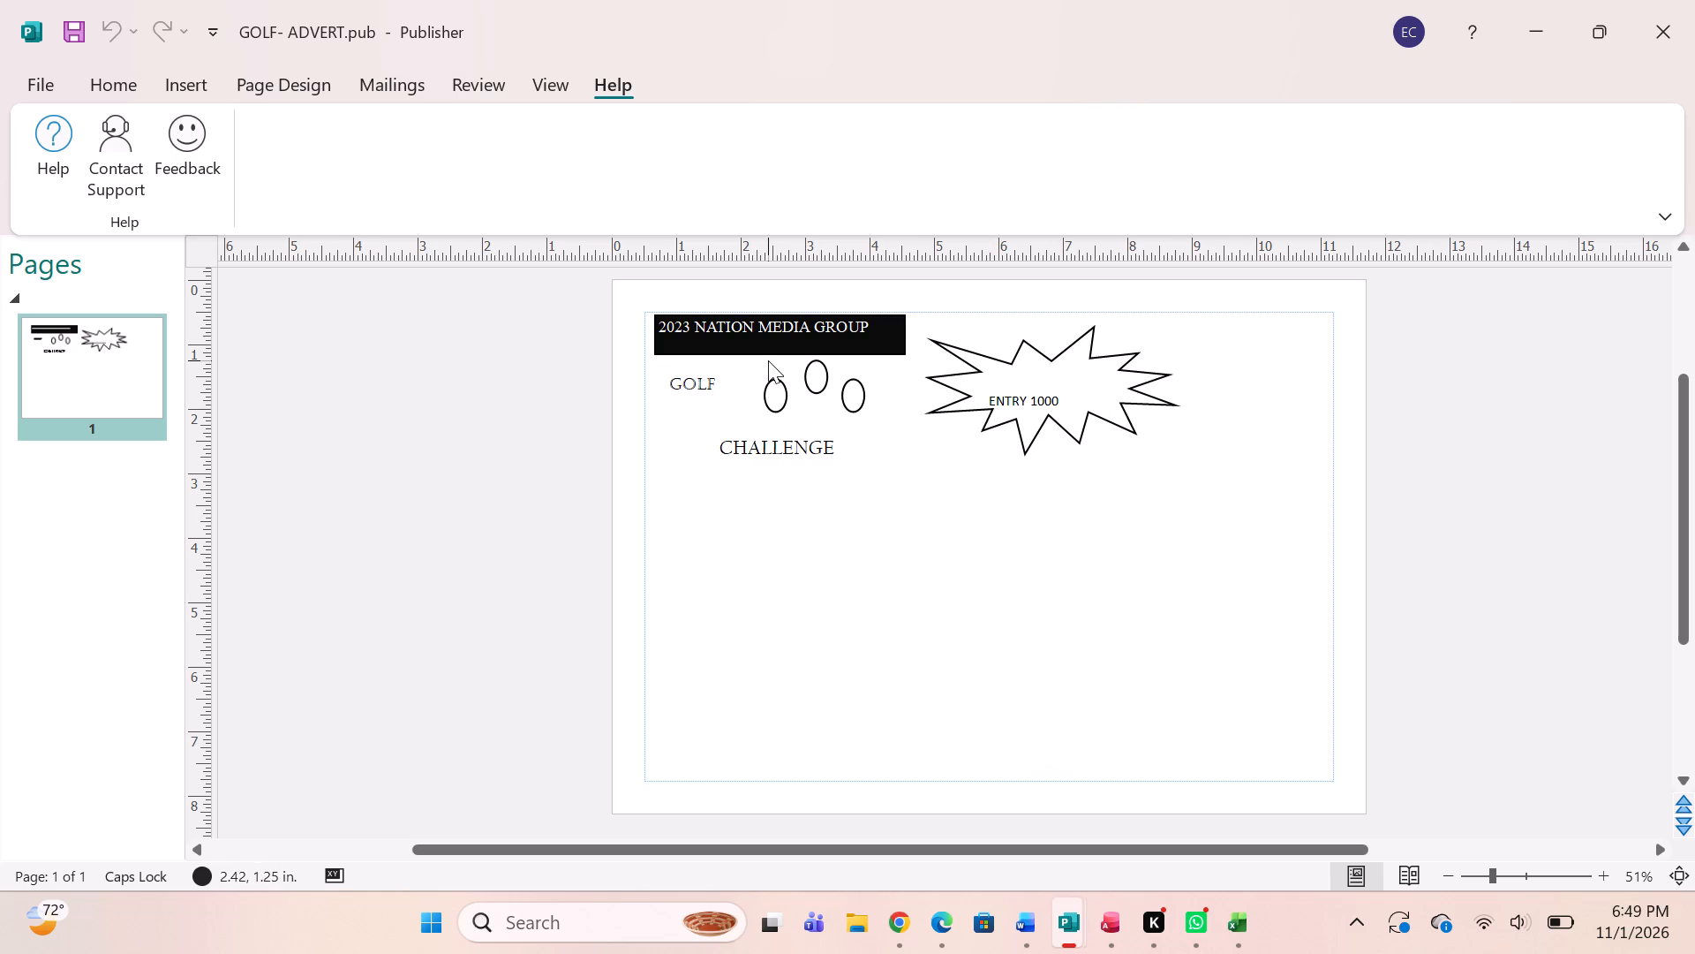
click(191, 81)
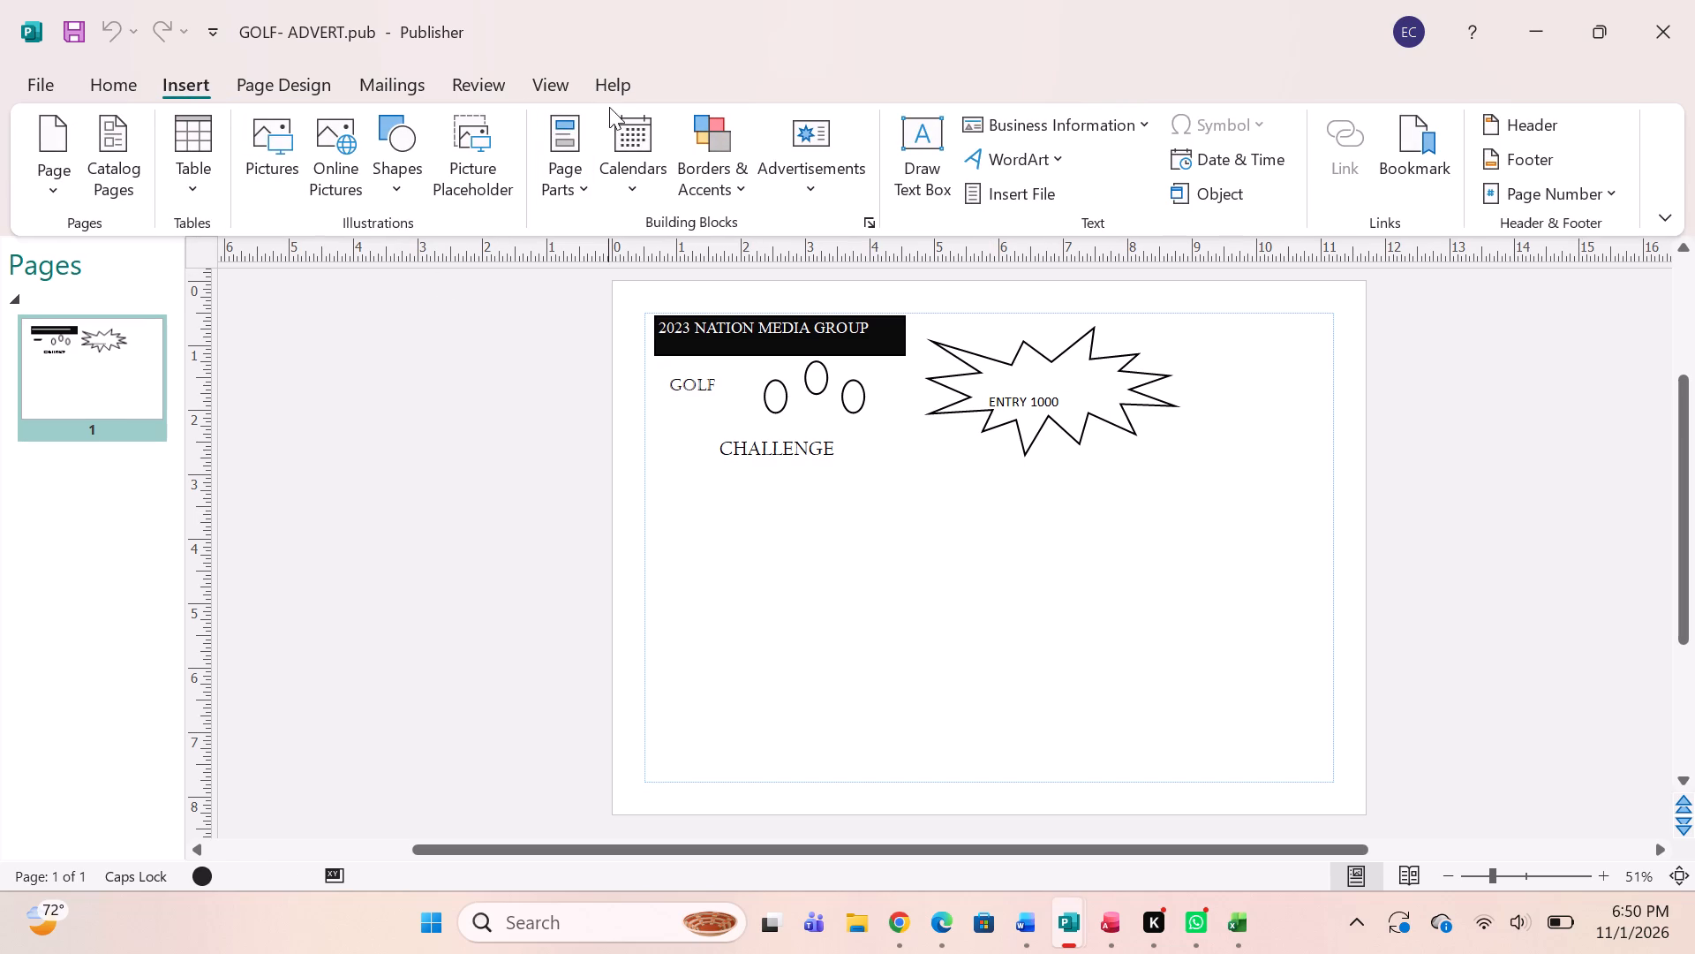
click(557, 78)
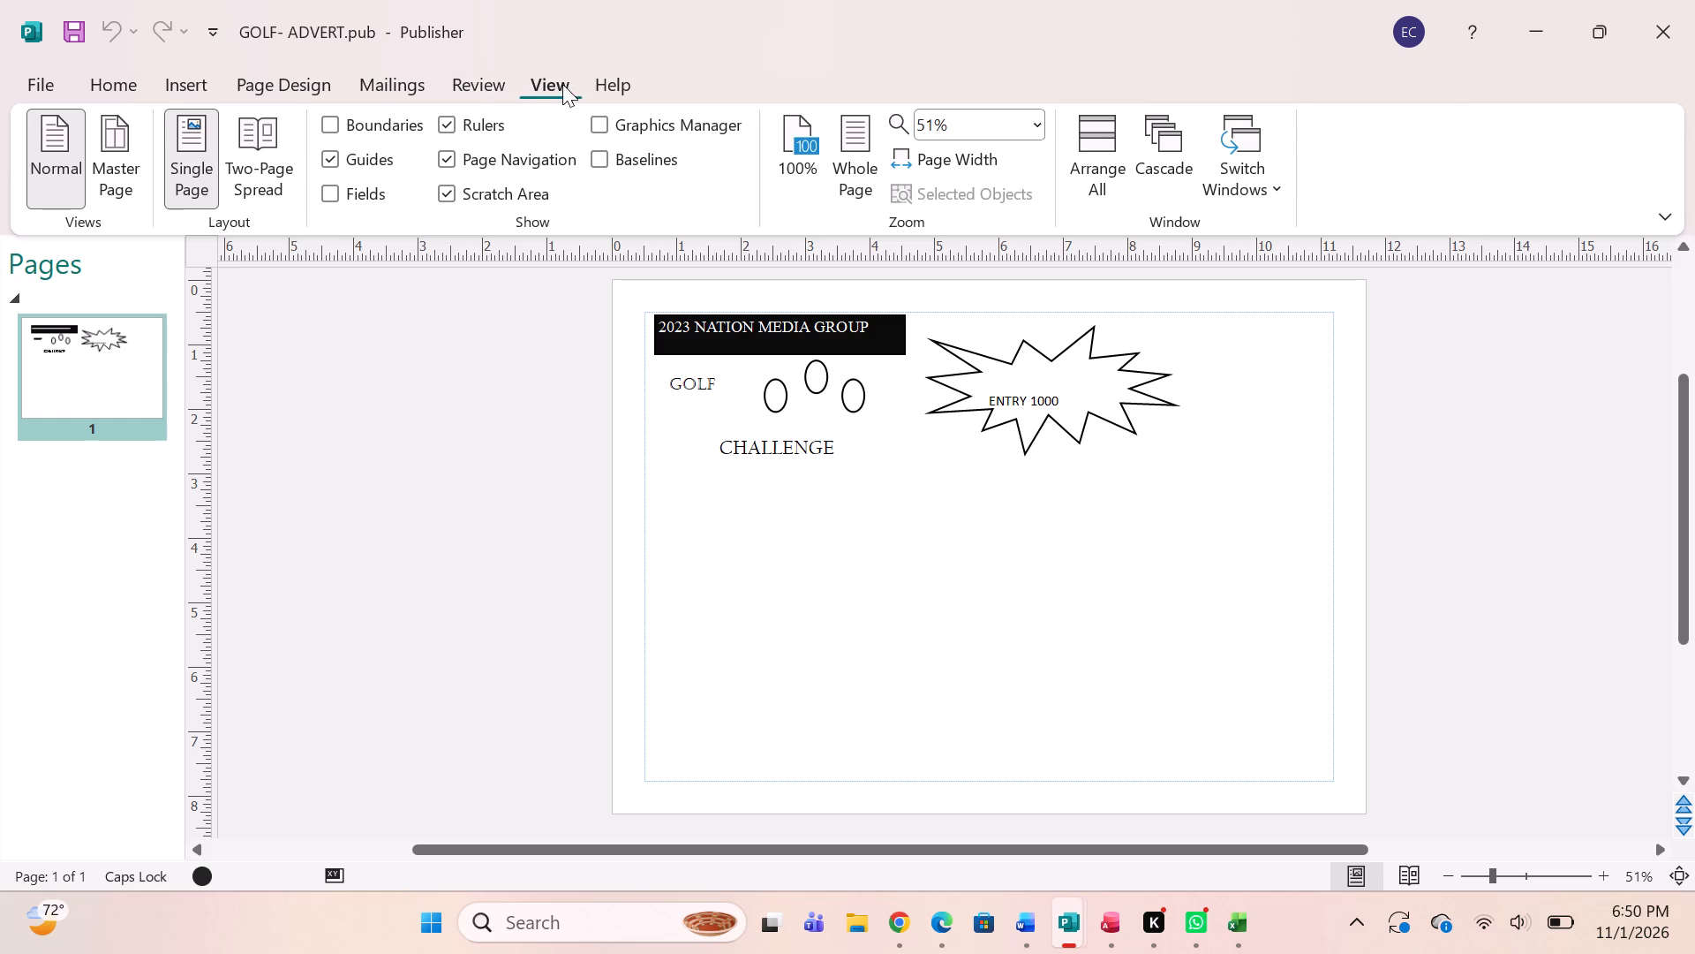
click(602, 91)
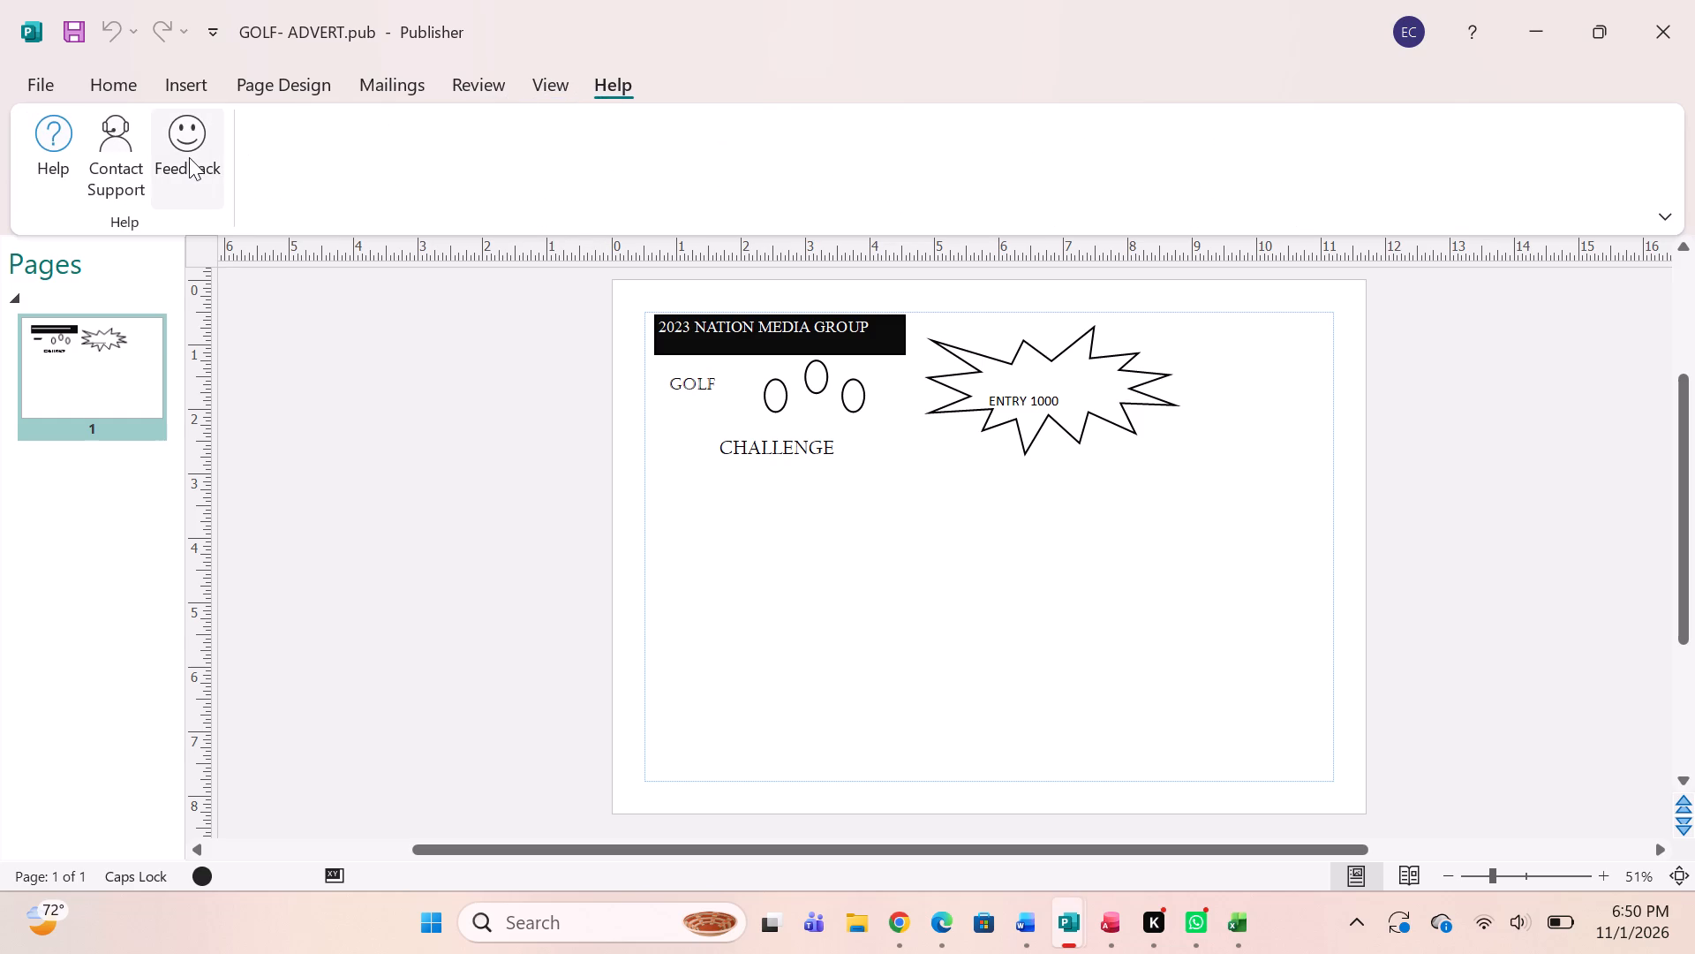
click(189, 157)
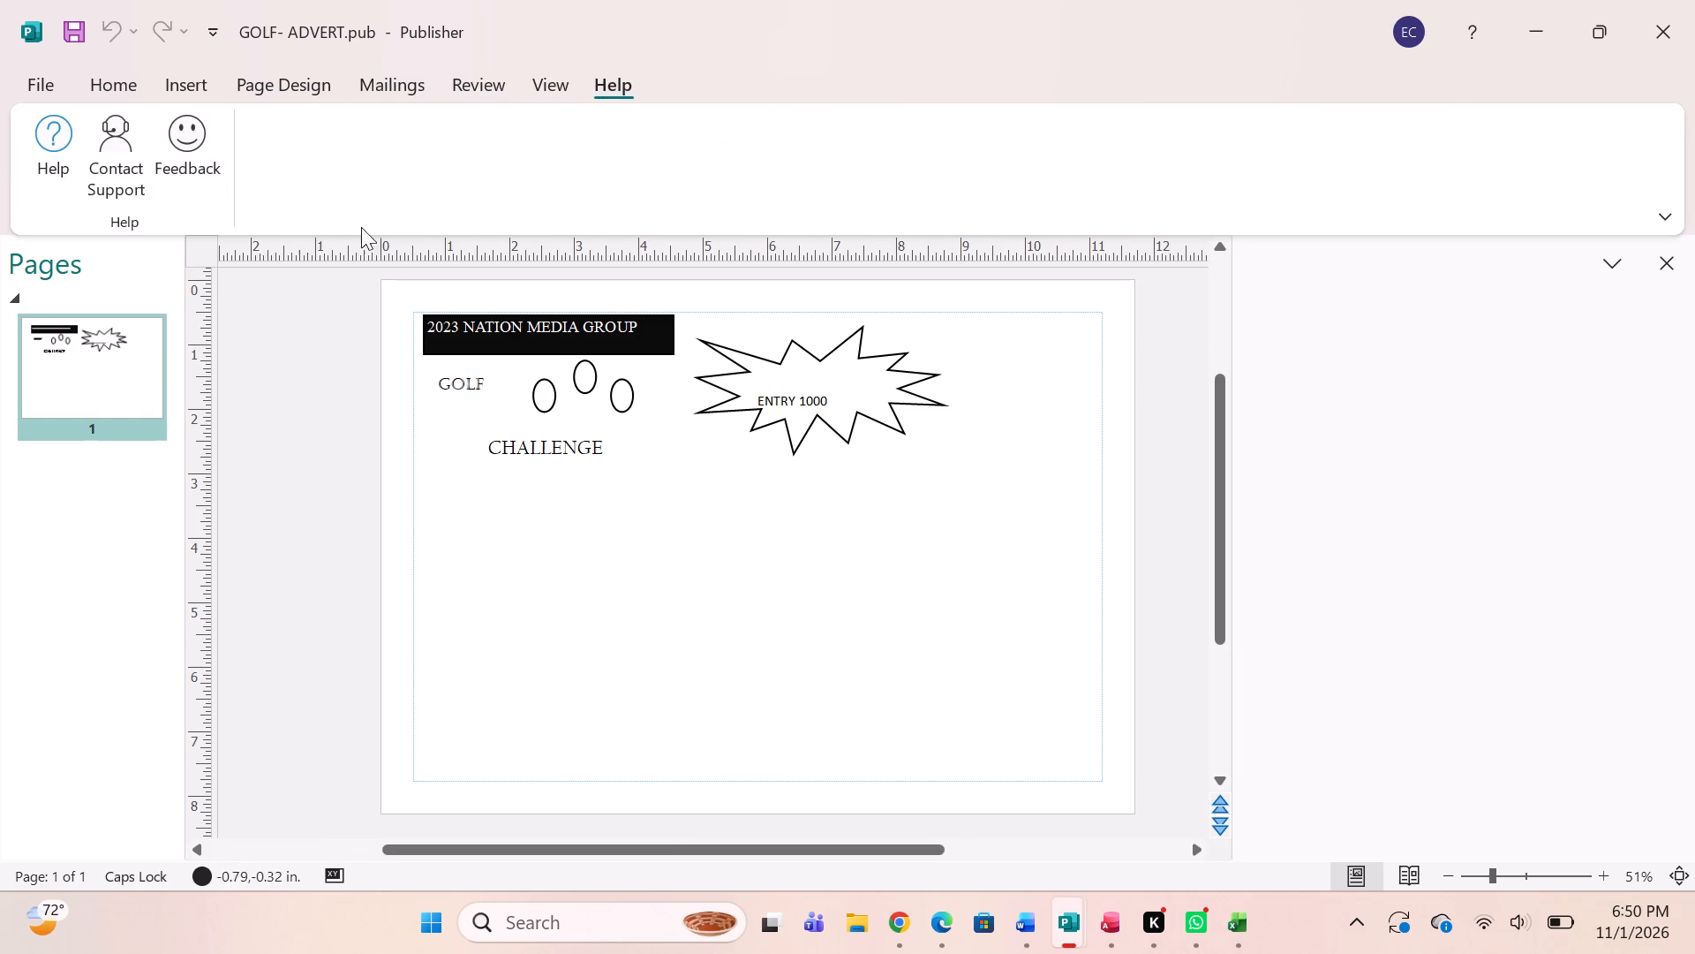
Draw an empty text box about 3.44 x 0.66 in just below the entry-fee starburst.
click(181, 76)
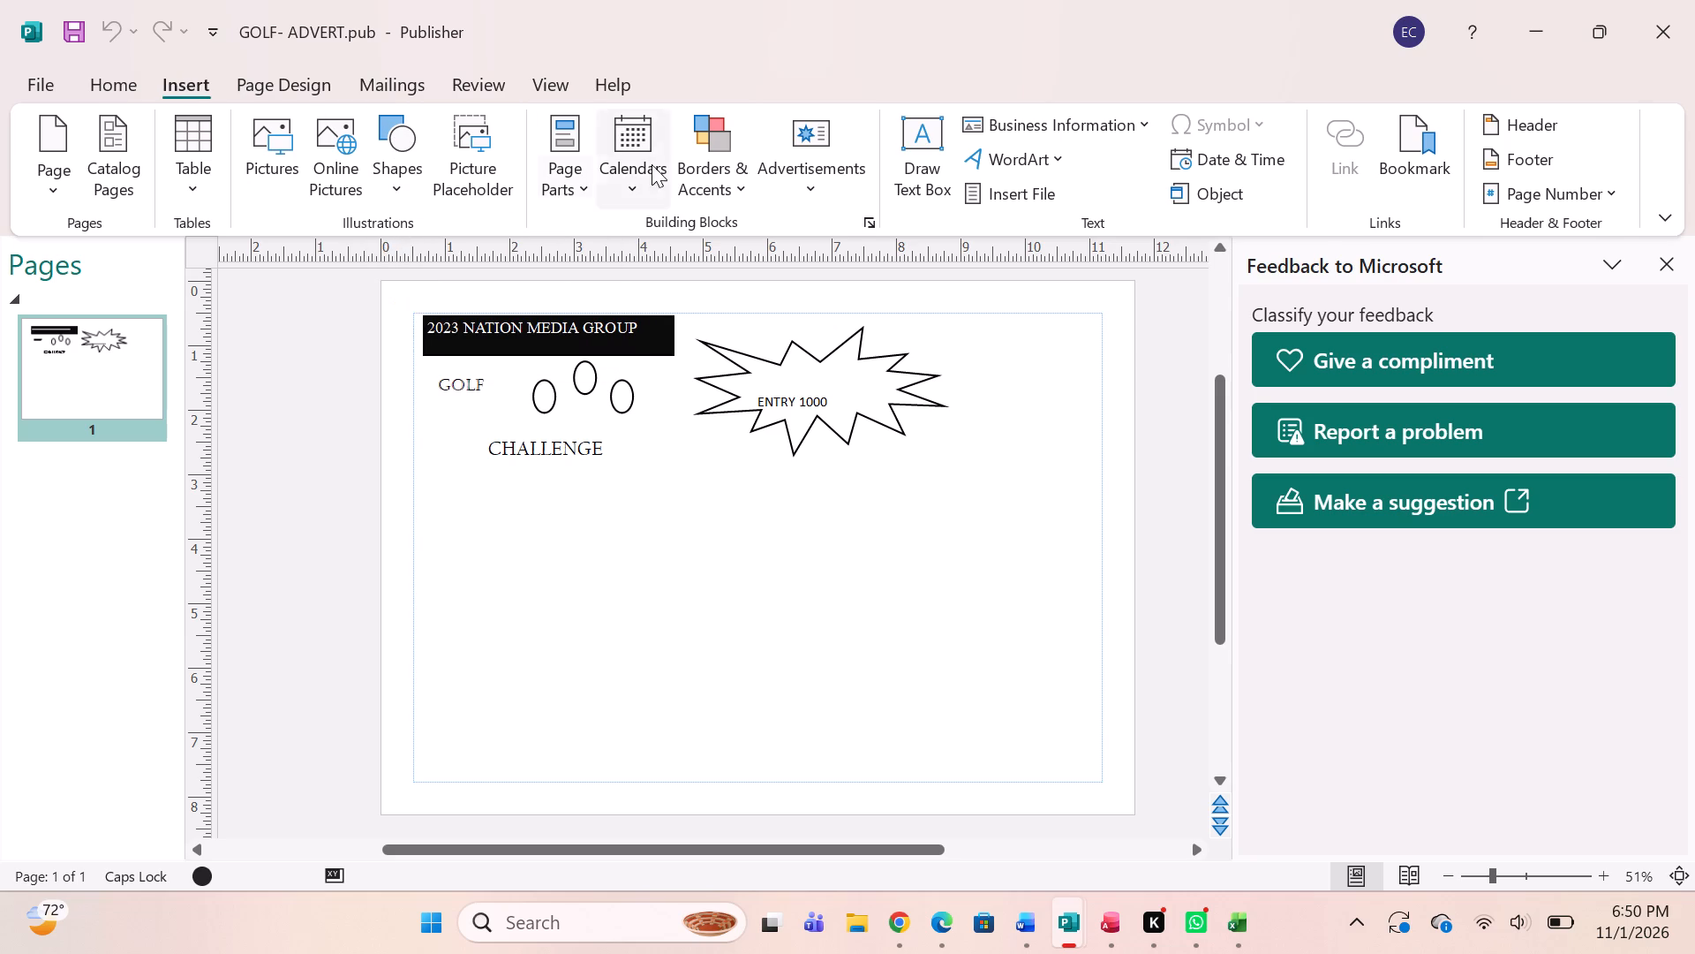
click(923, 163)
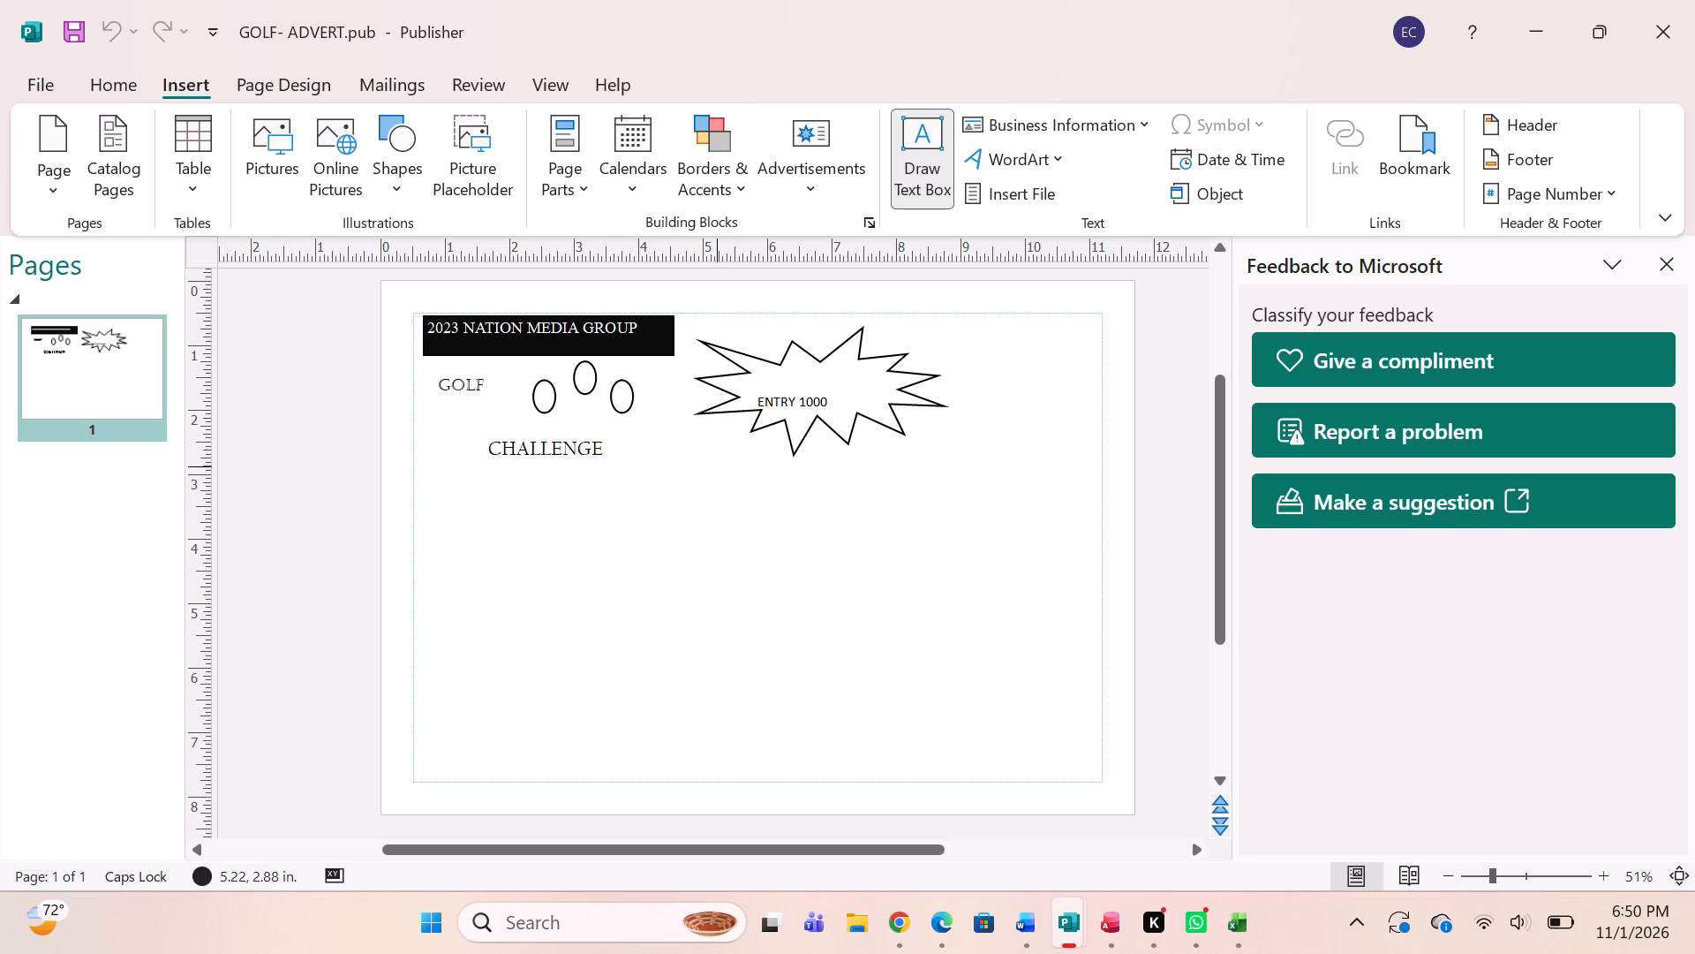
drag(709, 467, 872, 496)
drag(872, 496, 930, 510)
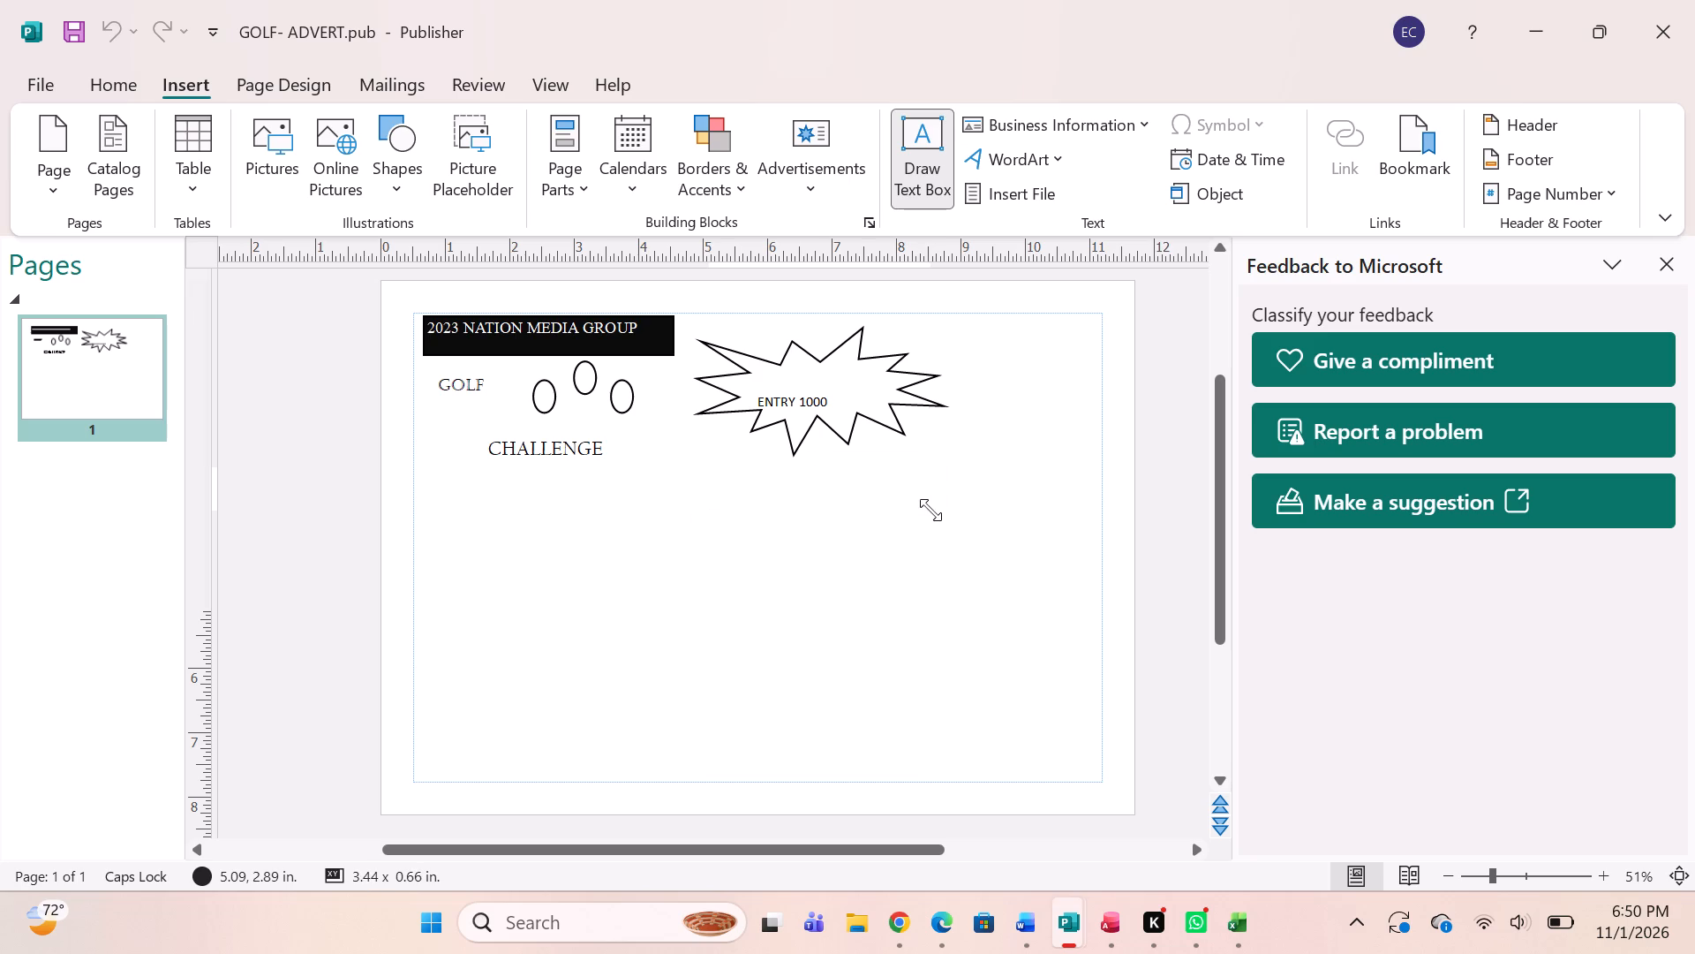
Raise the starburst's bottom edge to reduce its height to about 1.74 in.
click(853, 434)
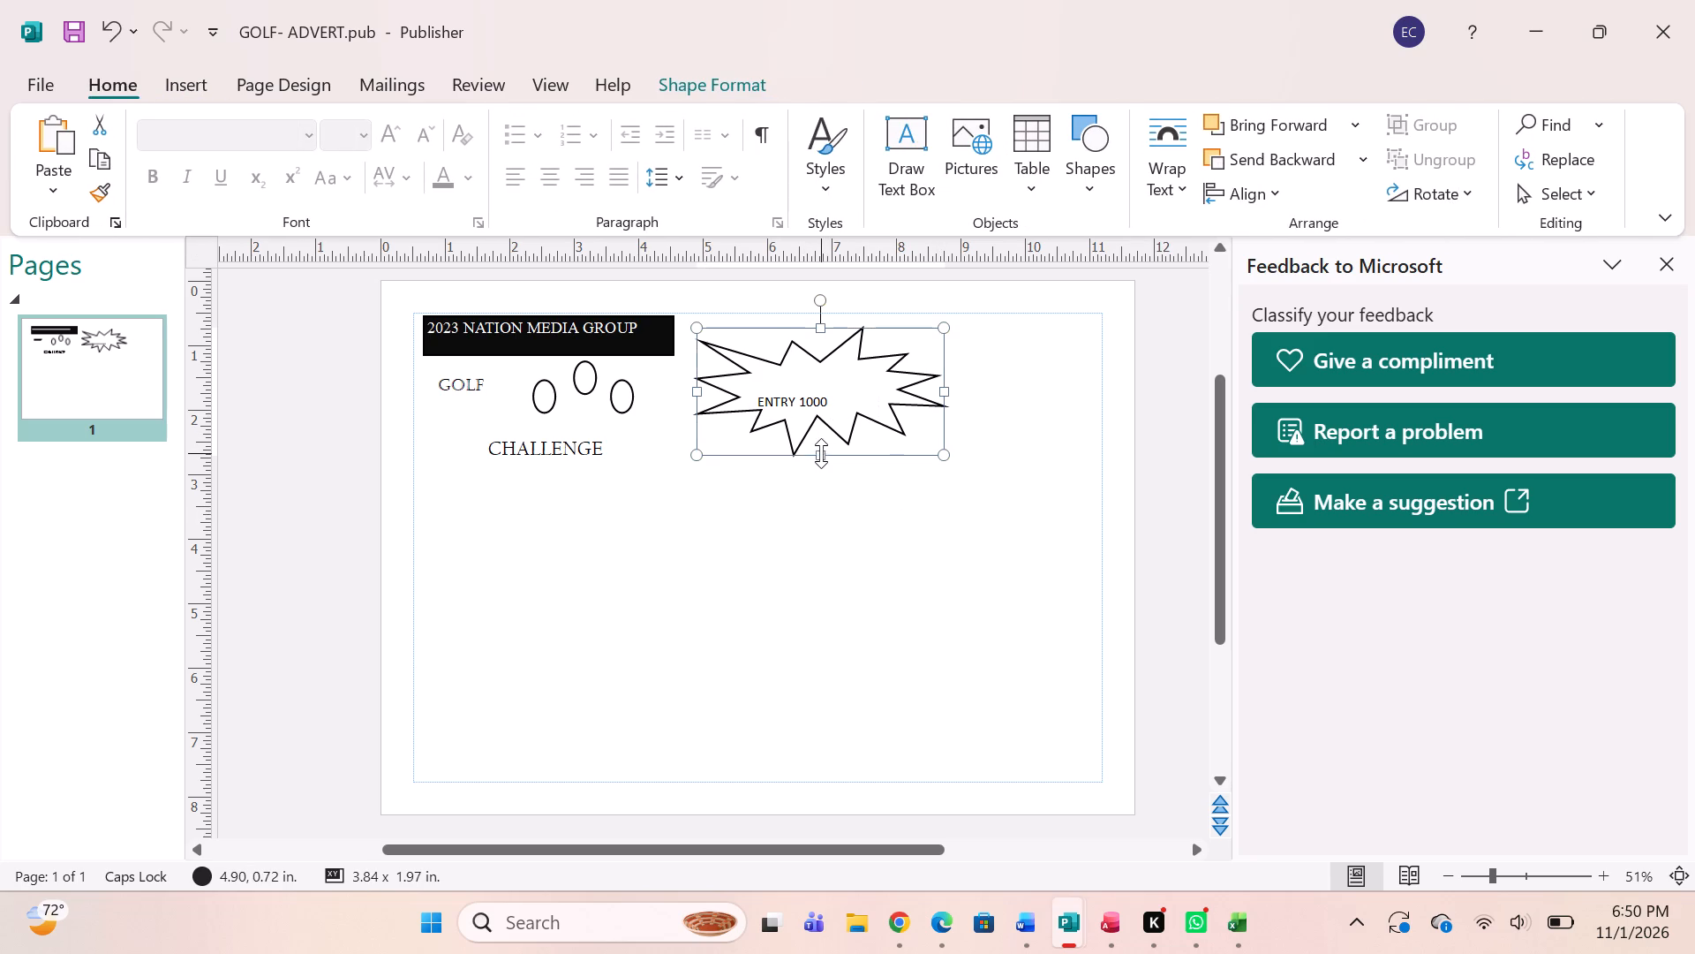
drag(824, 449, 824, 434)
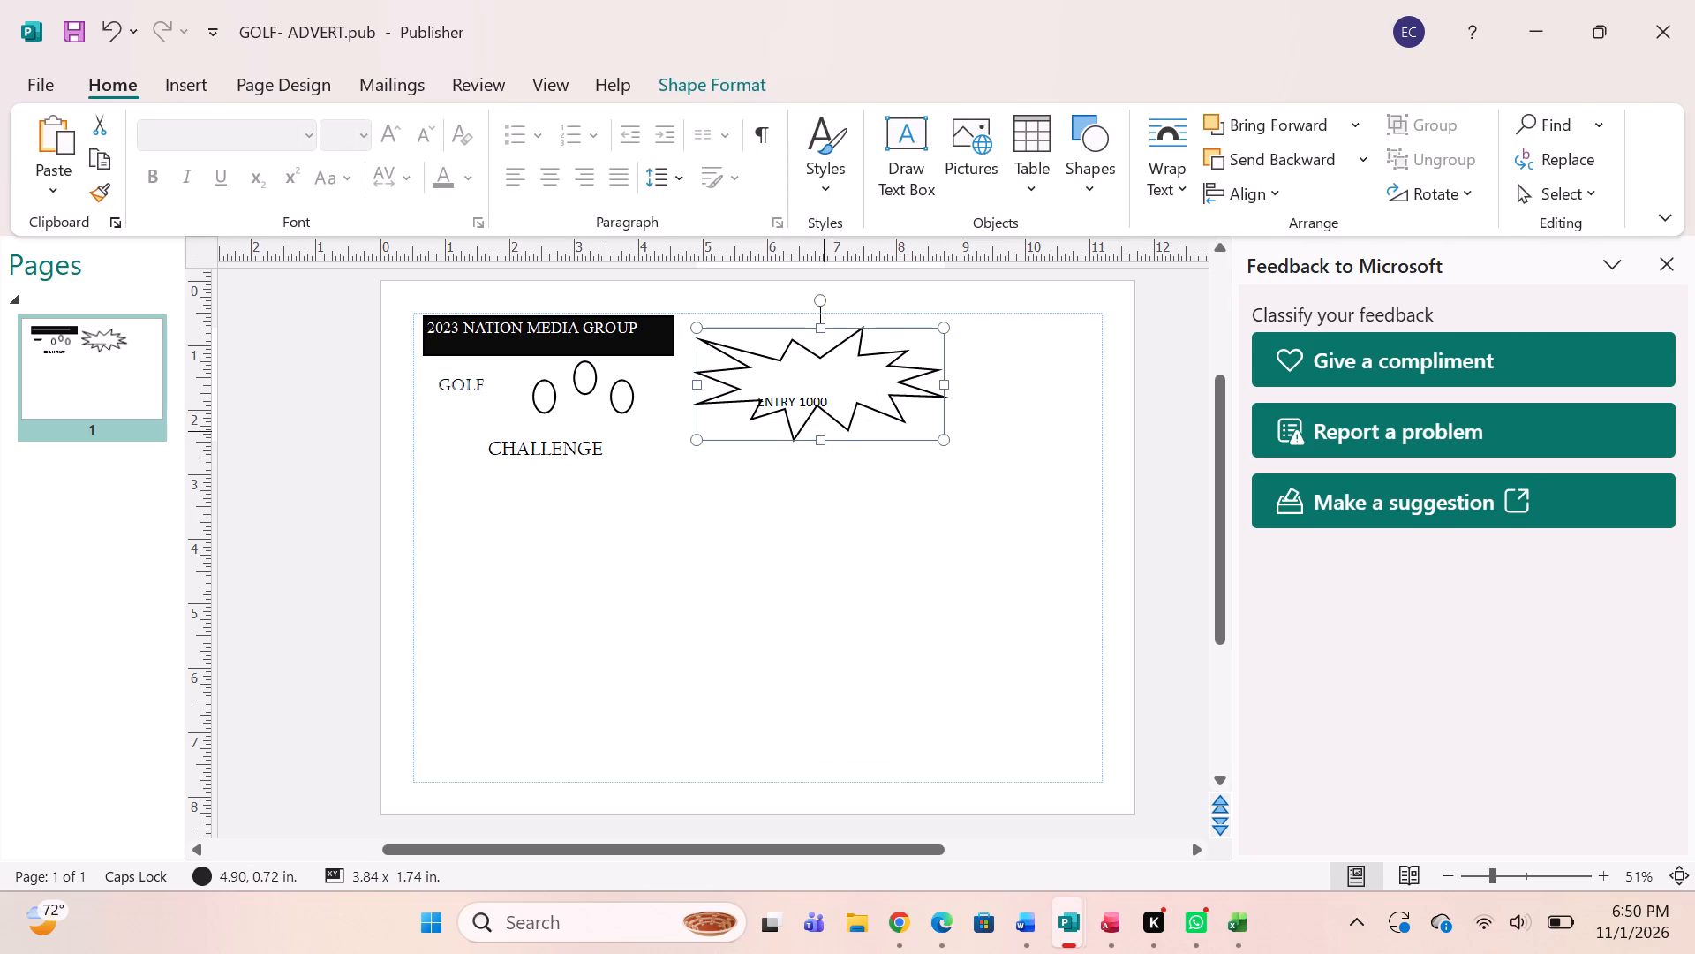
Raise the ENTRY 1000 text box inside the starburst by adjusting its top and bottom edges, making it about 1.92 x 0.33 in.
right_click(814, 403)
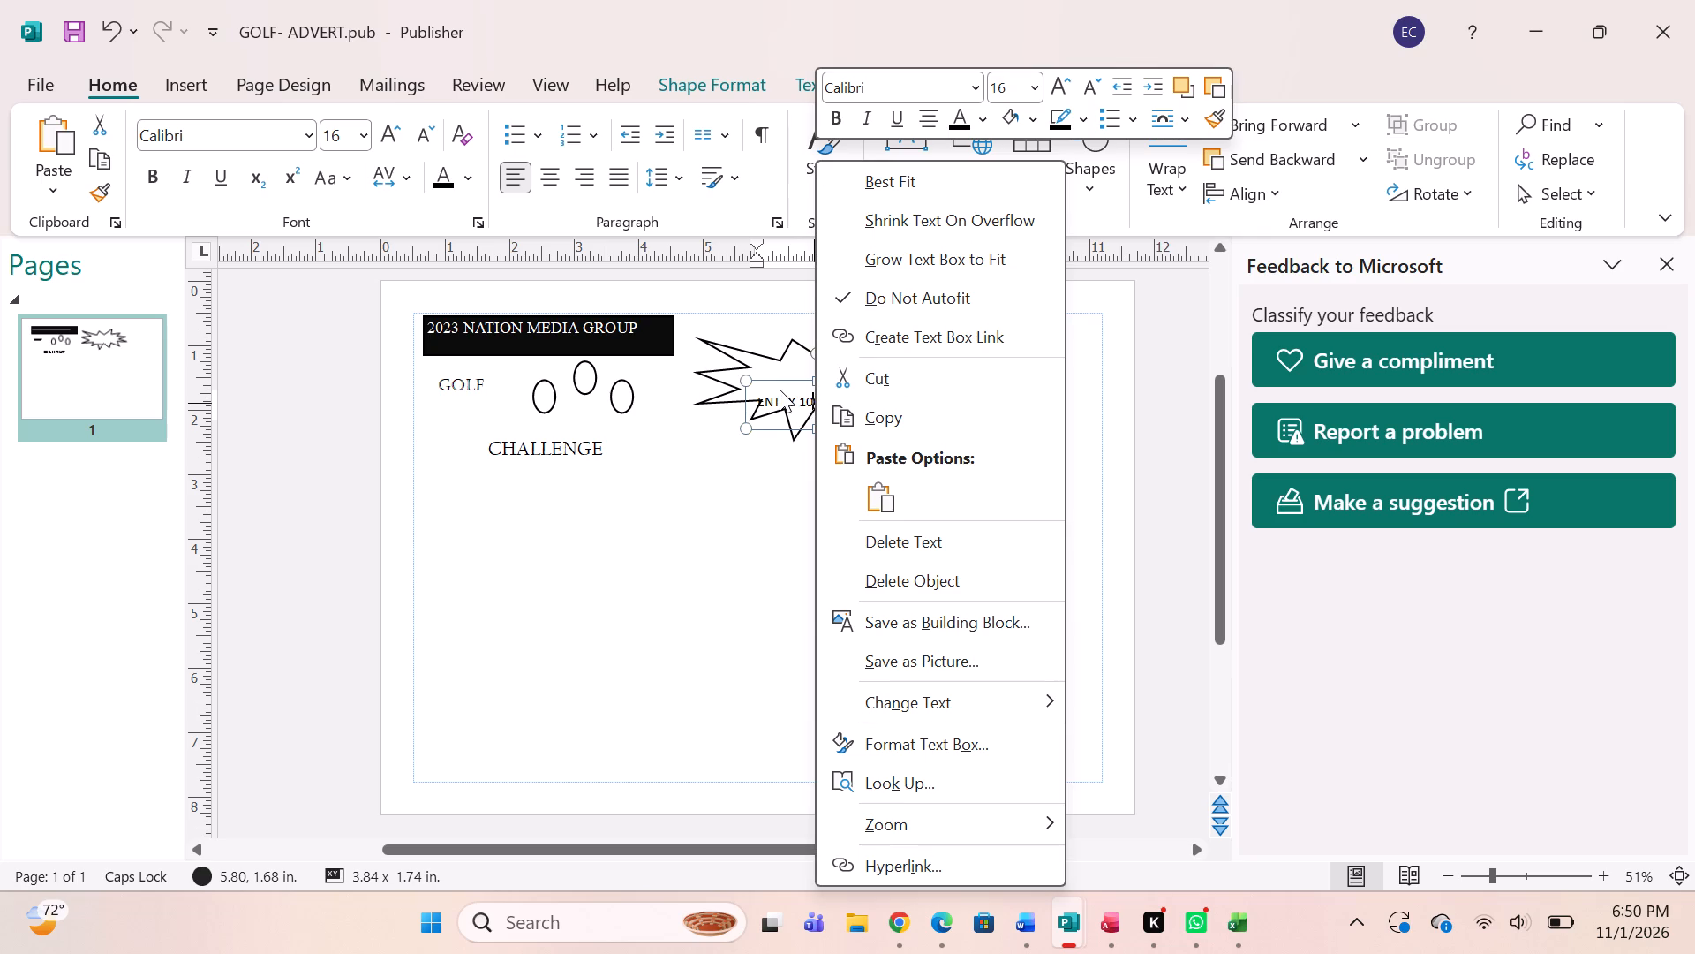
click(751, 471)
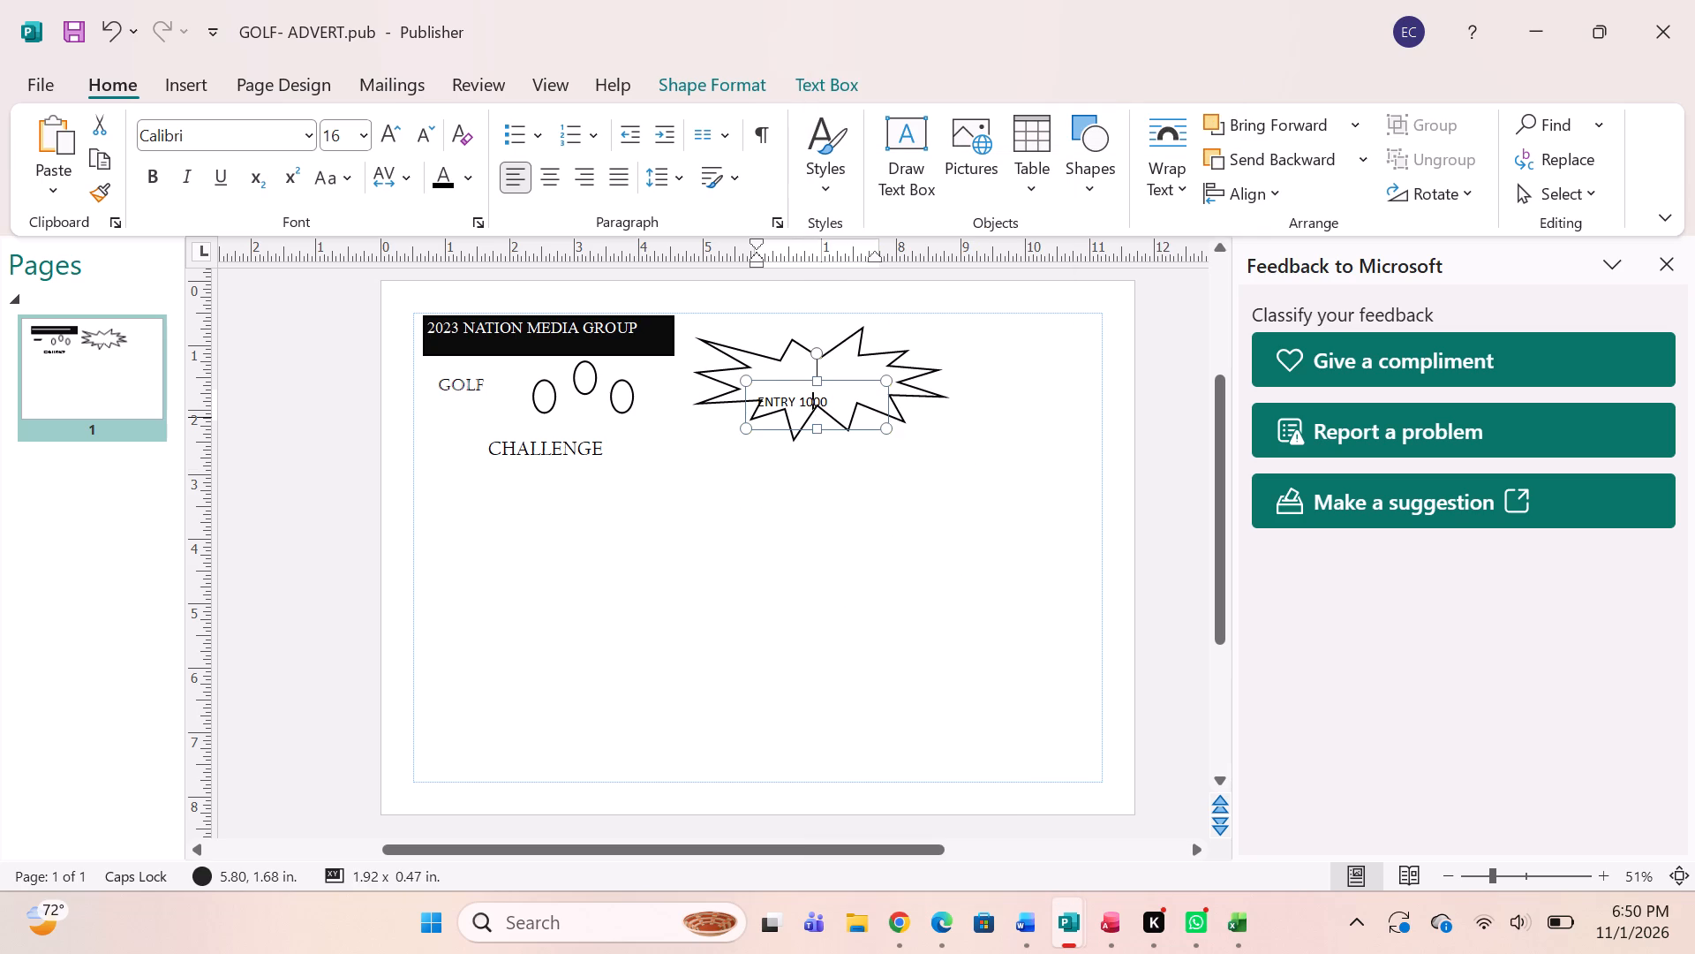
drag(818, 425, 818, 417)
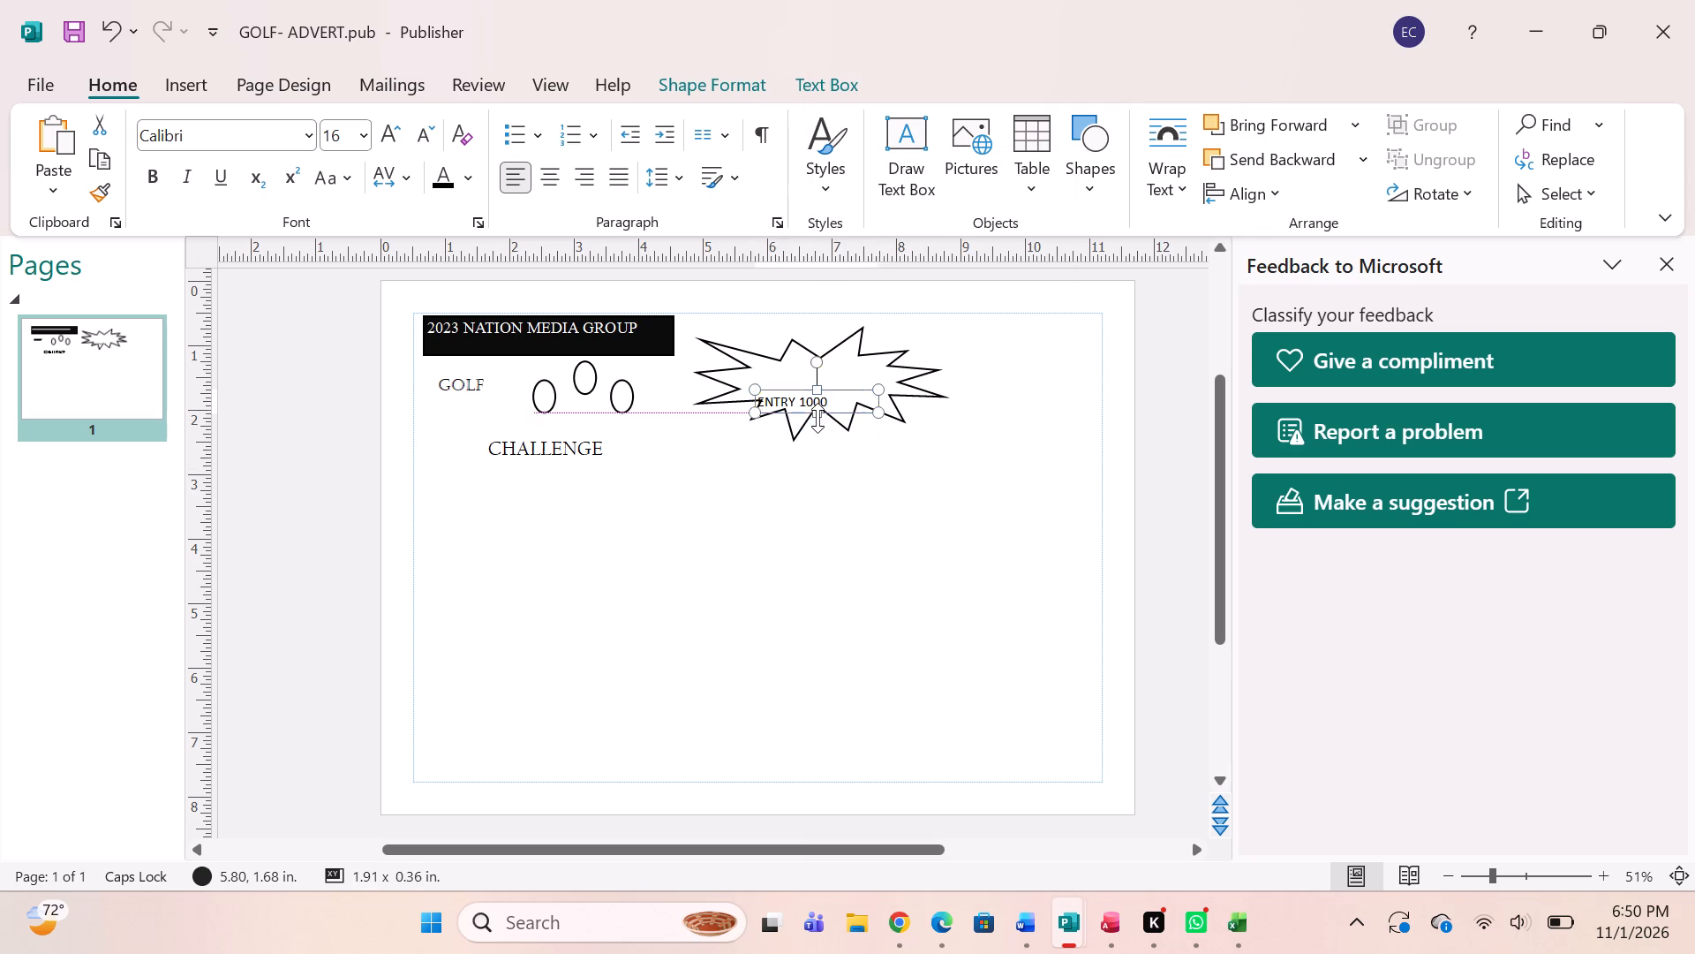
drag(819, 384, 819, 378)
drag(819, 378, 819, 356)
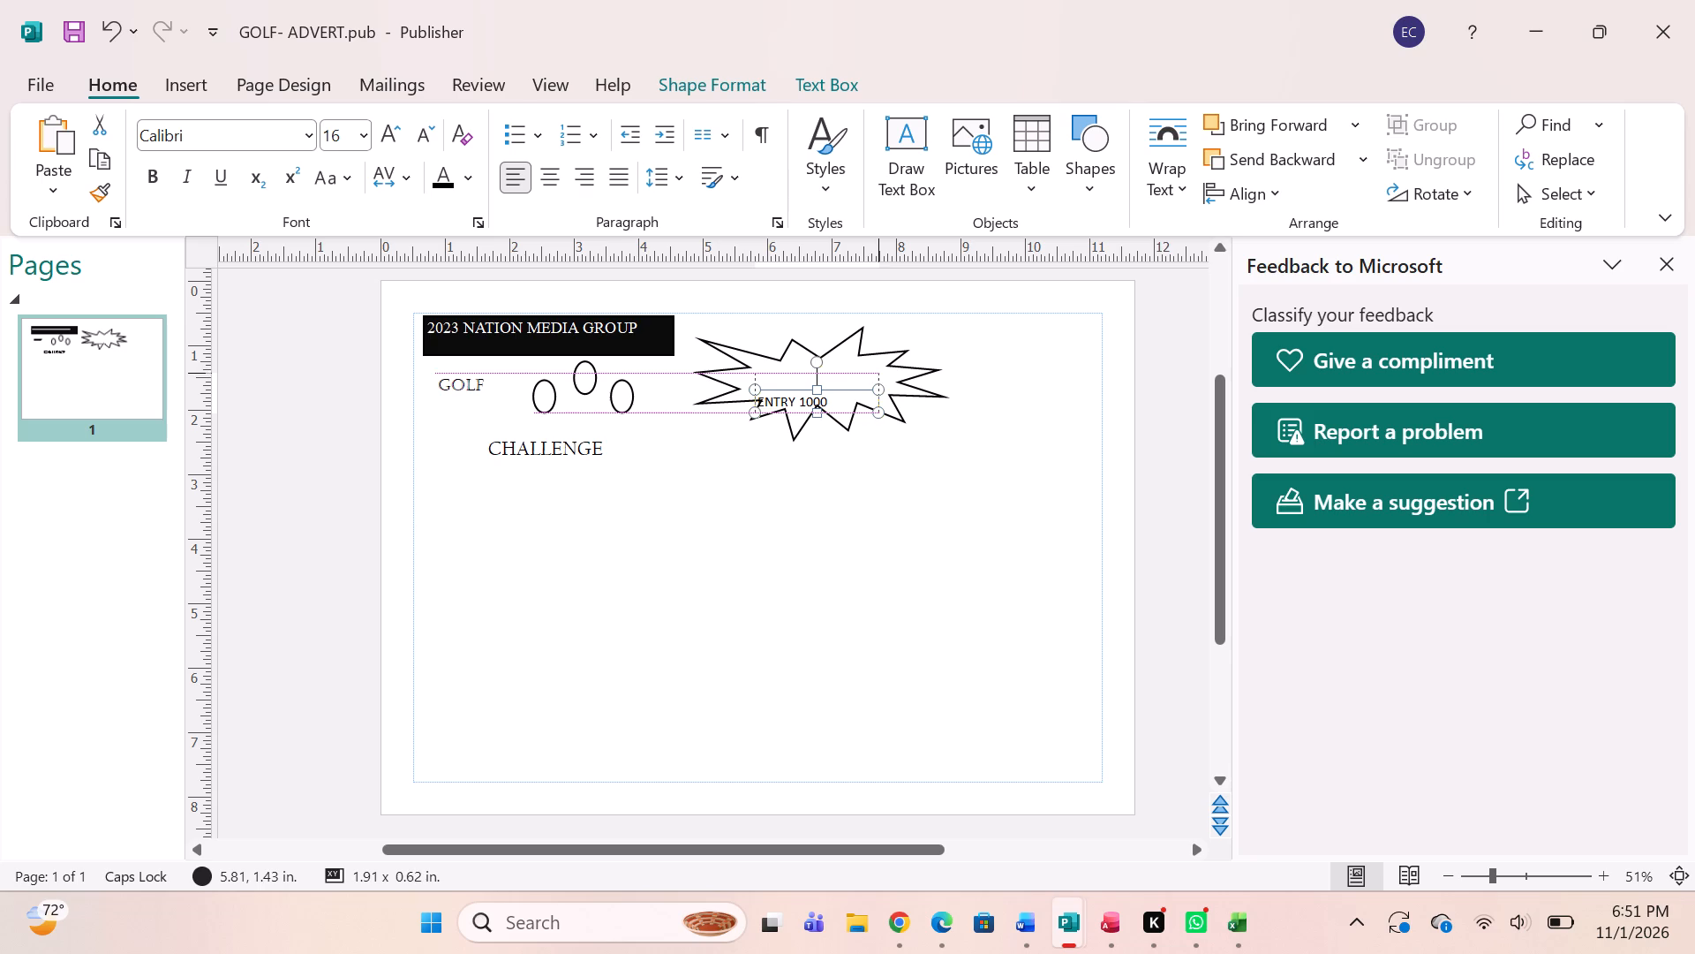
drag(819, 356, 819, 348)
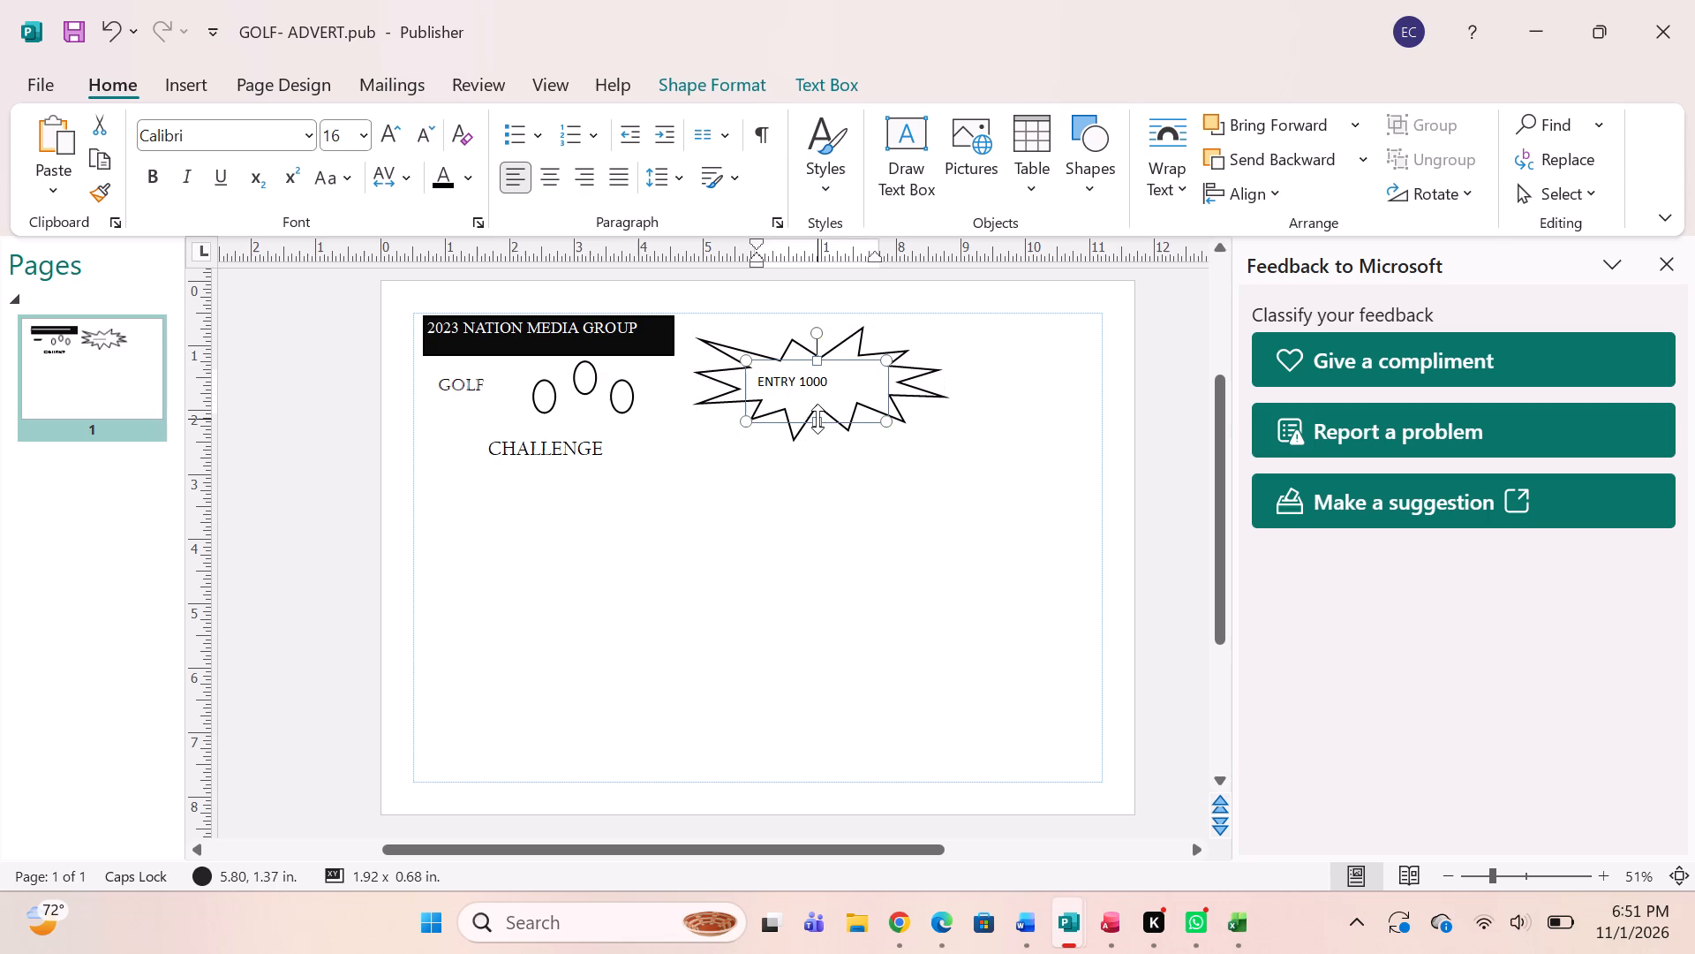
drag(817, 419, 815, 397)
click(818, 405)
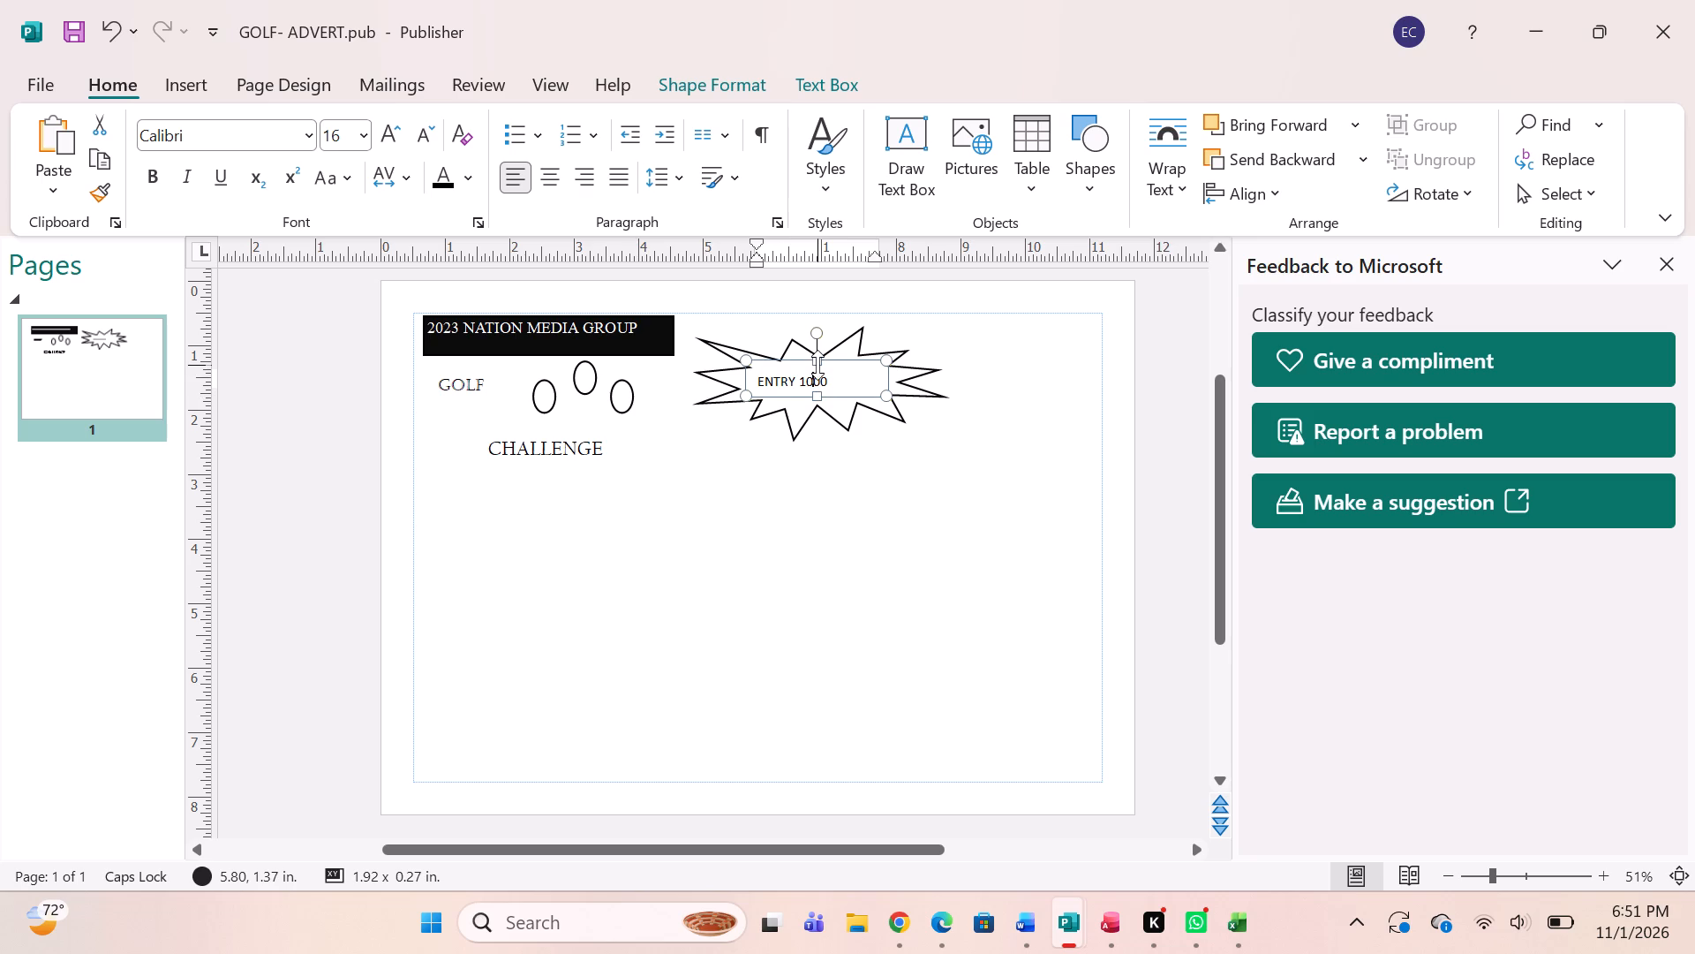
click(817, 364)
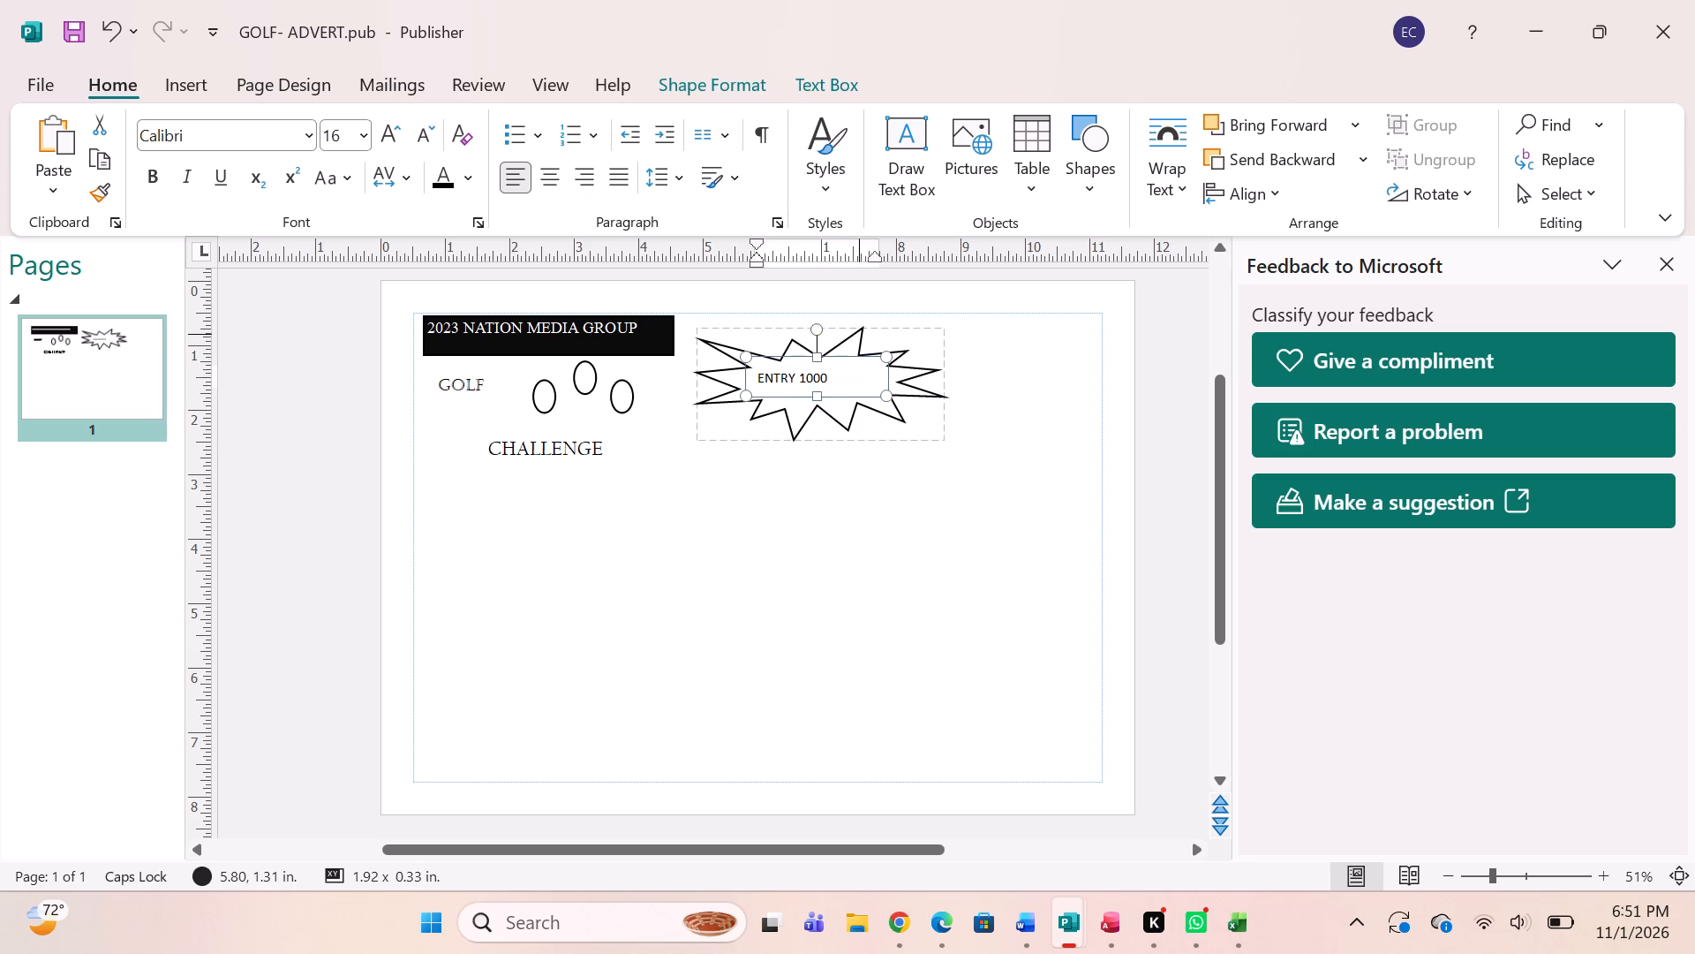
Extend the starburst's top edge upward, making it about 1.92 in high.
click(859, 334)
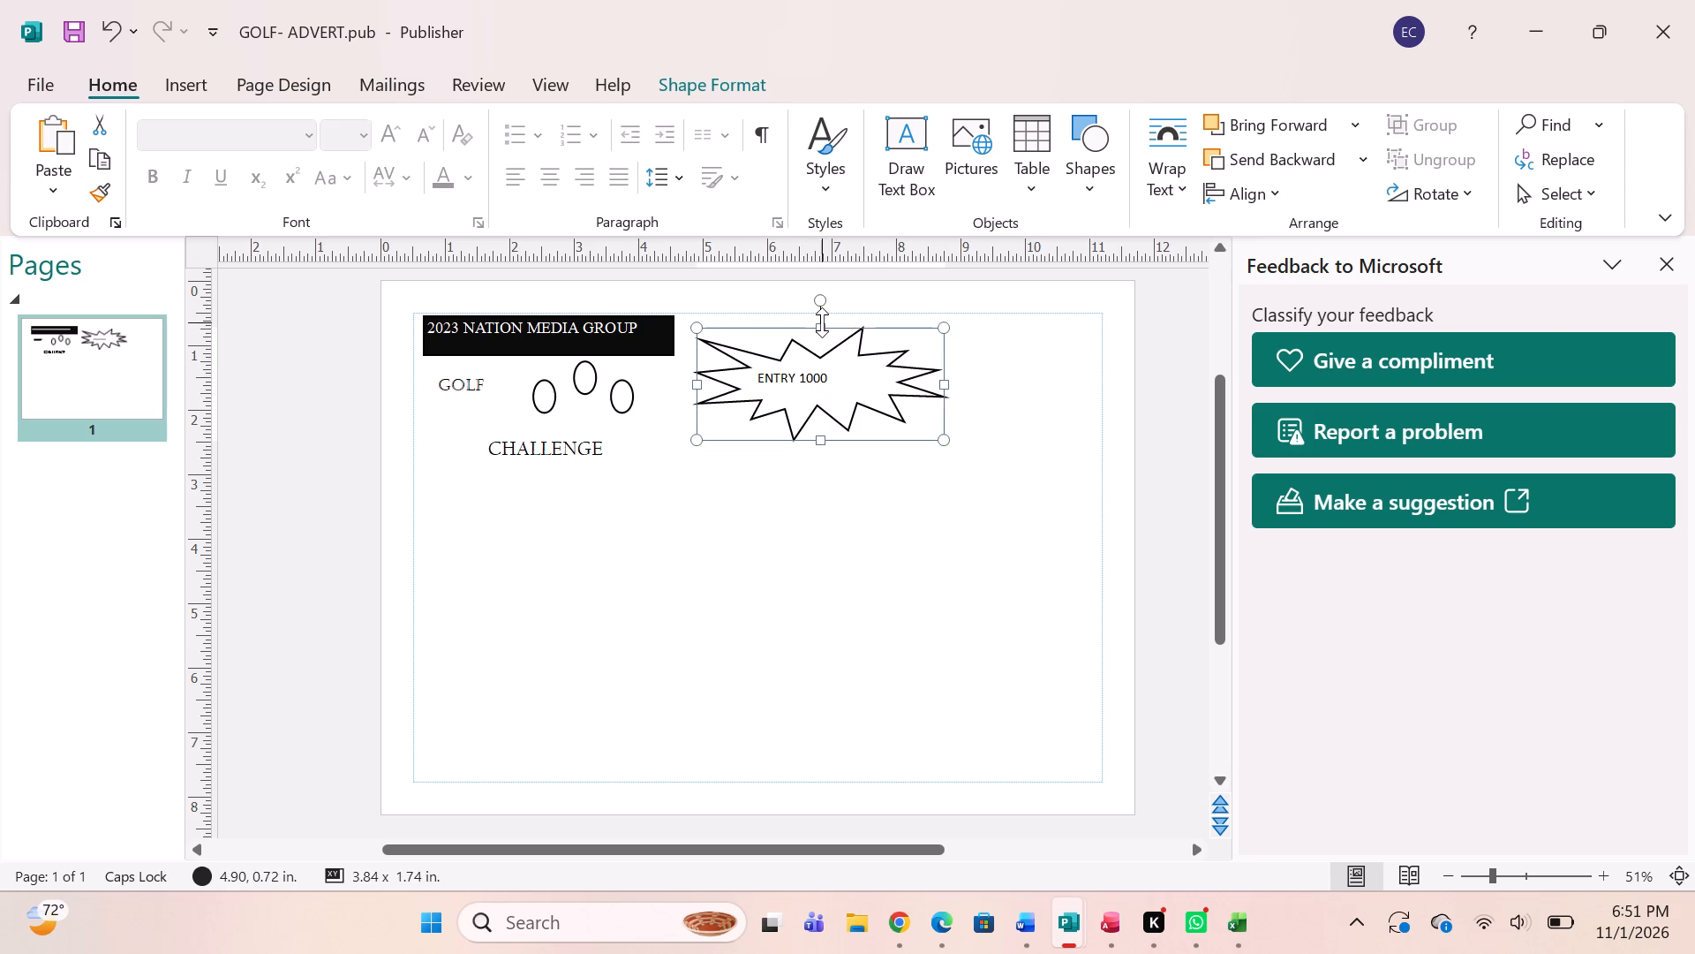
drag(822, 321, 823, 305)
Raise the ENTRY 1000 text box's top edge to about 1.15 in and trim its height to about 0.39 in.
click(805, 385)
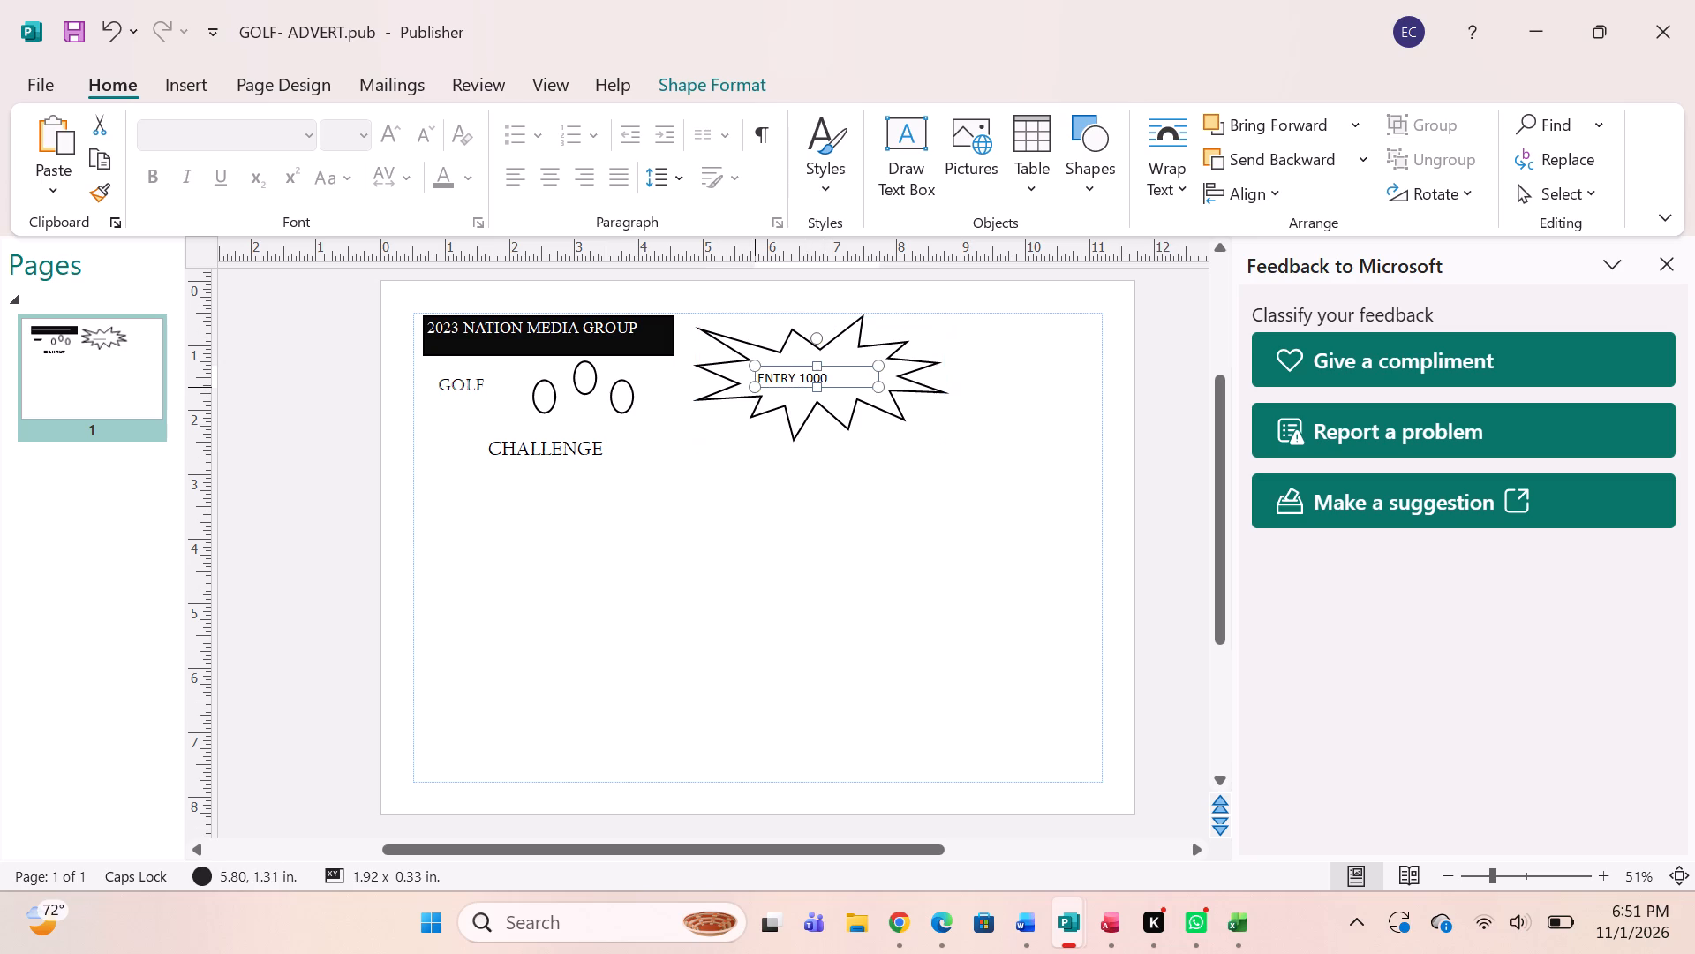
drag(815, 367, 816, 362)
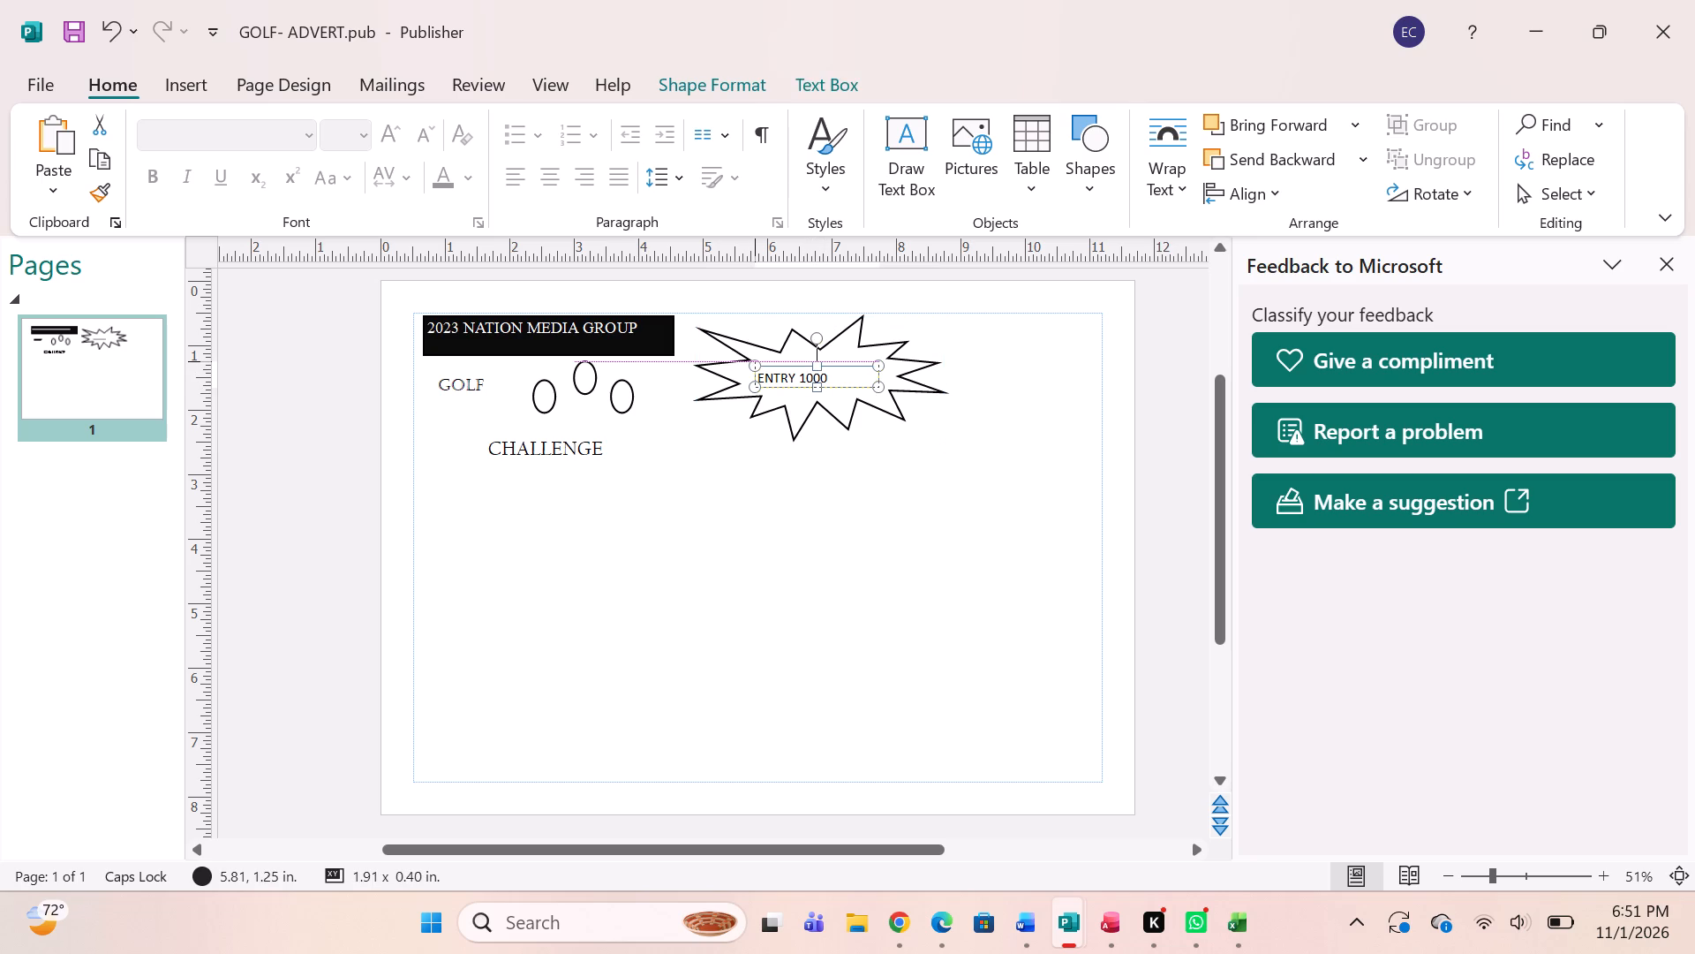
drag(816, 362, 816, 358)
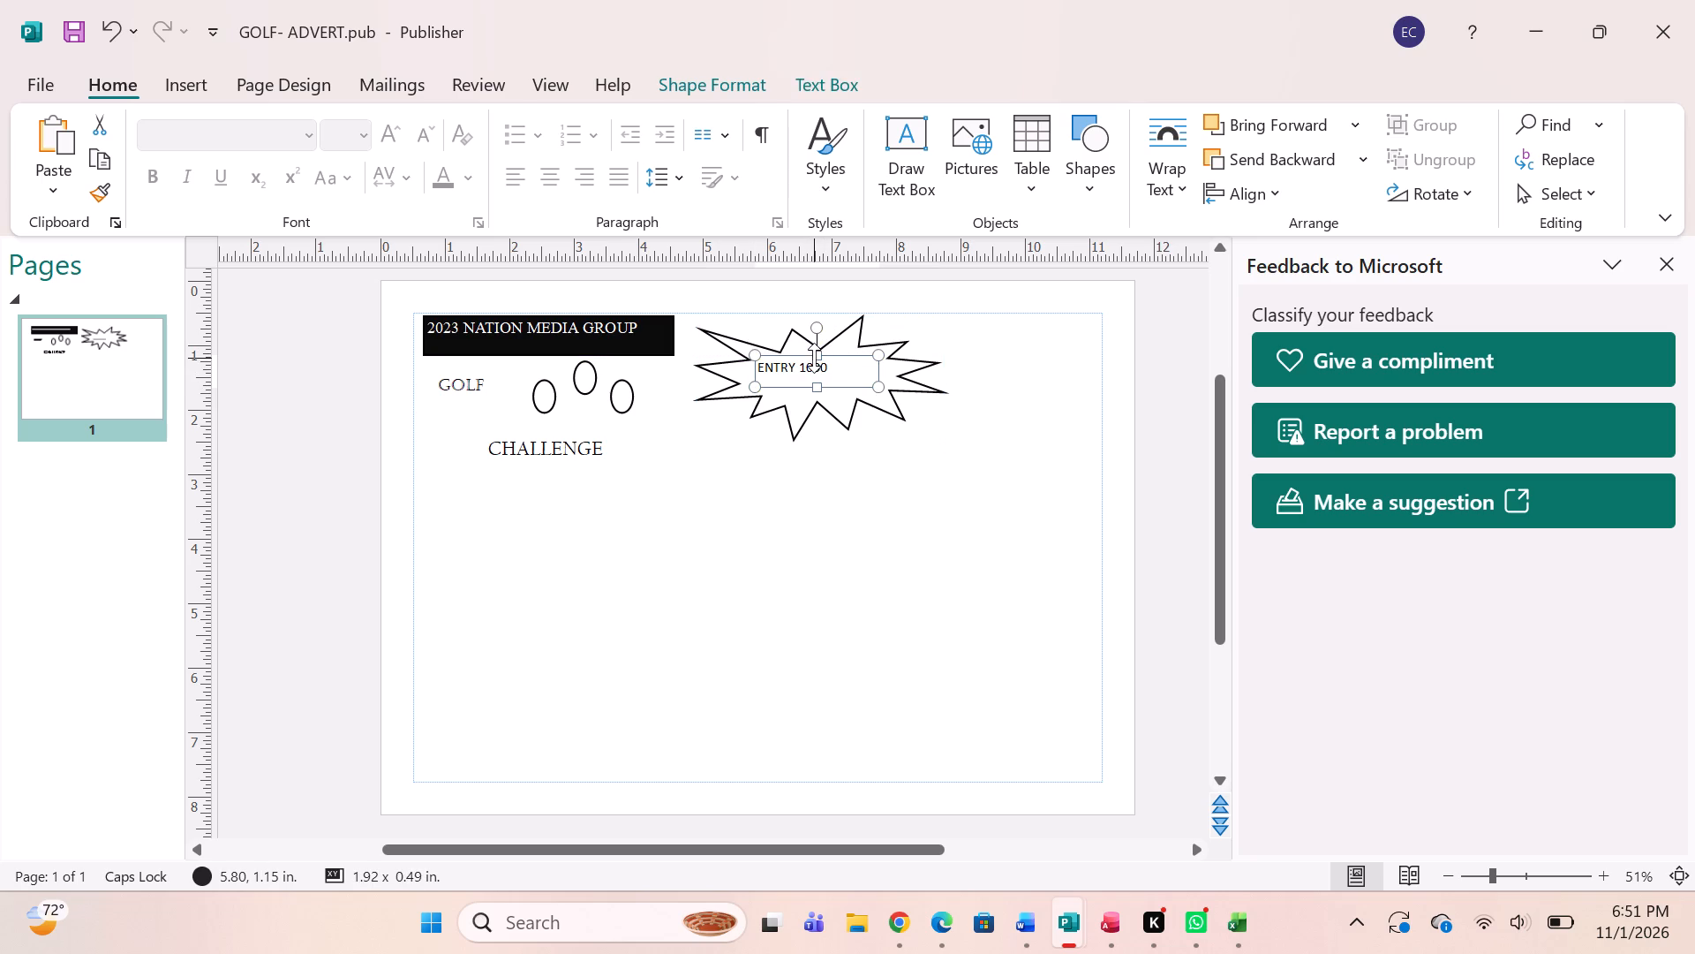
click(819, 385)
Raise the starburst's bottom edge again to reduce its height to about 1.66 in.
click(818, 413)
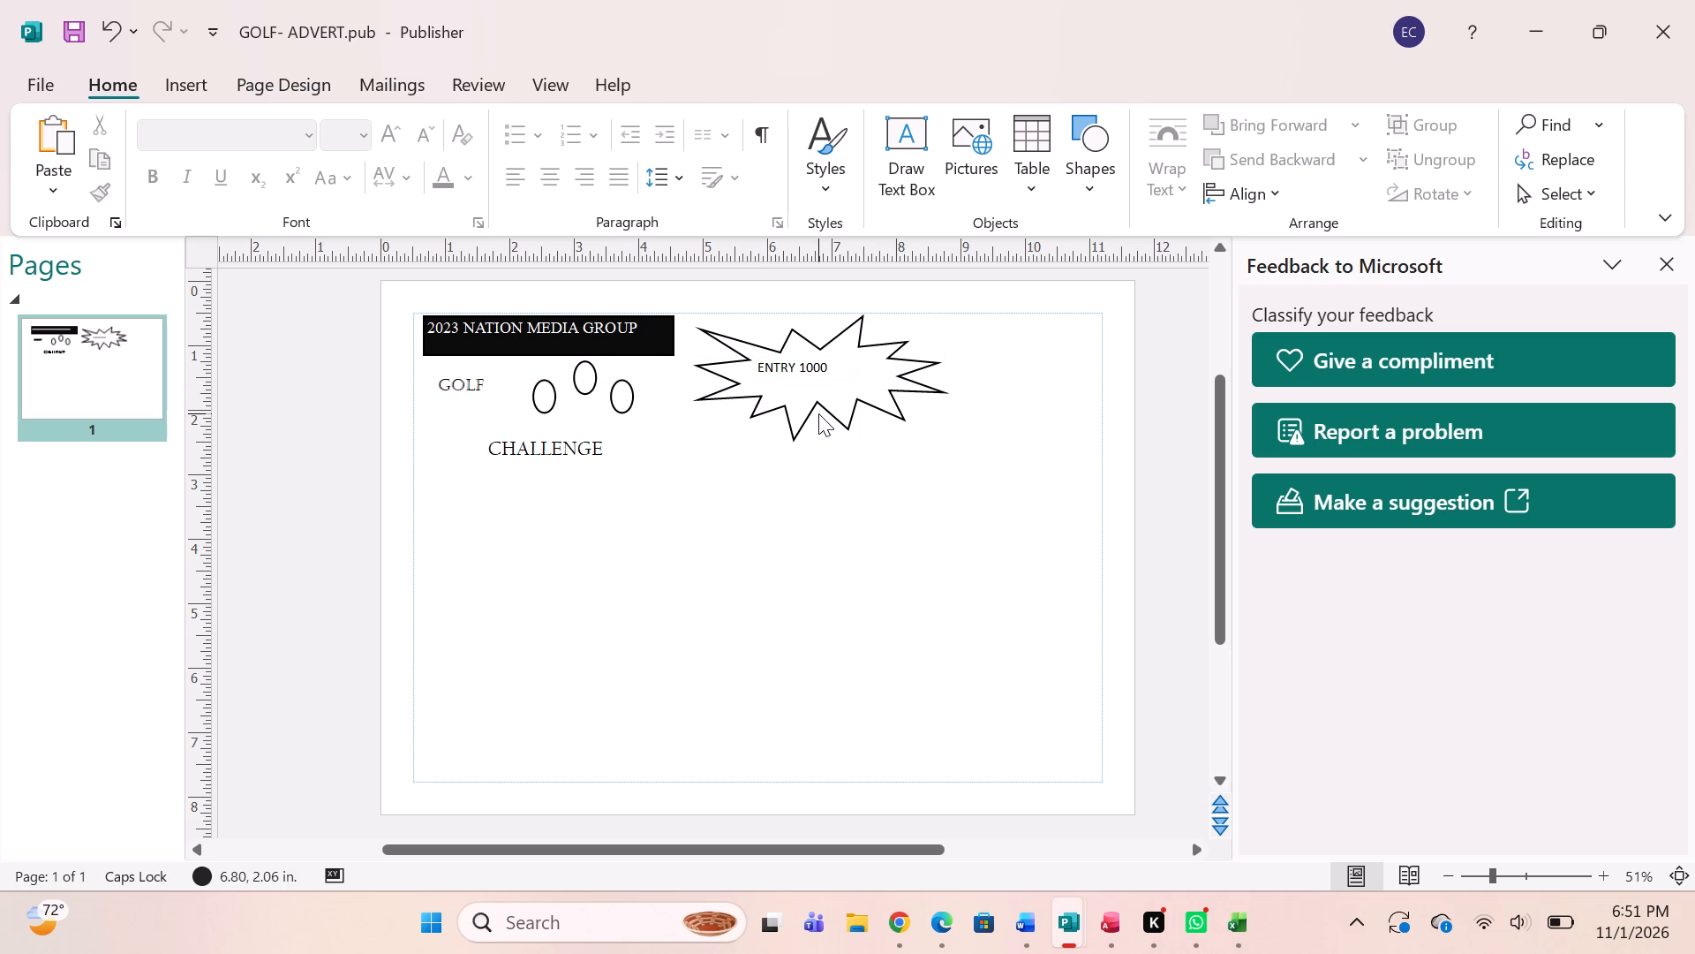
click(818, 403)
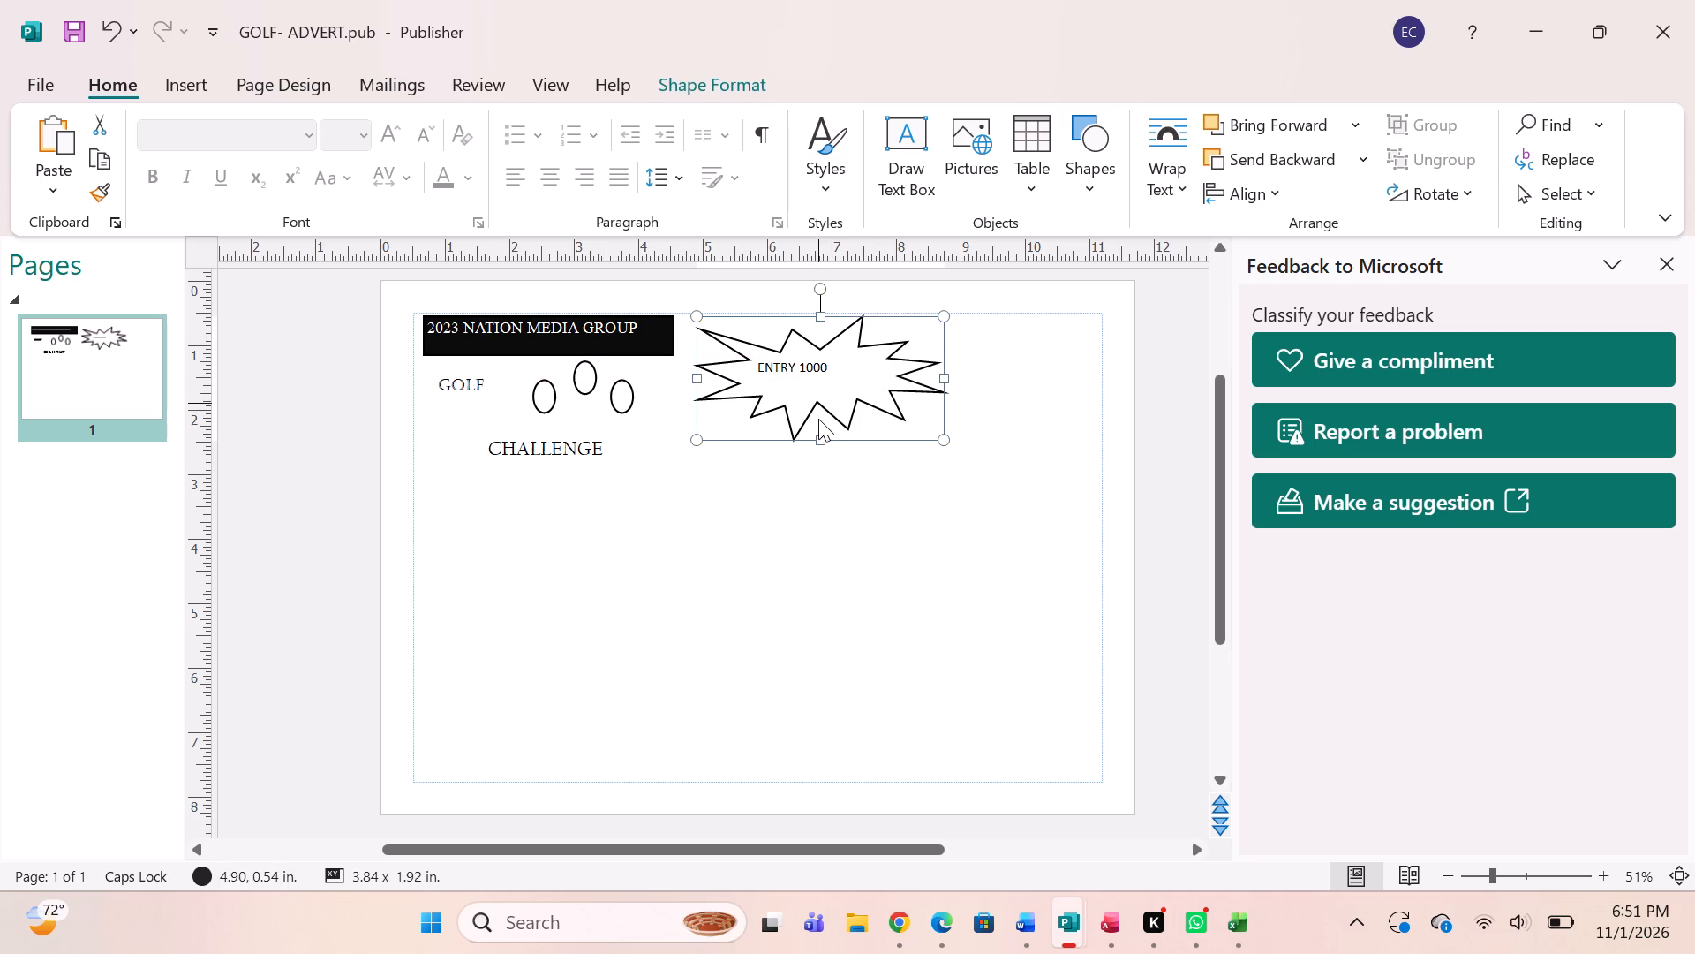
drag(817, 443, 817, 419)
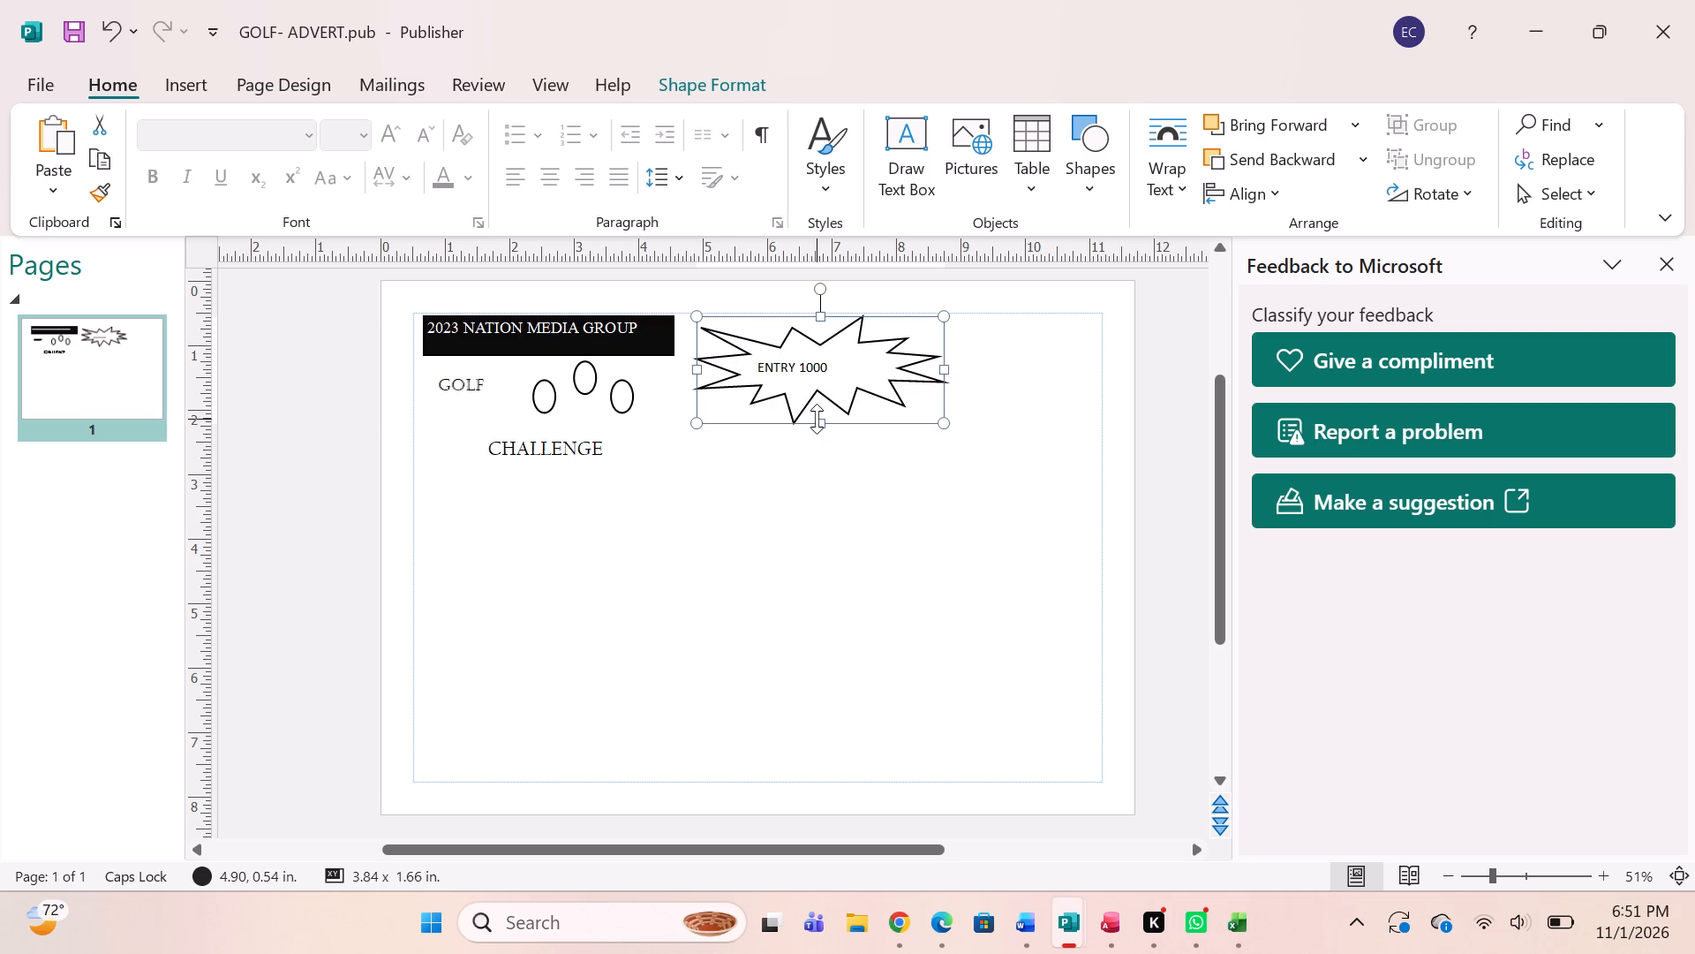
drag(817, 419, 822, 426)
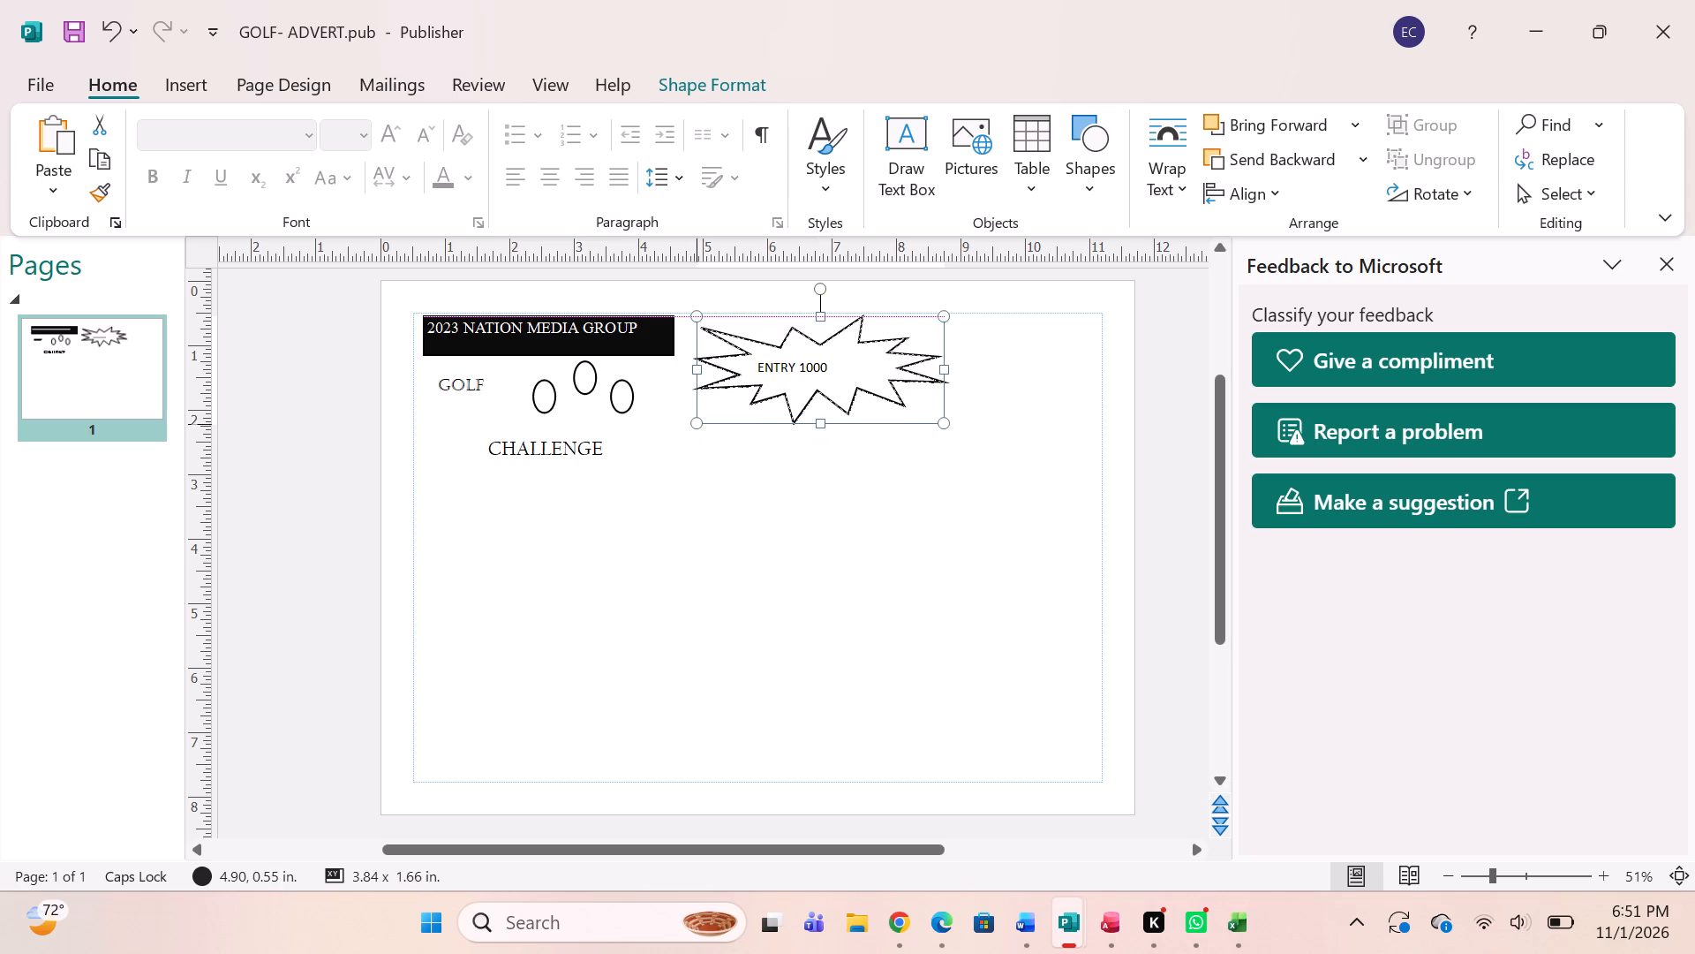
Raise the starburst's bottom edge further to reduce its height to about 1.43 in.
drag(822, 426, 829, 394)
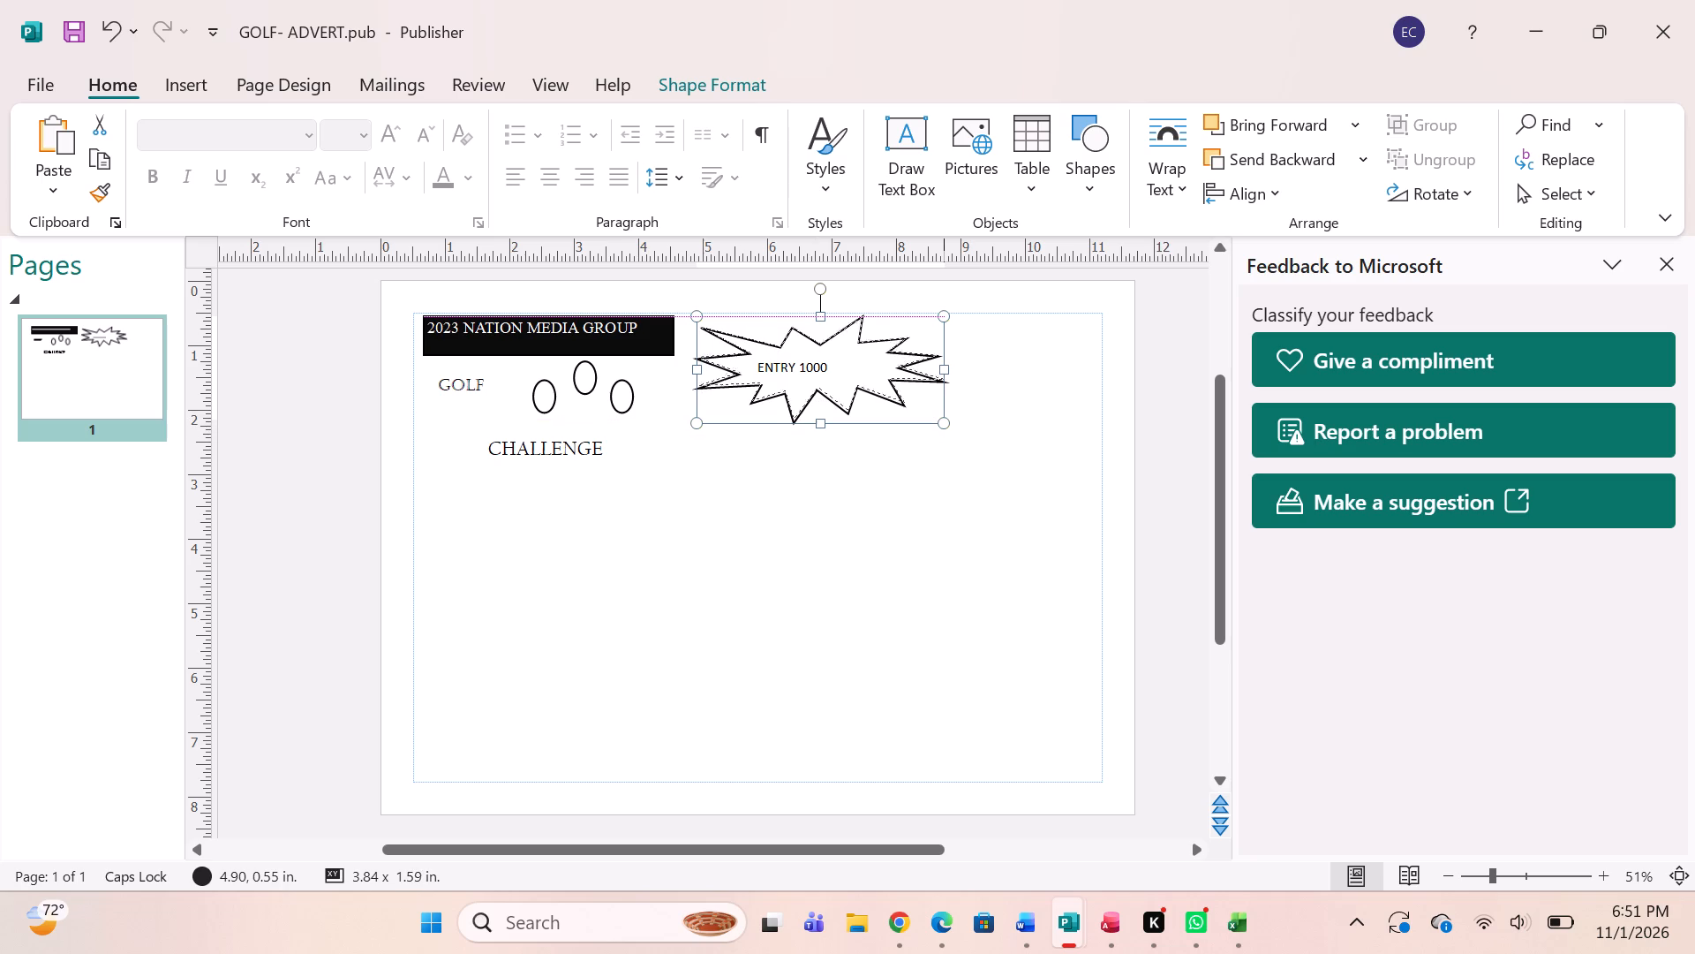
drag(829, 394, 830, 380)
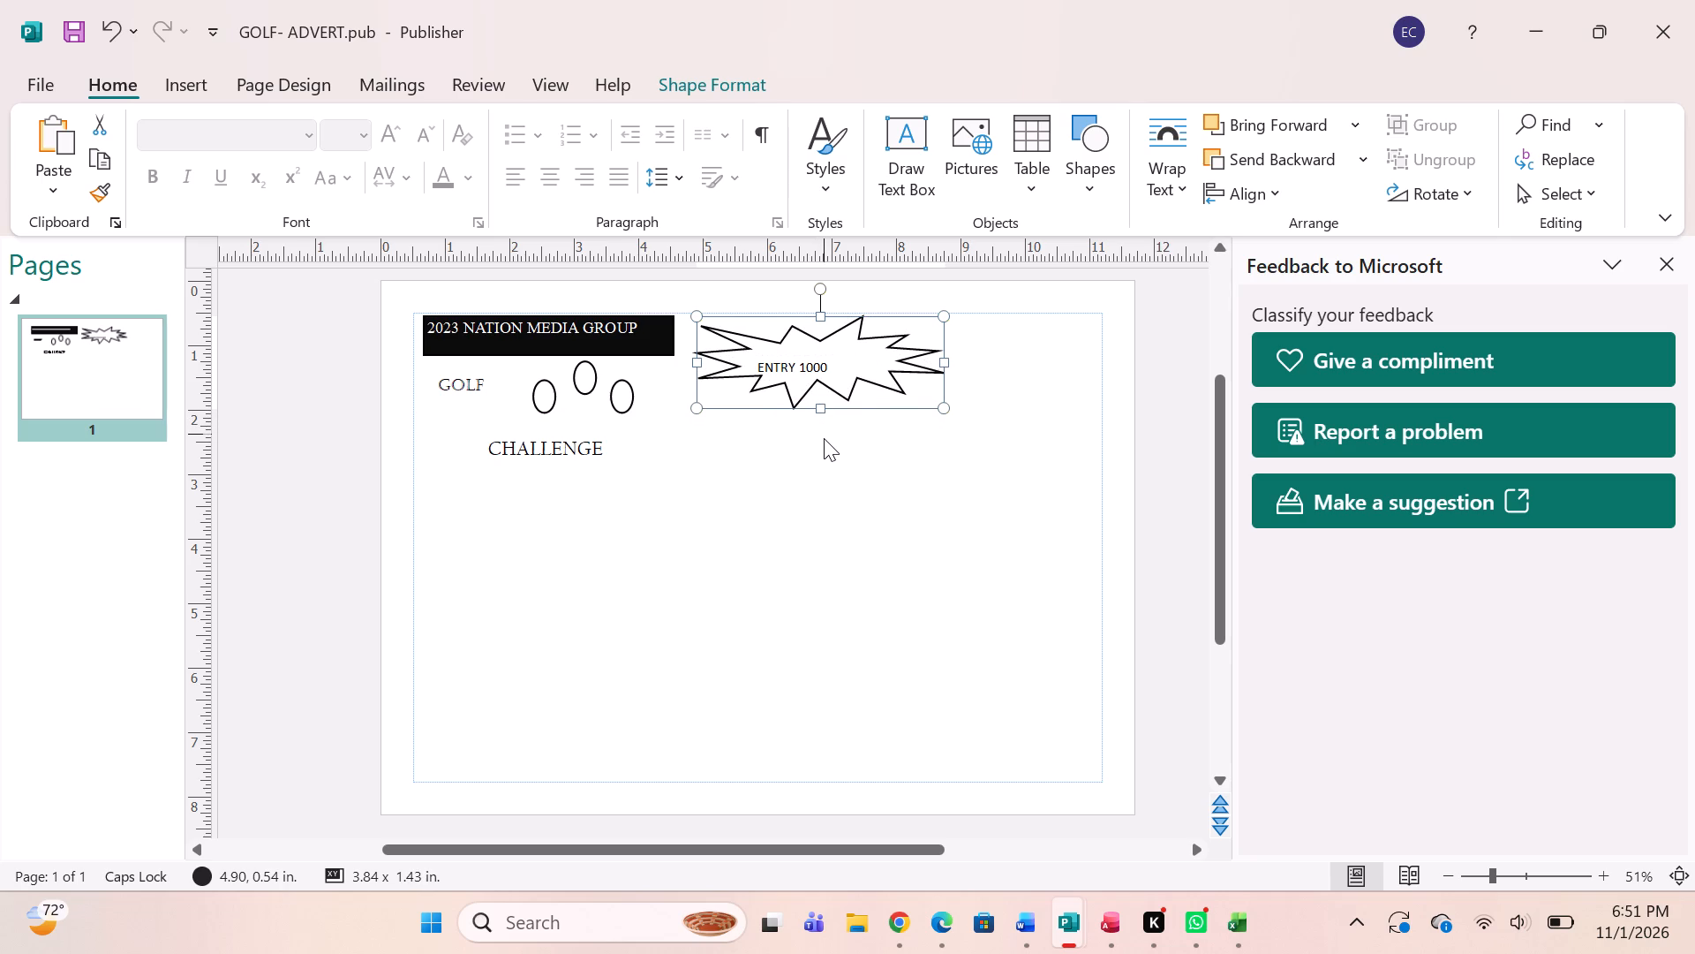
click(824, 438)
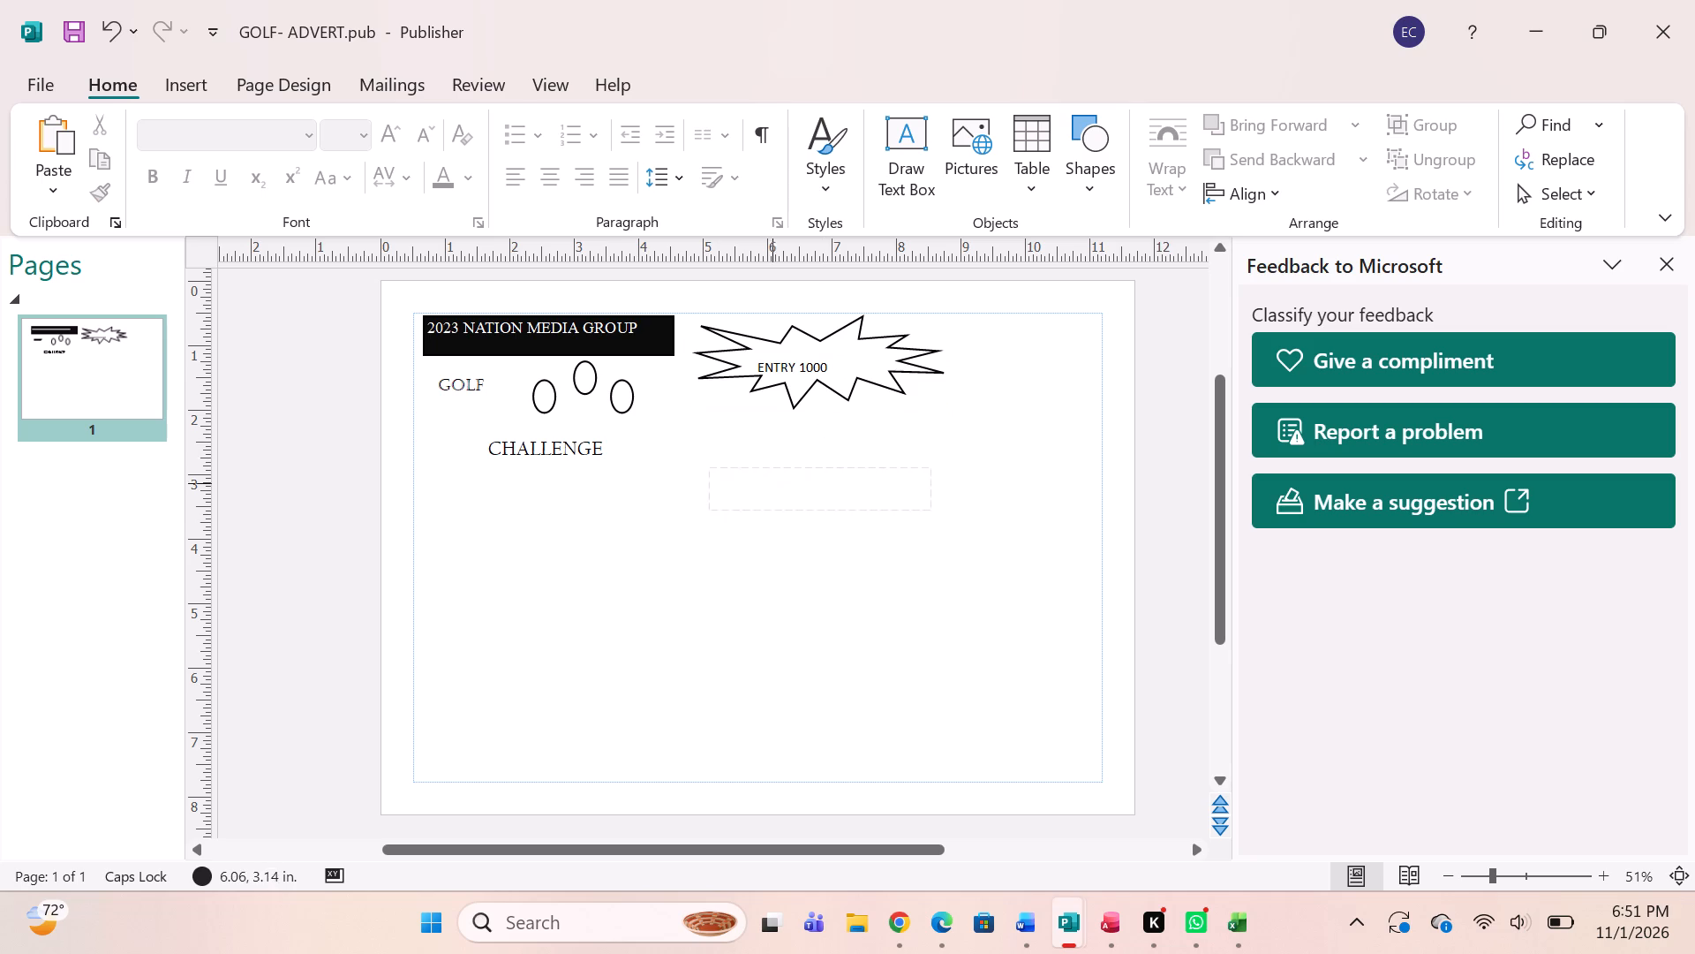
Move up and widen the empty text box below the starburst, with its corner at about 4.13, 2.15 in and size about 4.40 x 0.67 in.
click(829, 496)
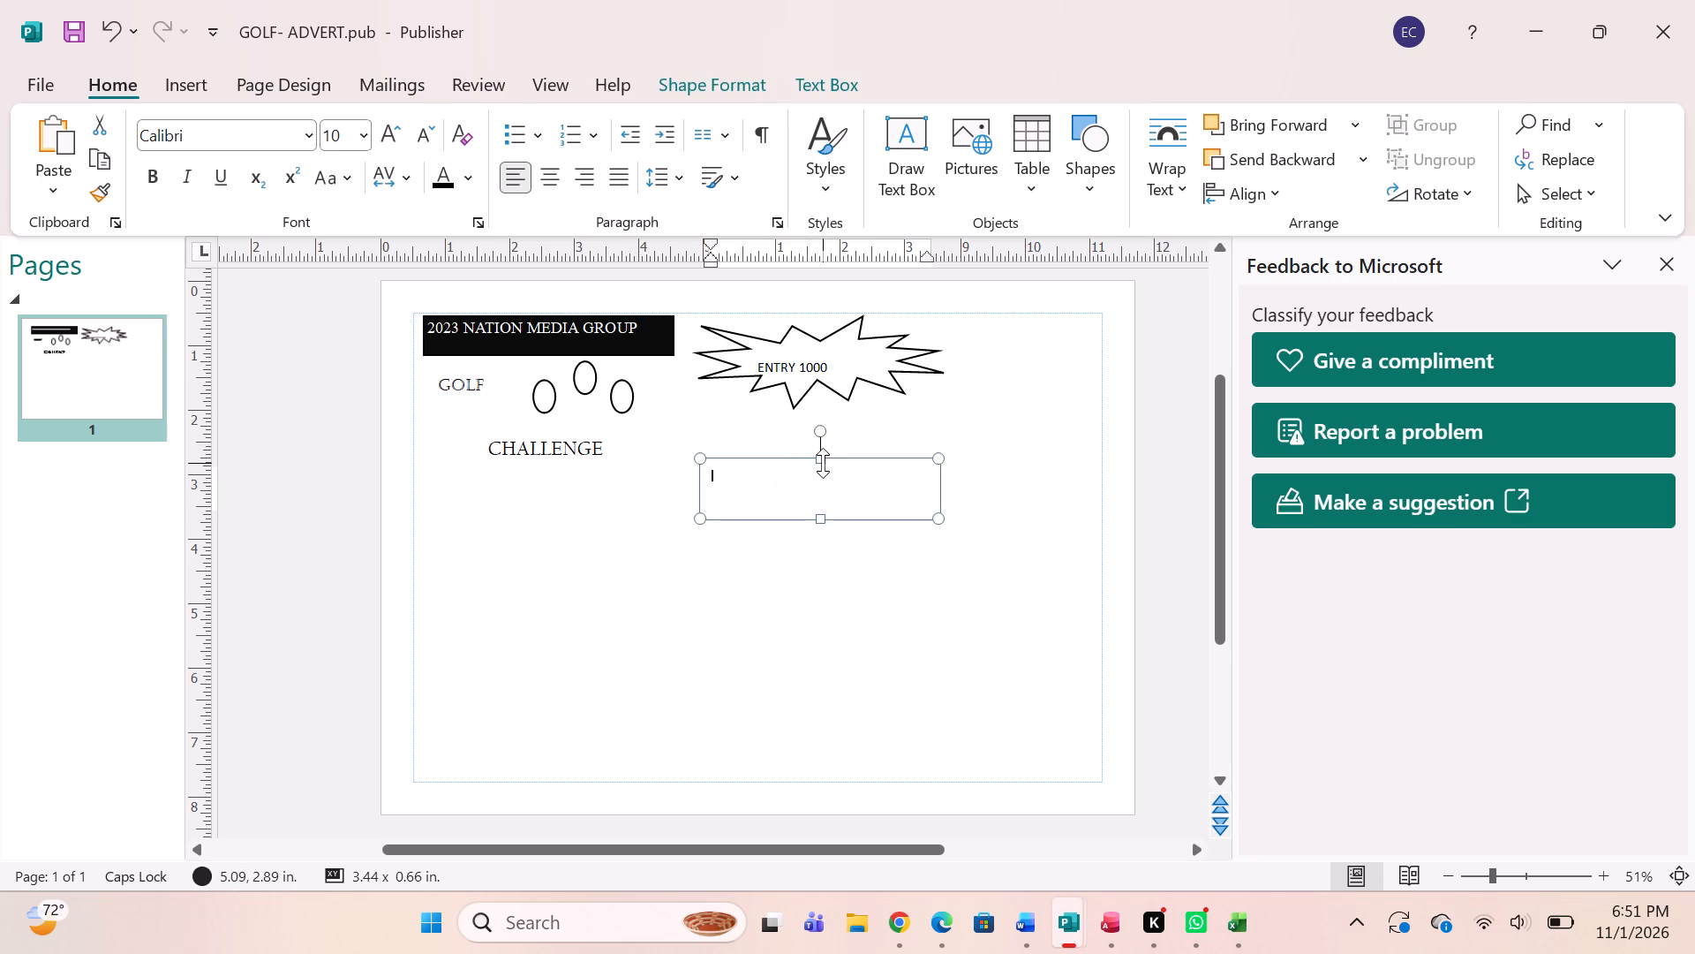
drag(823, 464, 822, 415)
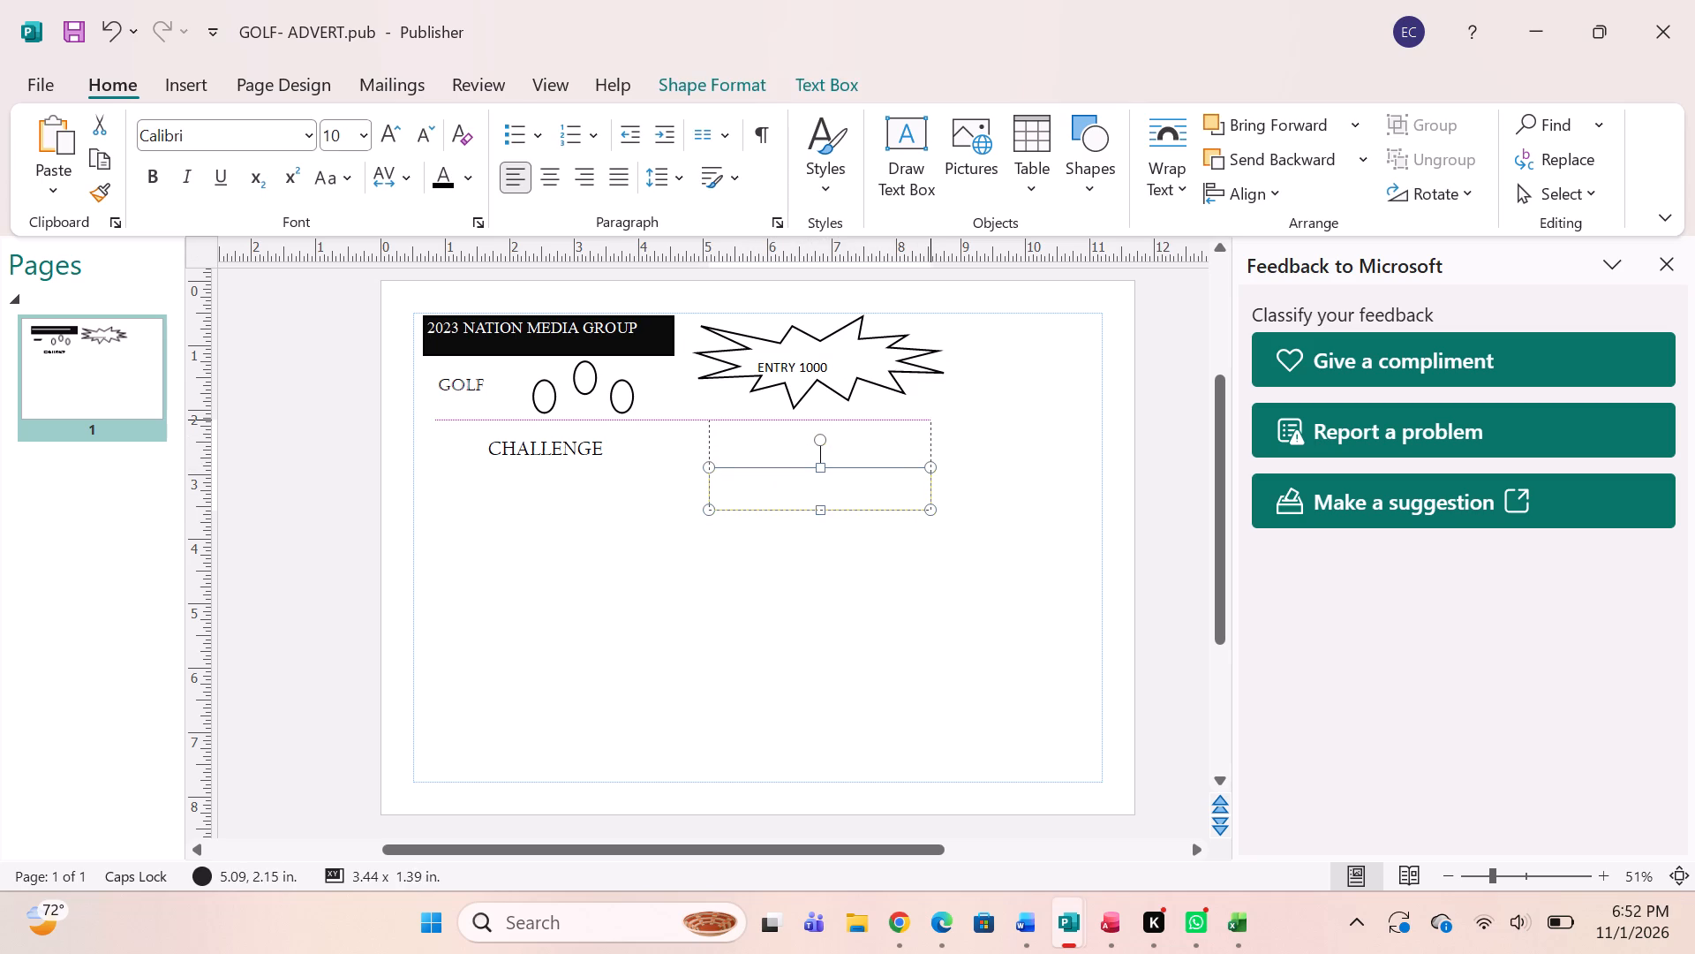
drag(822, 415, 817, 408)
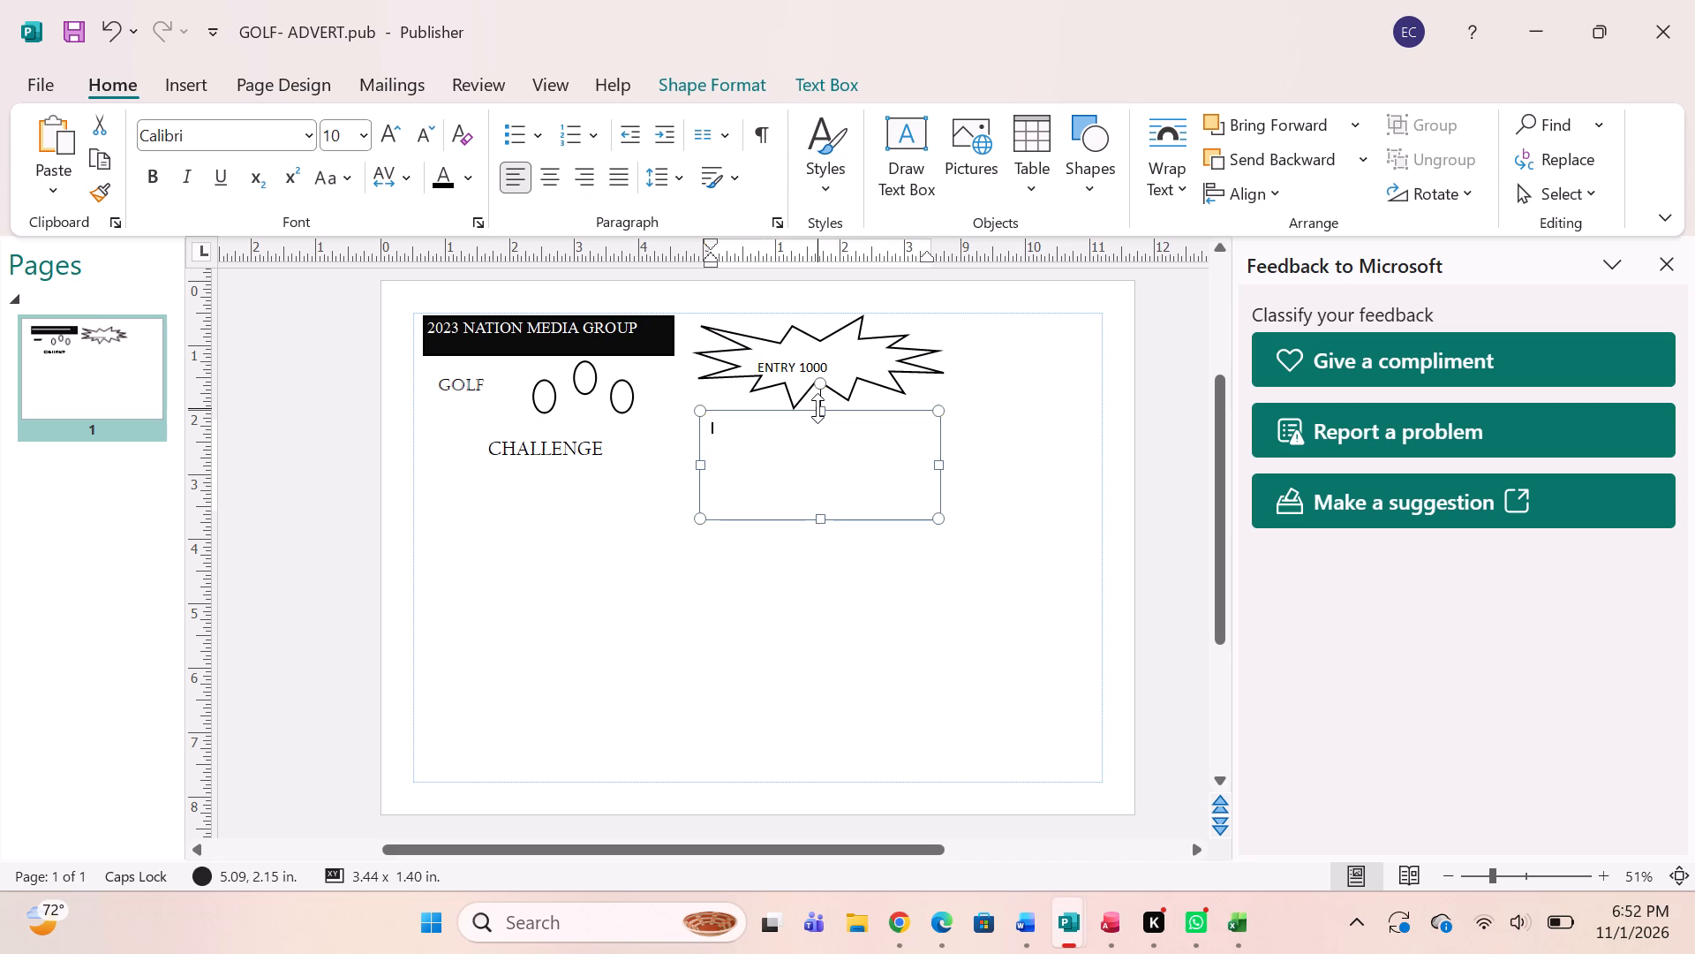
click(823, 516)
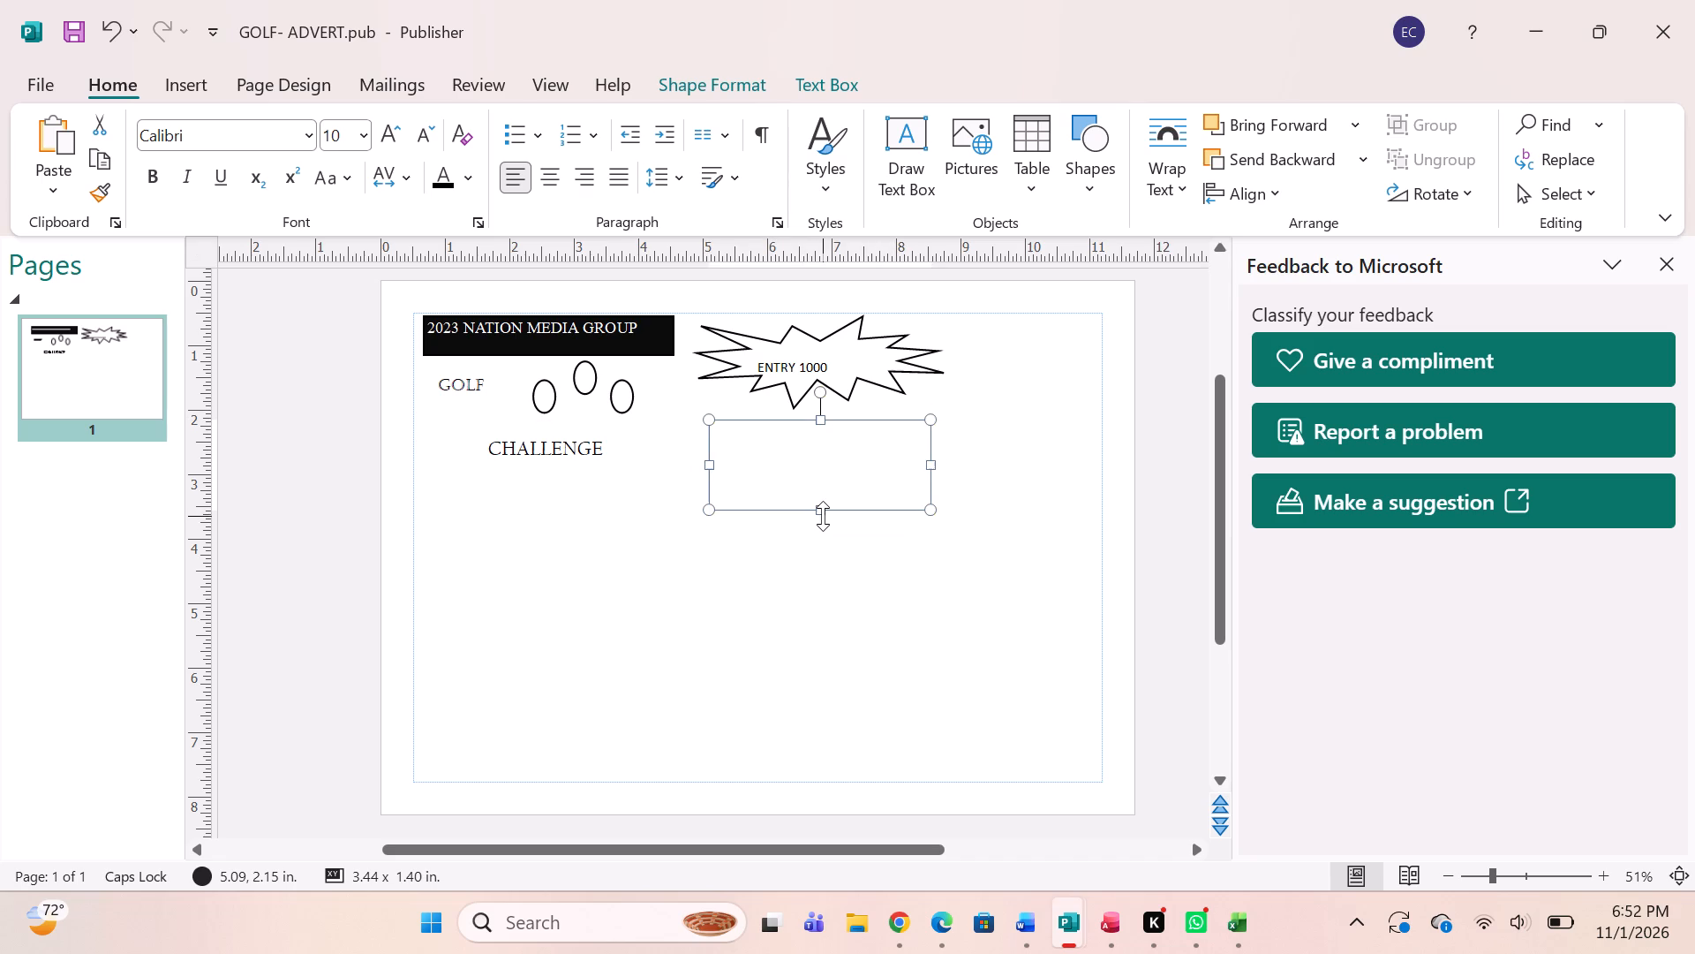
drag(823, 516, 824, 469)
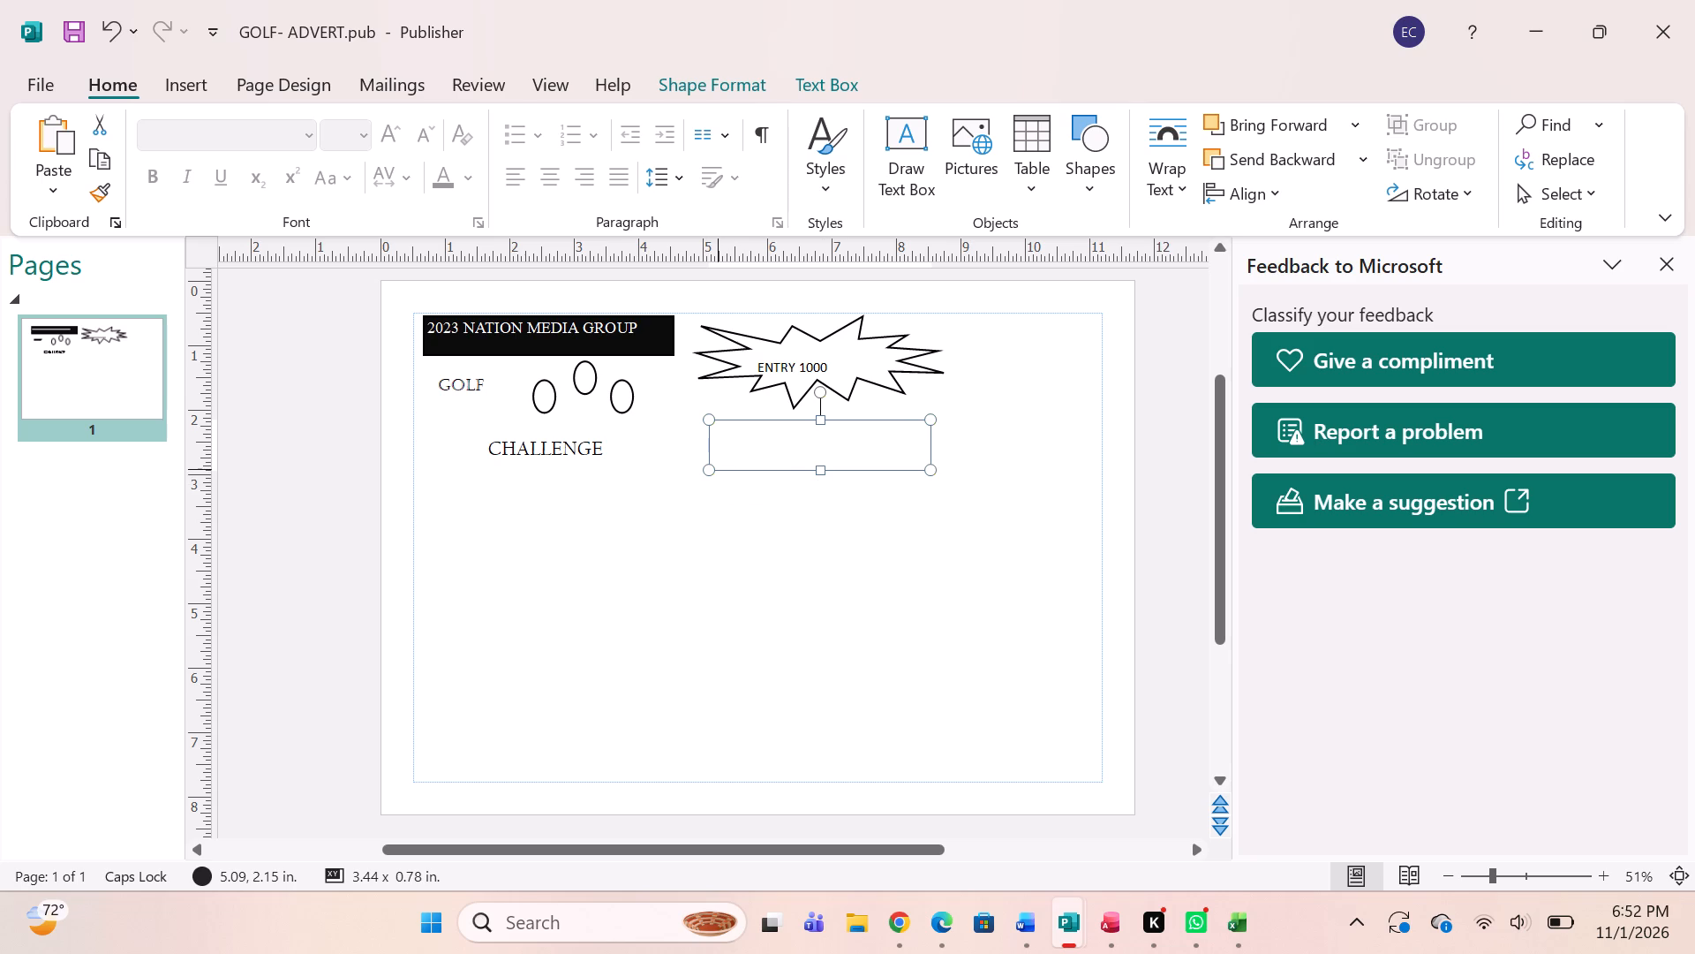
drag(707, 472, 645, 475)
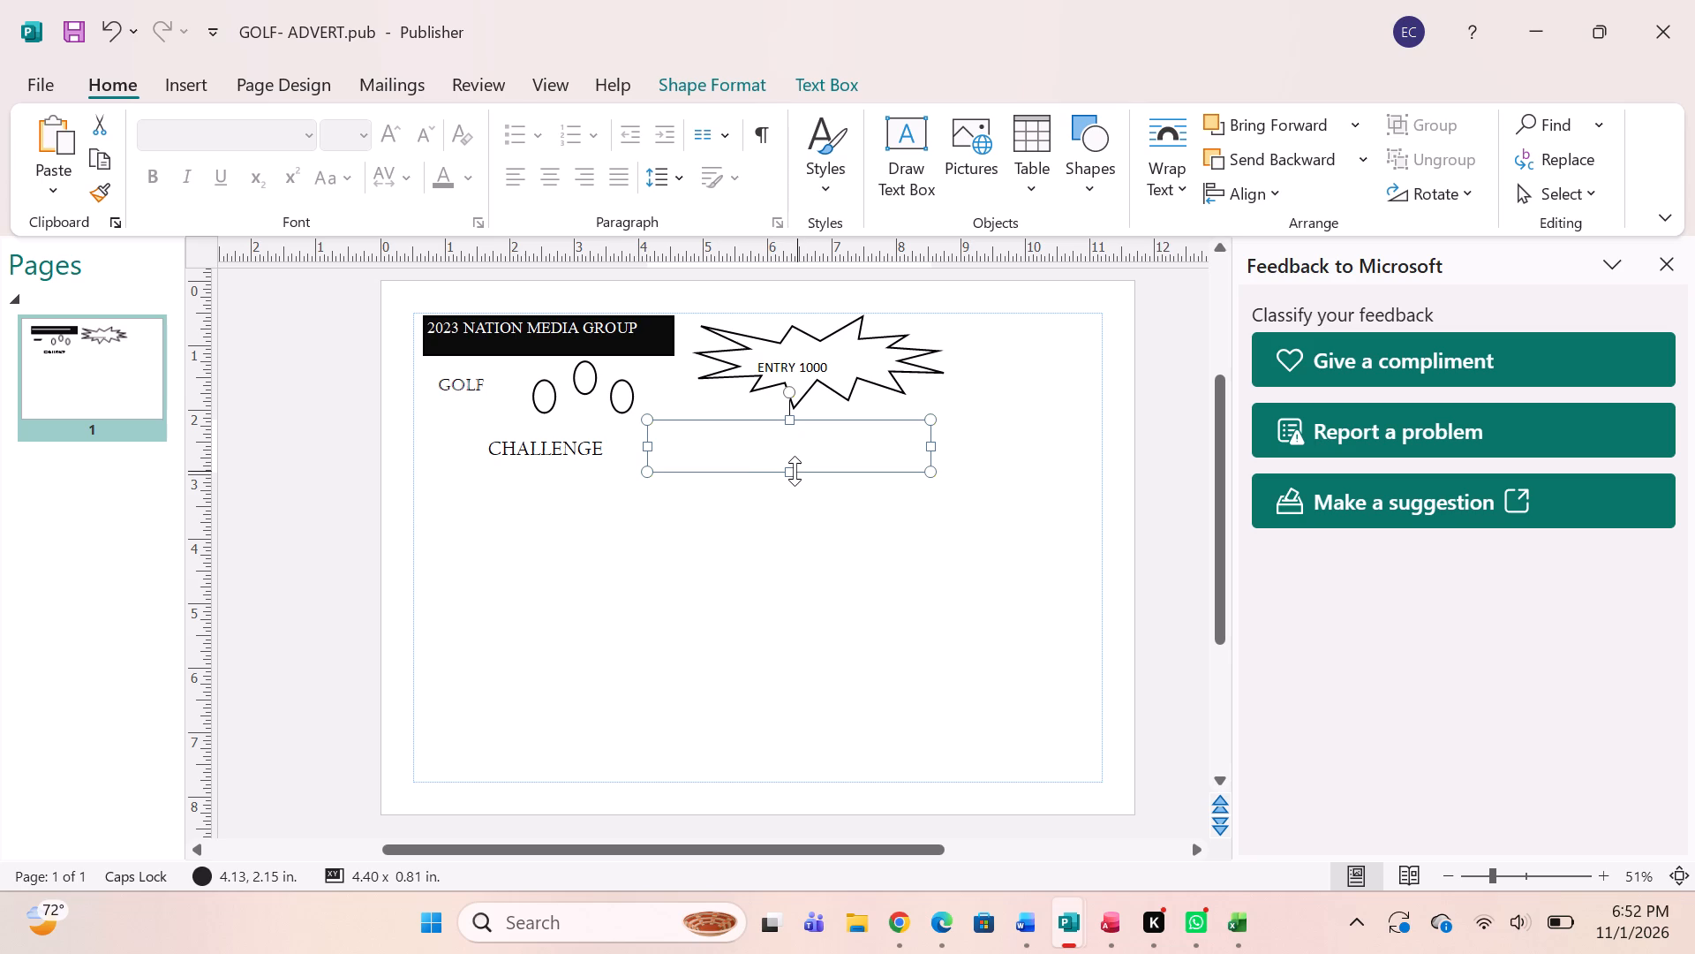
drag(795, 470, 796, 453)
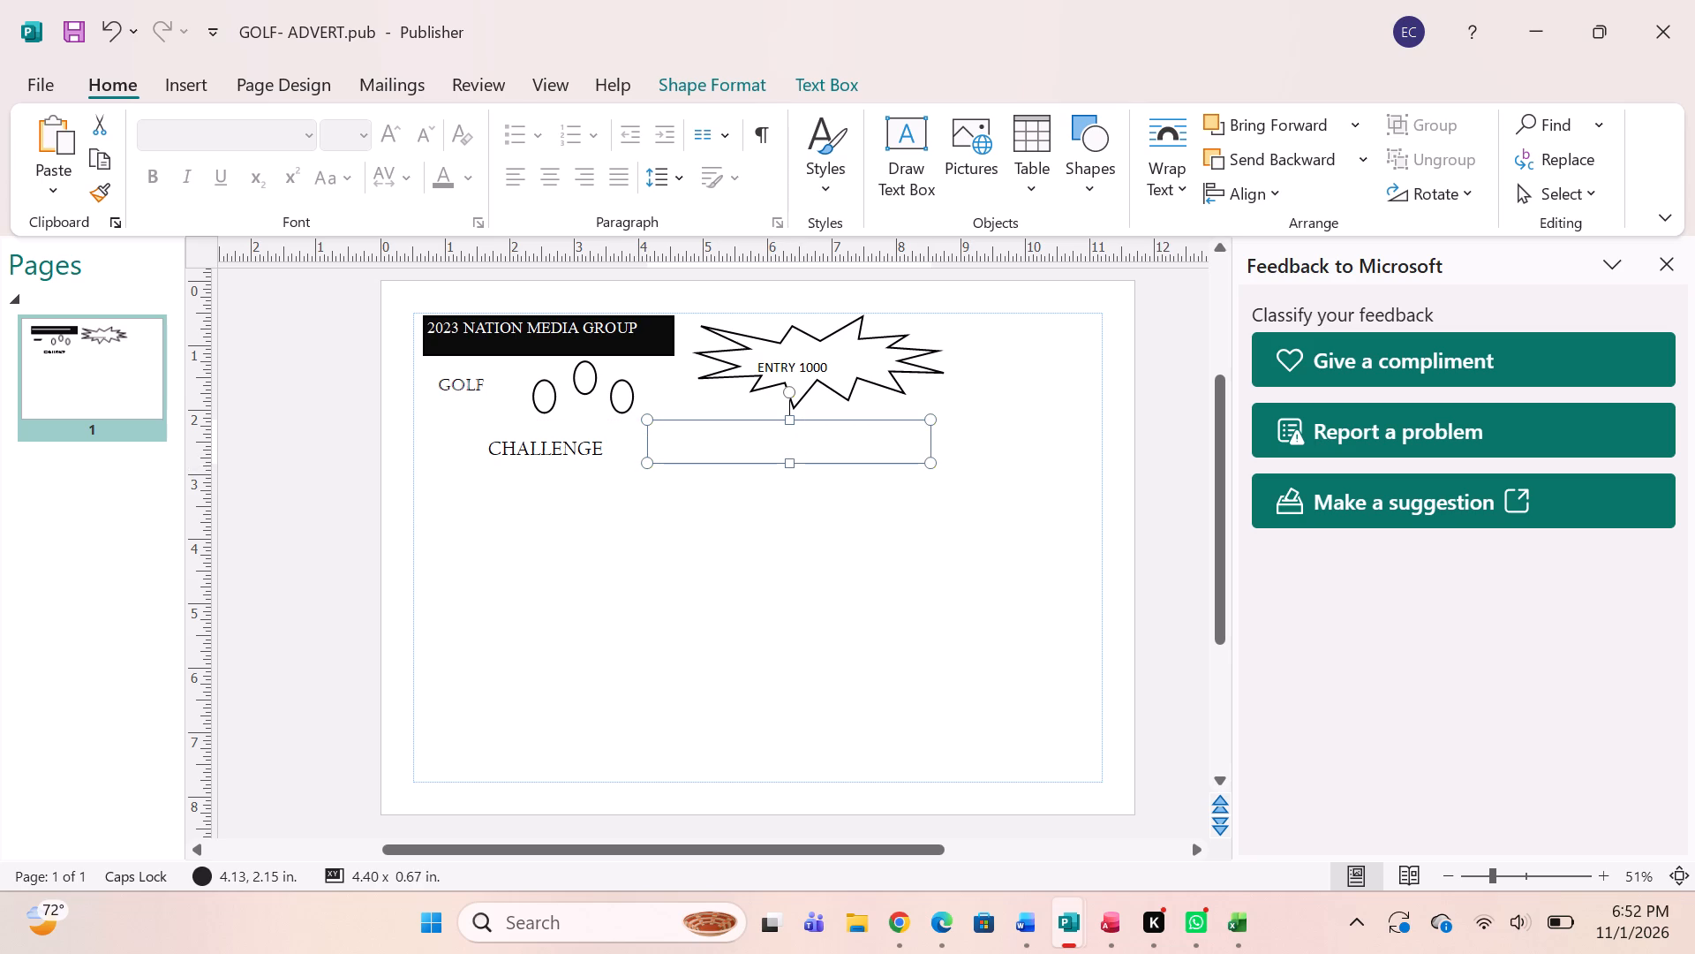
Enter "At Nanyuki Sports Club" at font size 18 in the empty text box below the starburst.
click(673, 437)
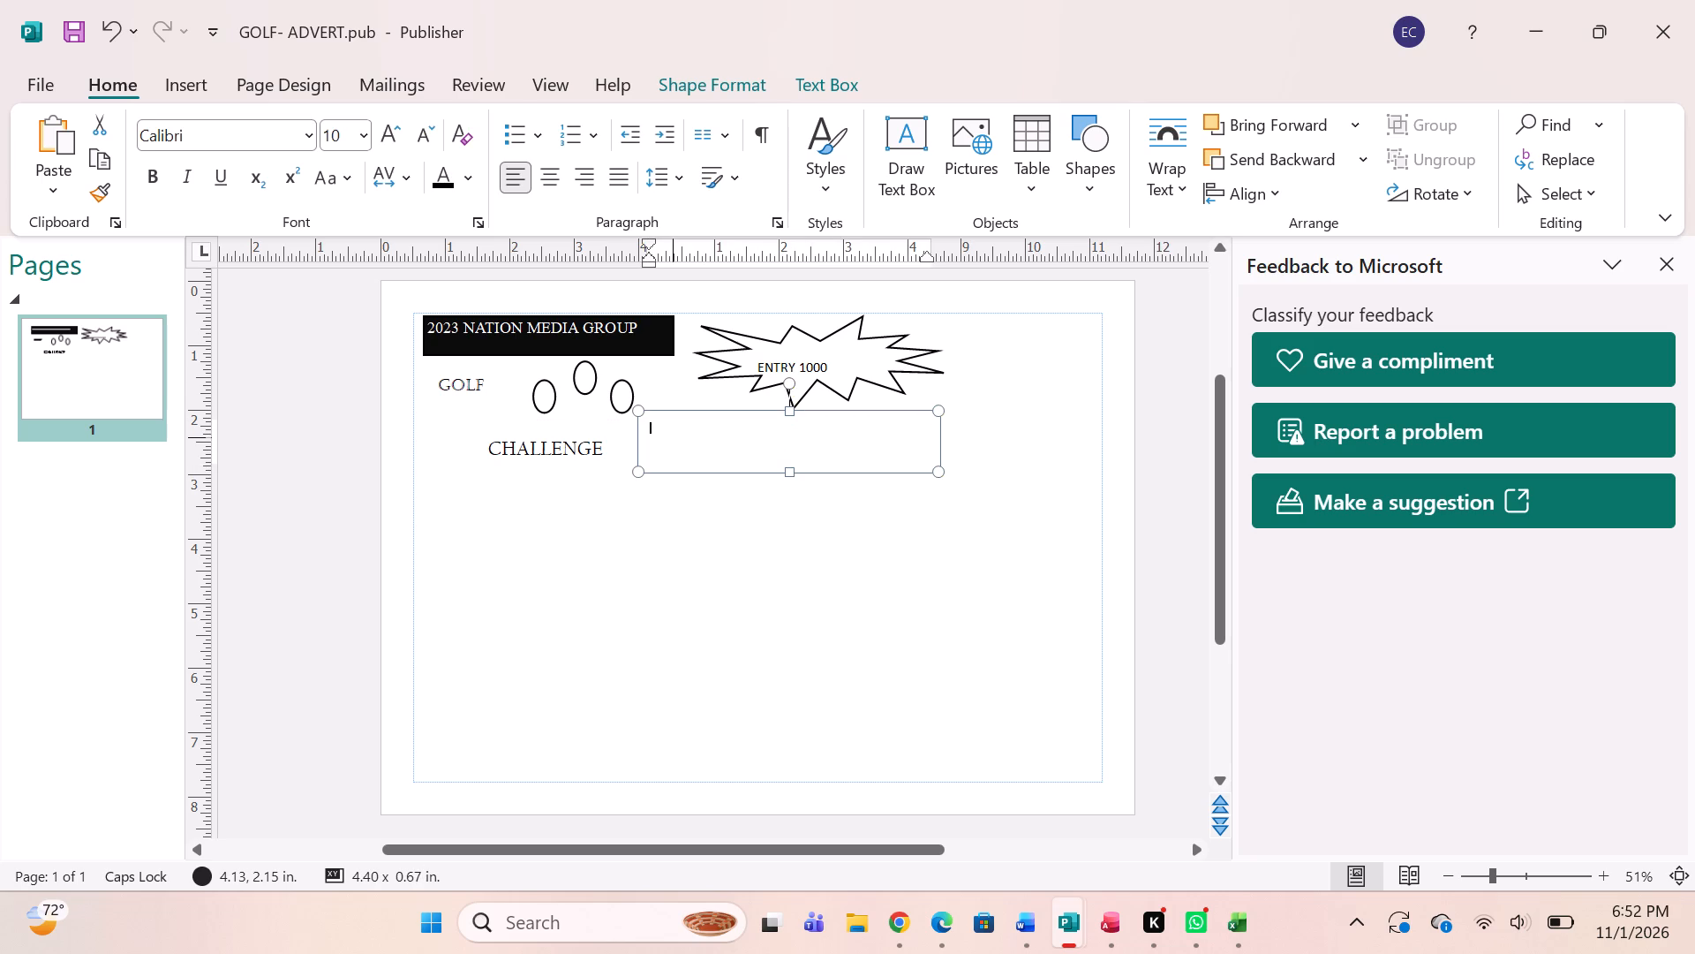
click(364, 142)
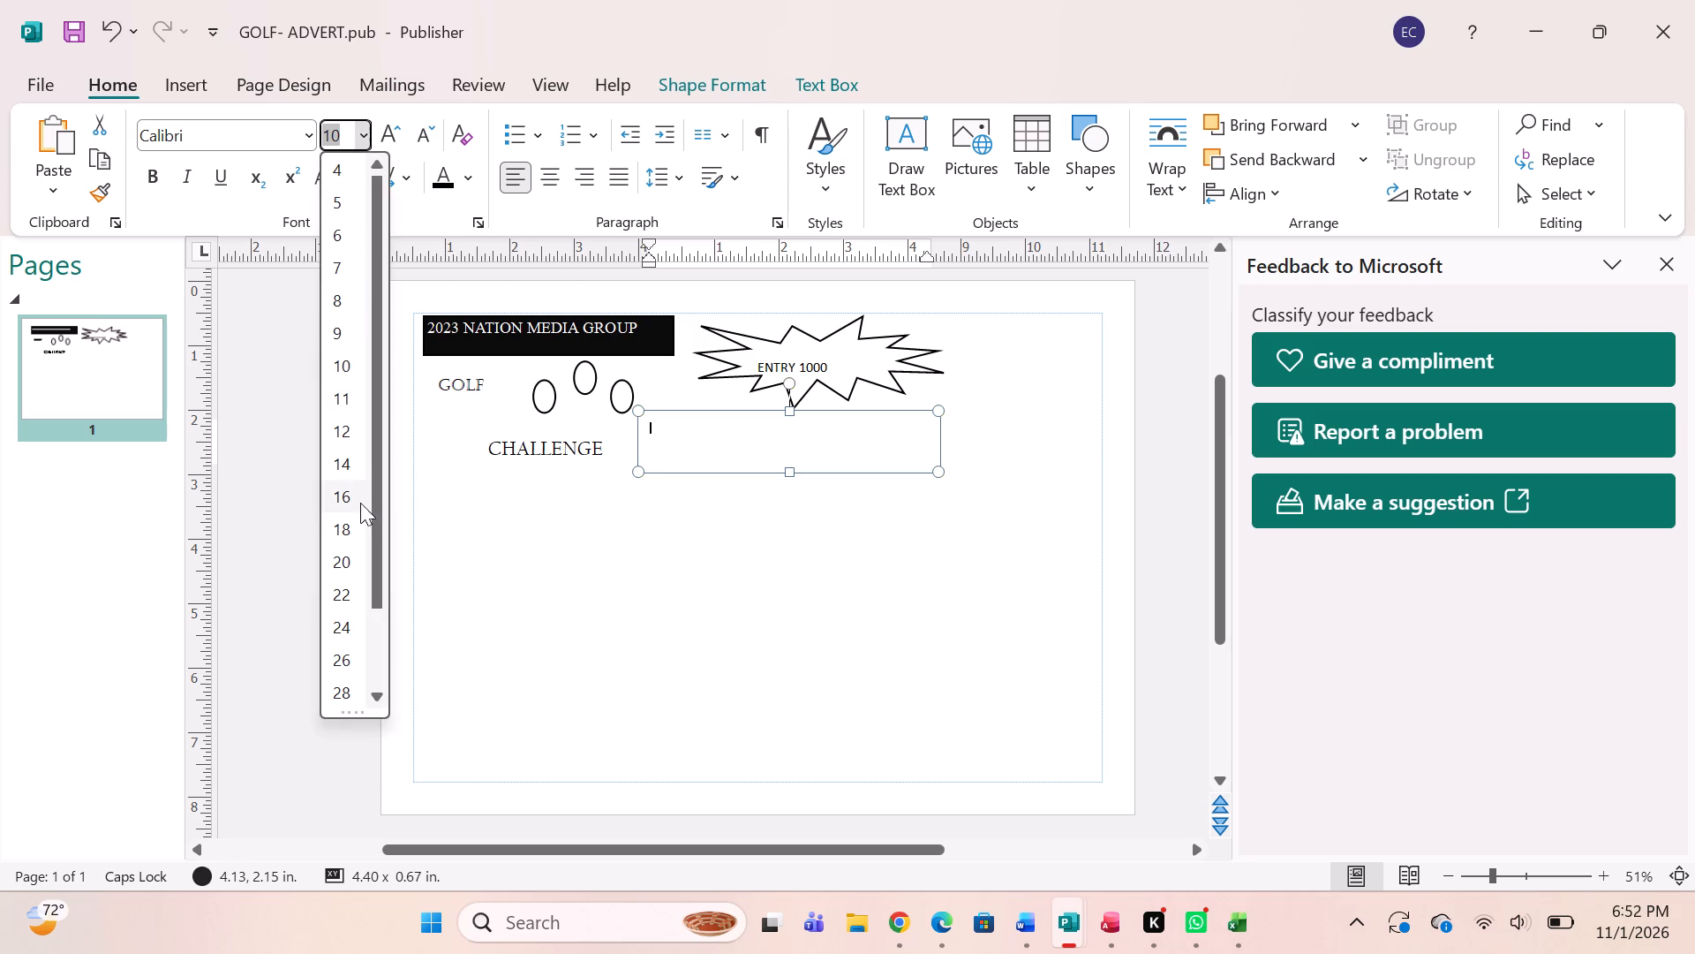
click(352, 529)
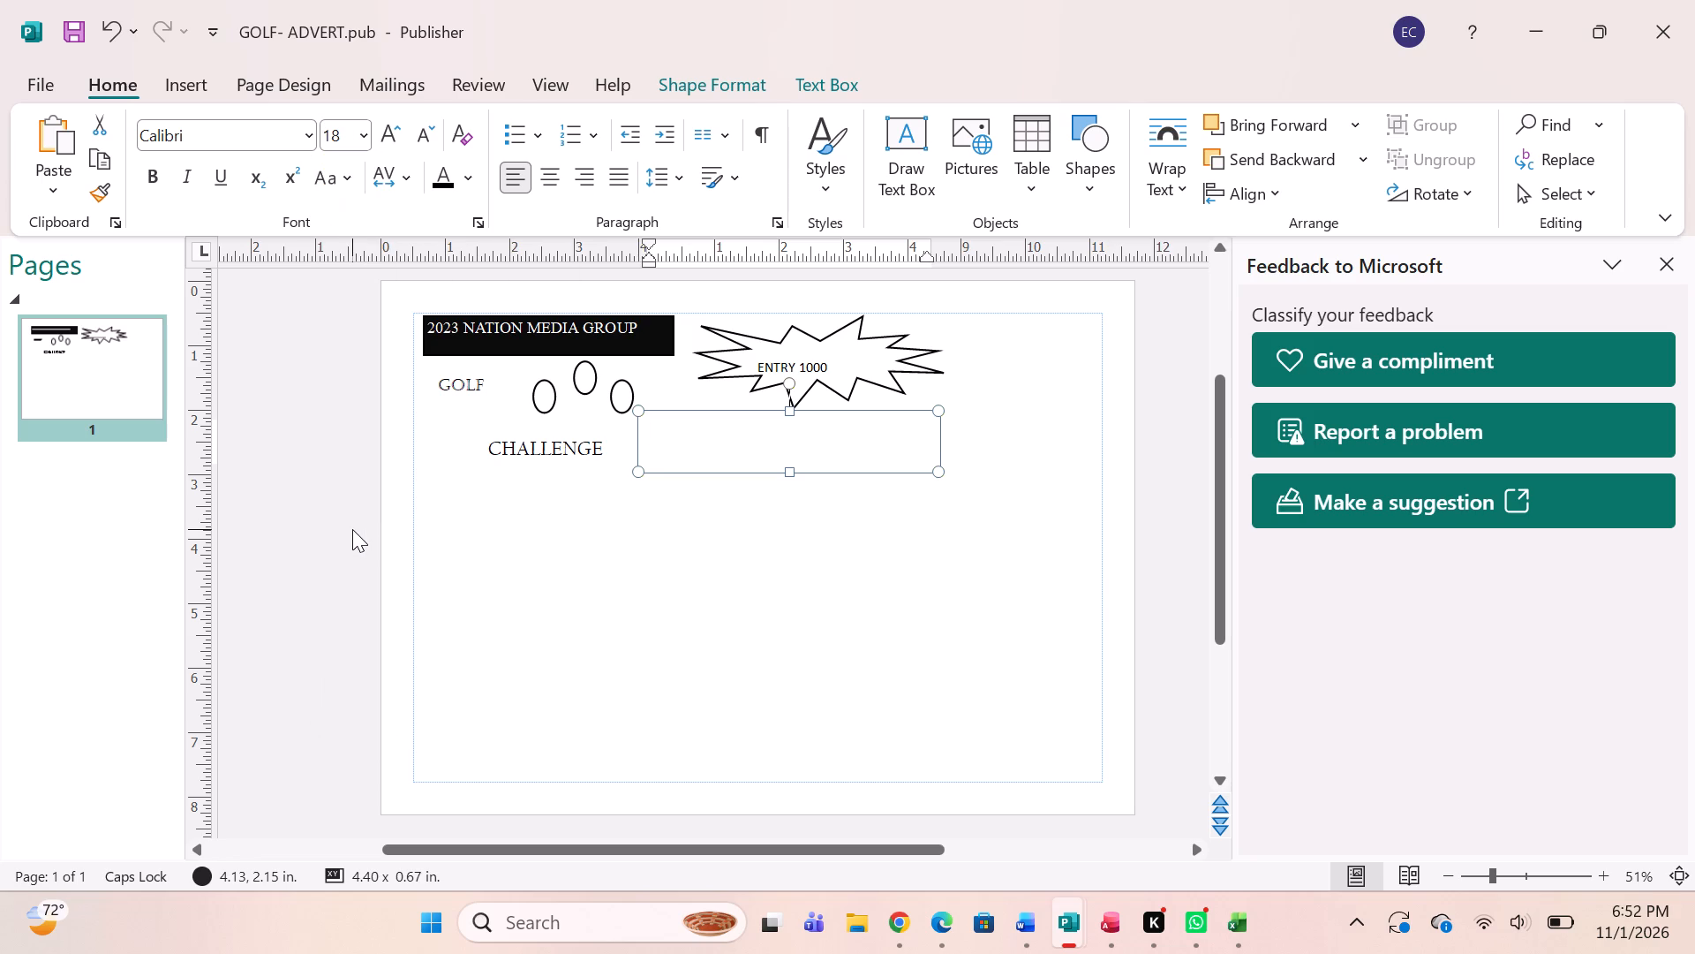
key(a)
text(t)
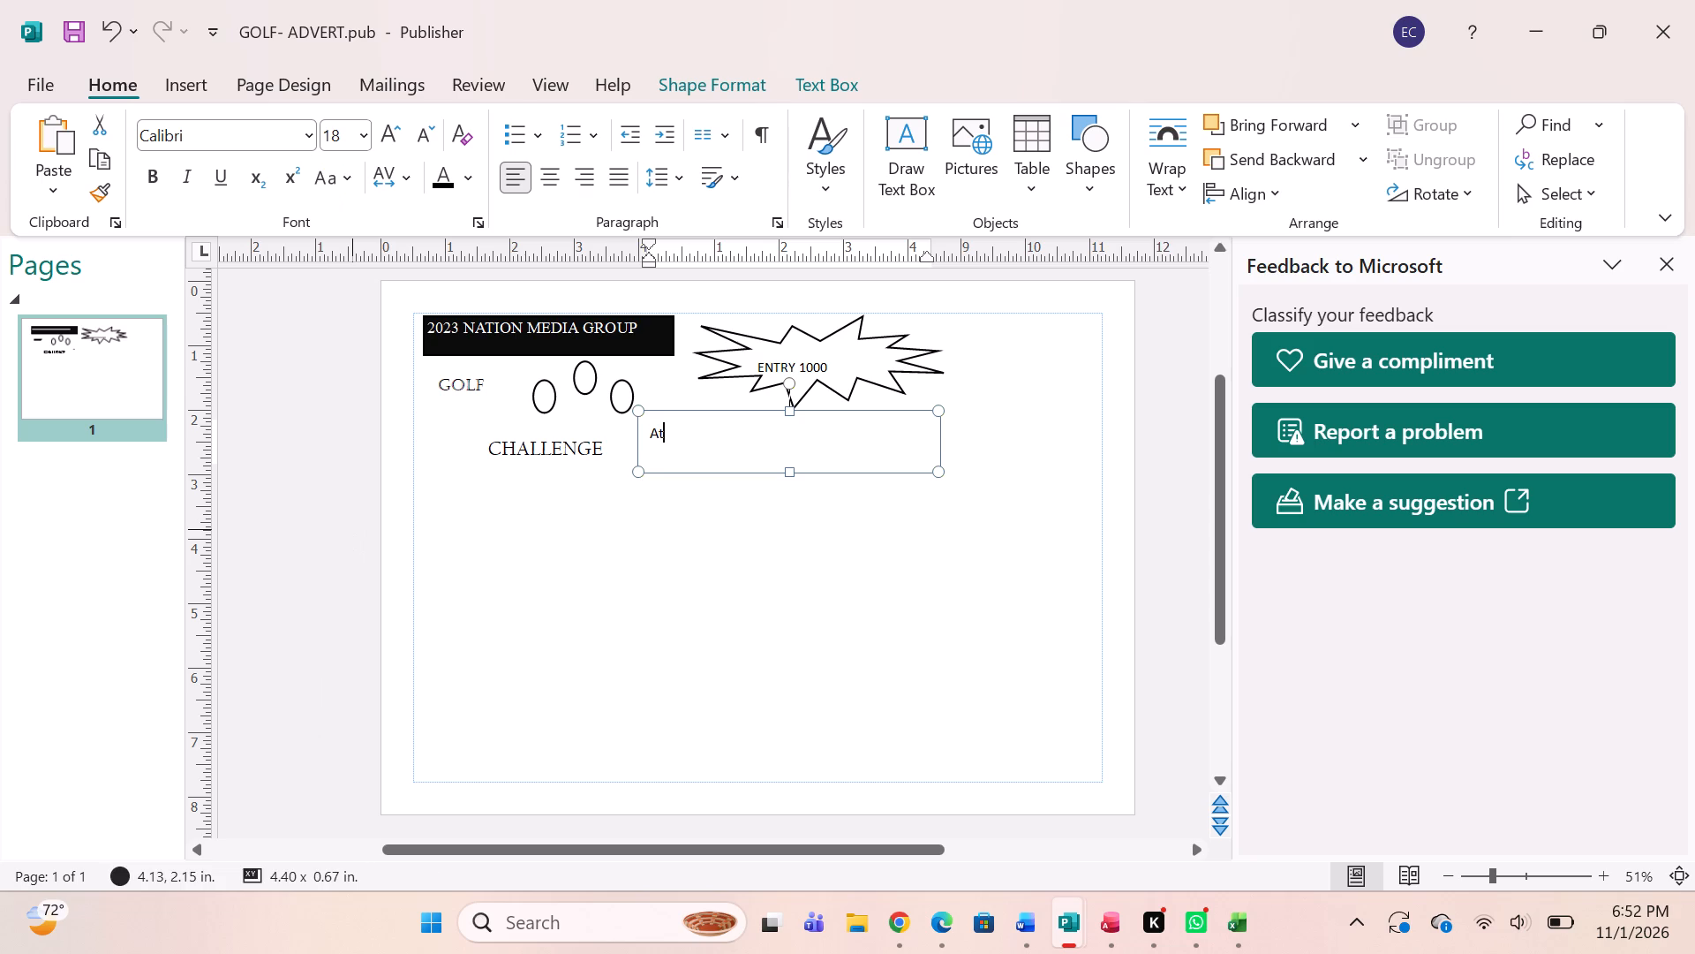
key(space)
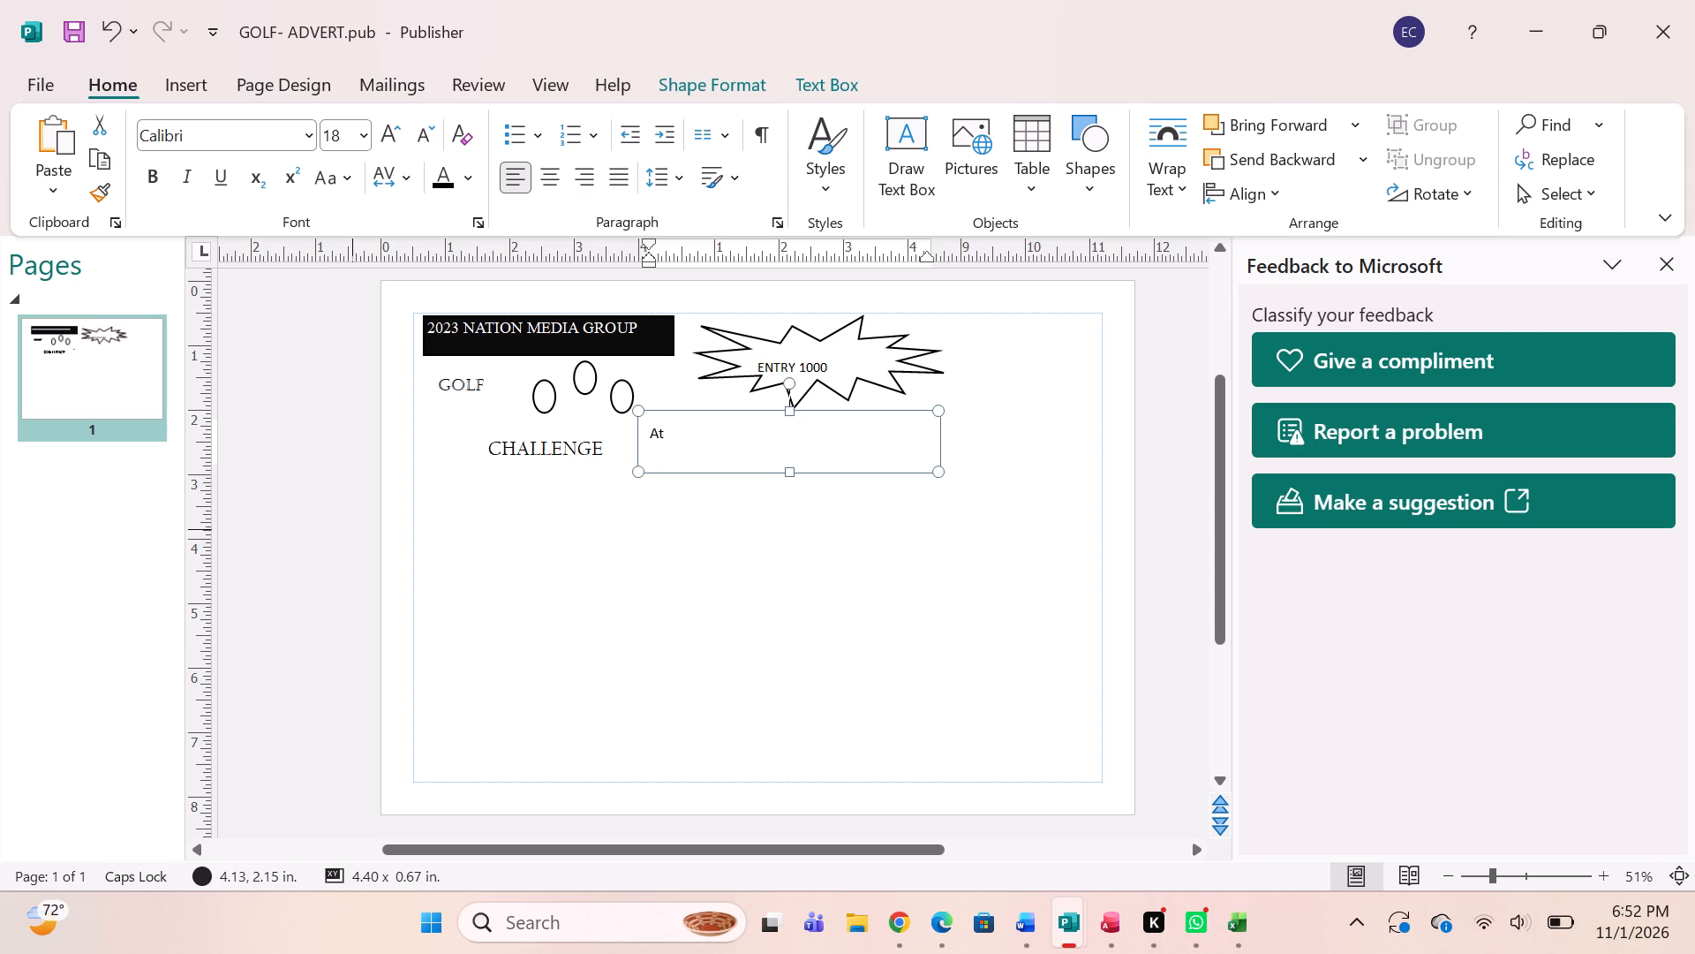
key(n)
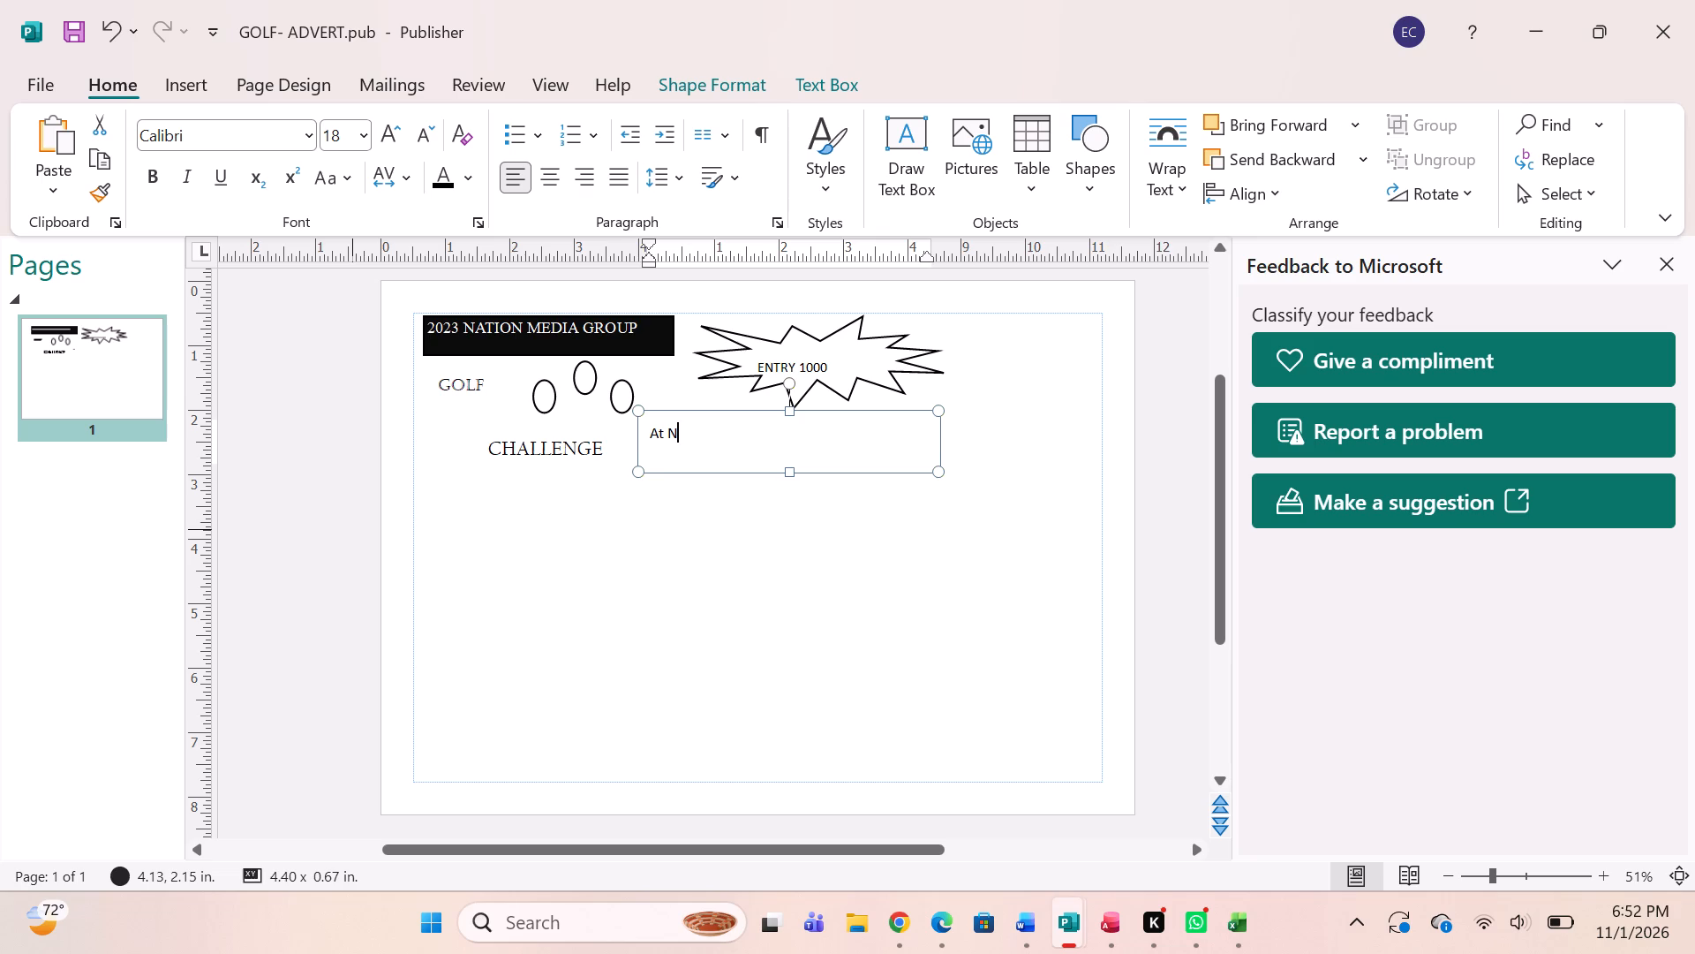
text(anyuki)
key(space)
key(s)
text(port)
key(s)
key(space)
key(c)
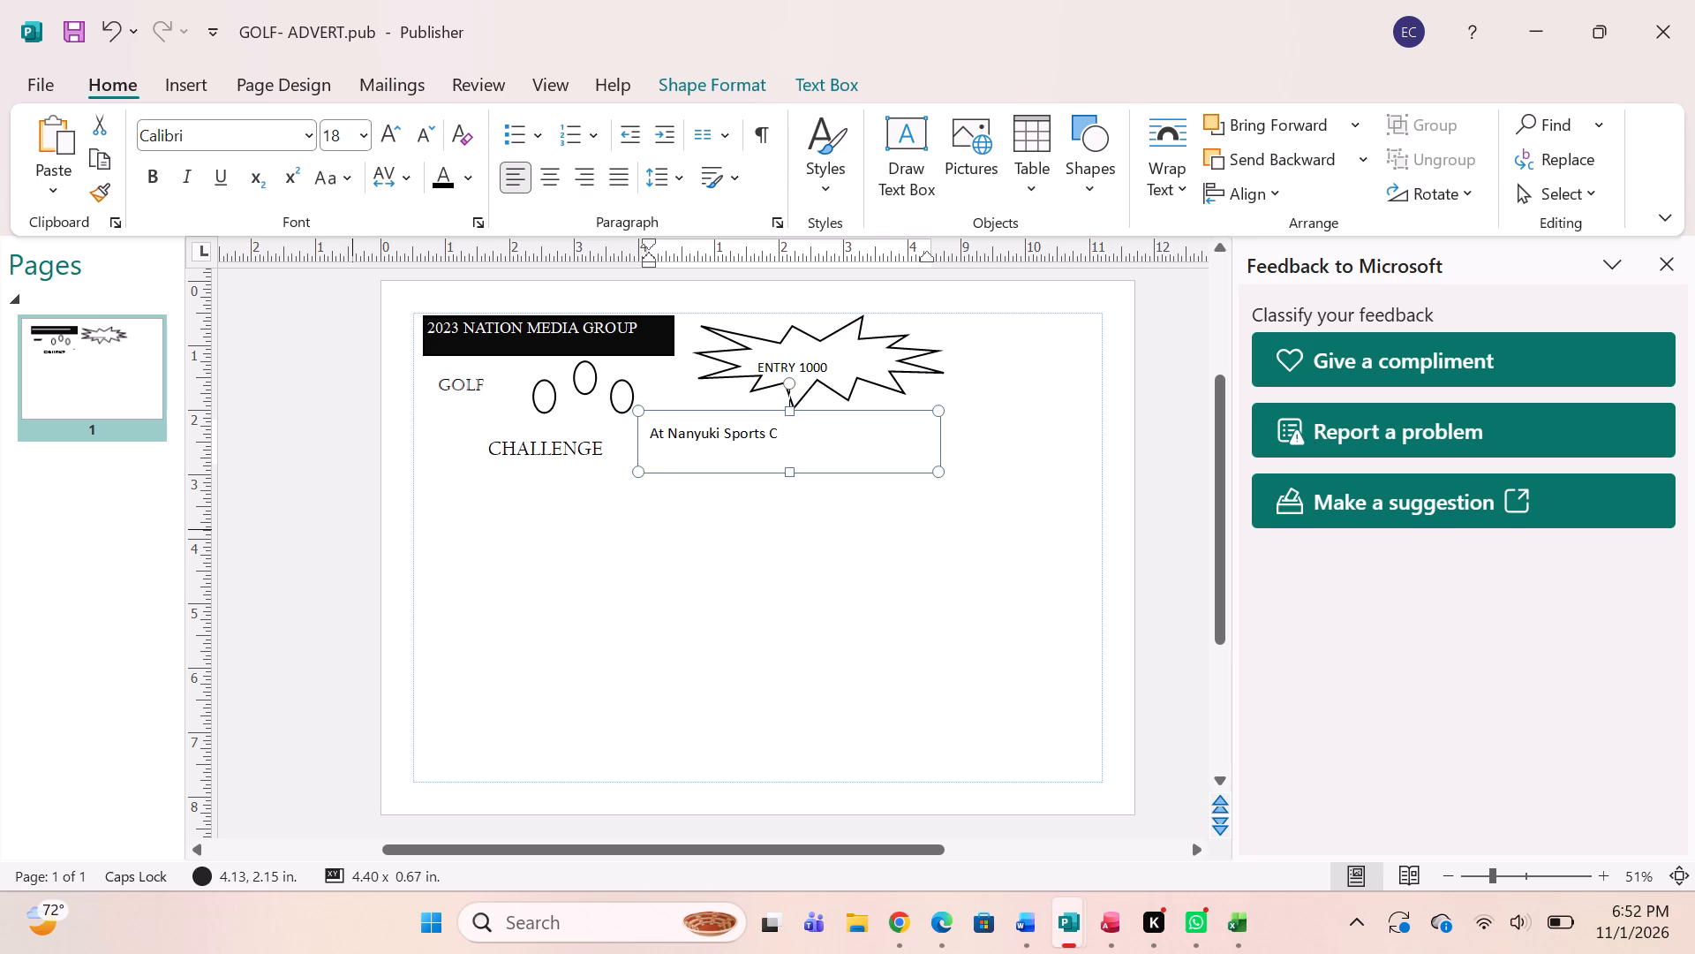
text(lu)
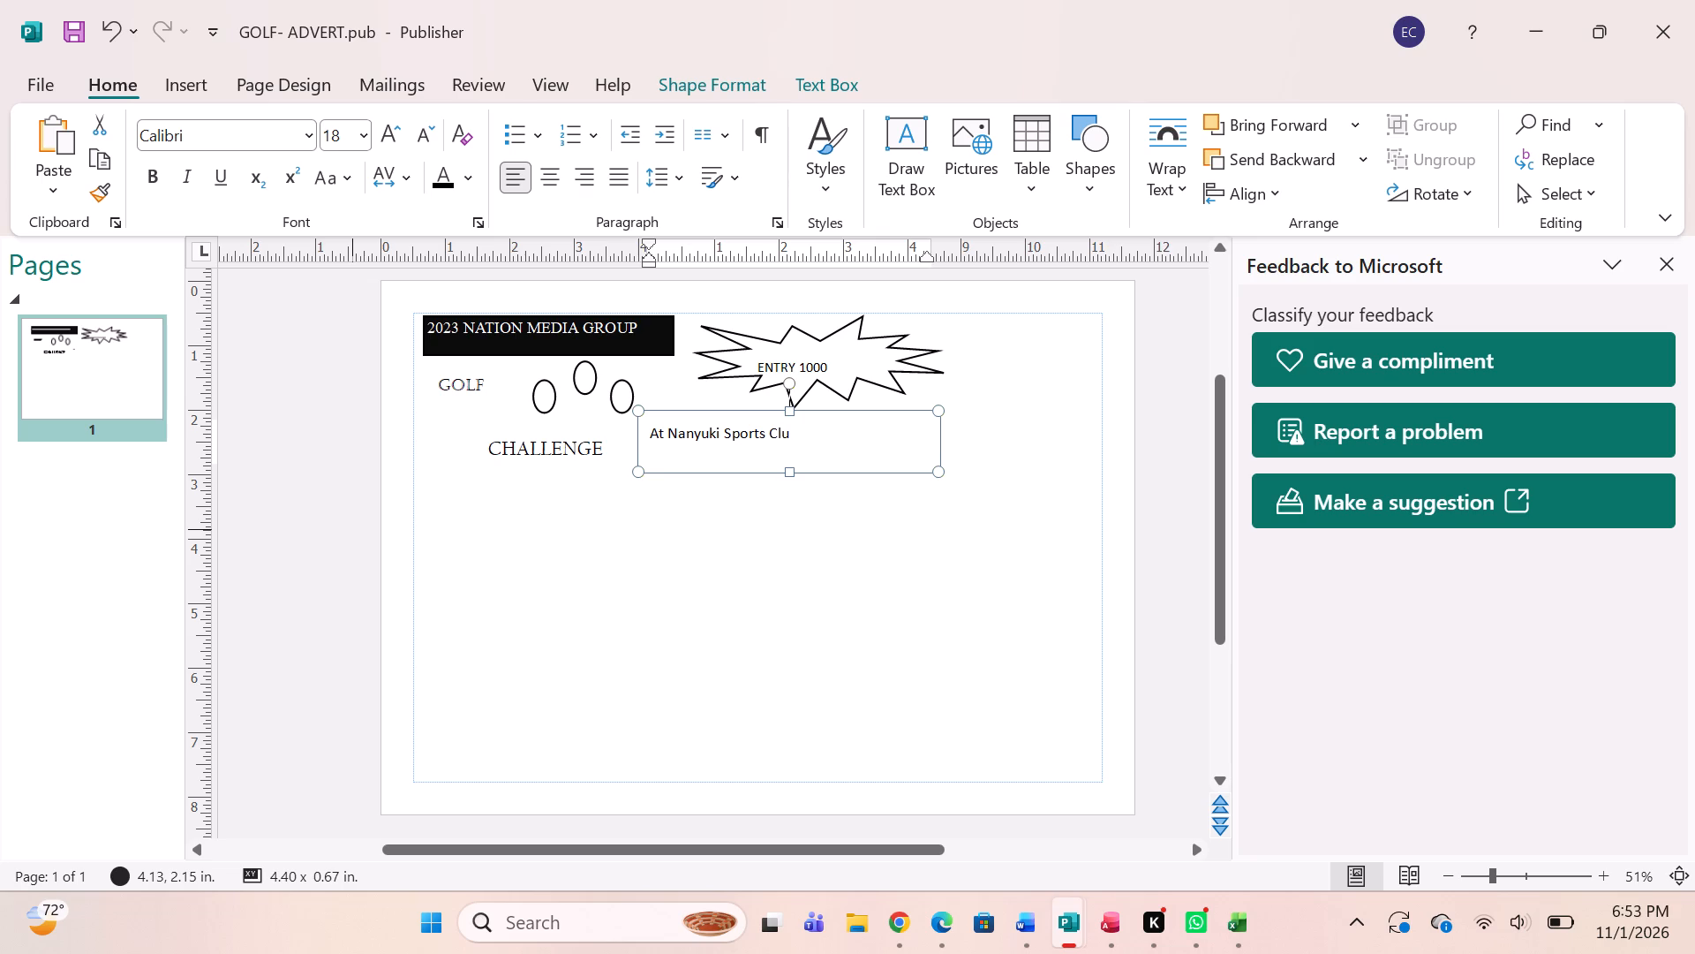
key(b)
Format the "At Nanyuki Sports Club" text as Britannic Bold at size 20.
click(652, 429)
drag(652, 429, 821, 439)
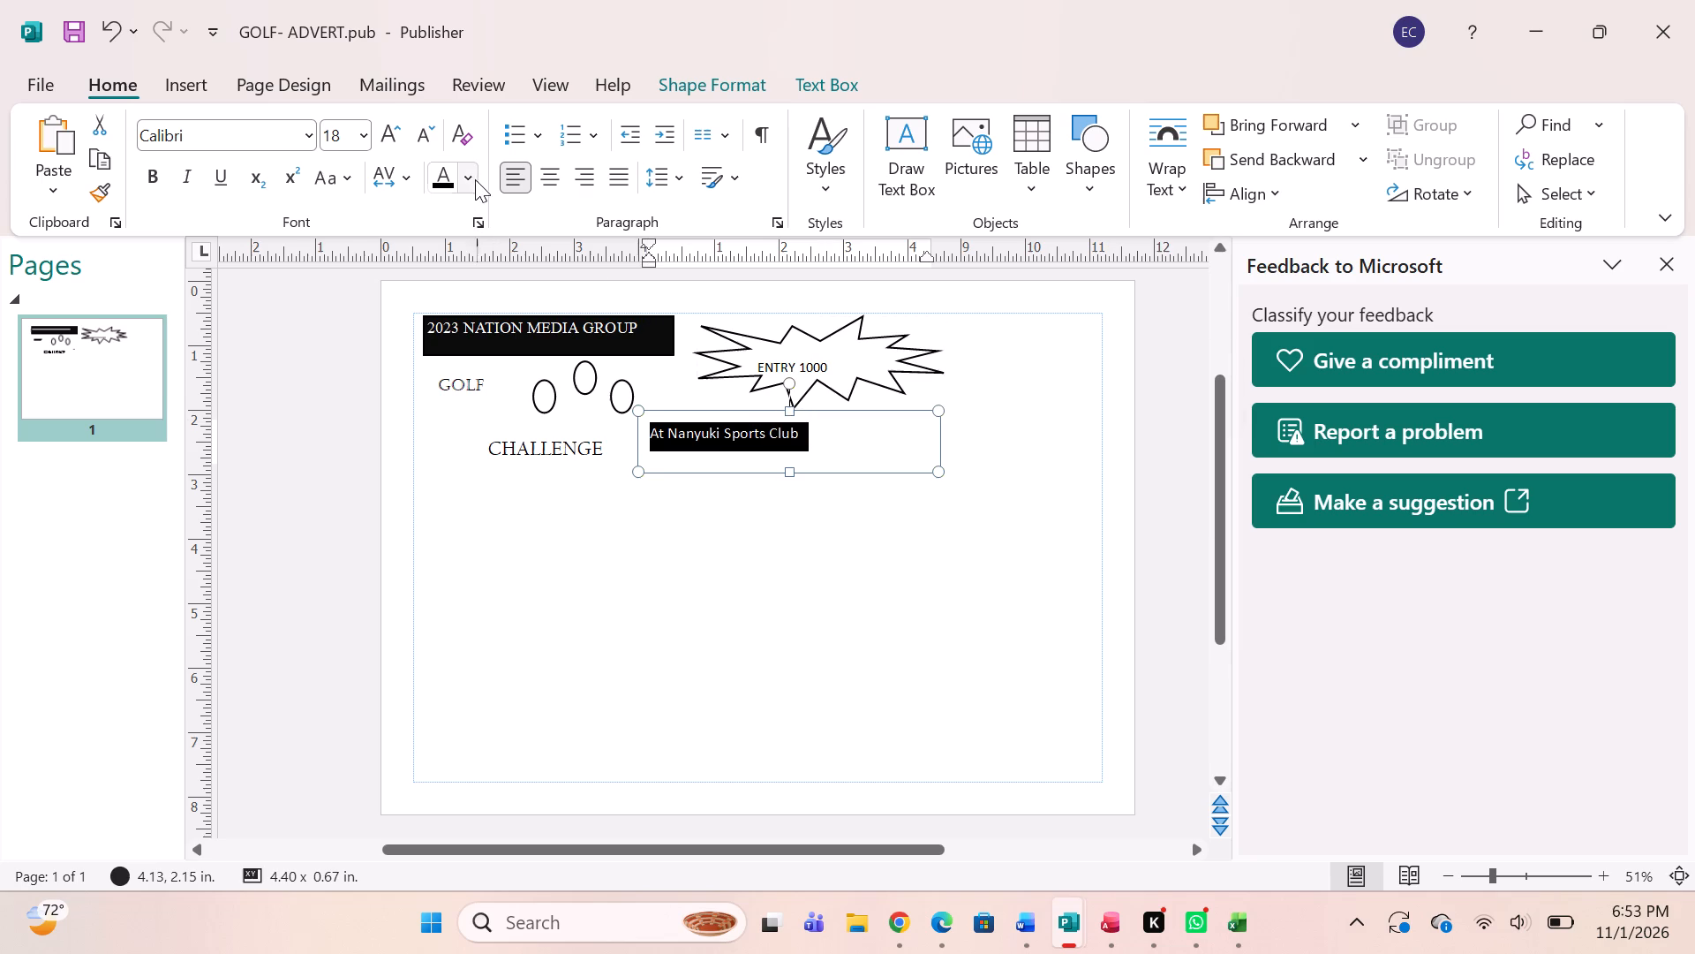
click(365, 134)
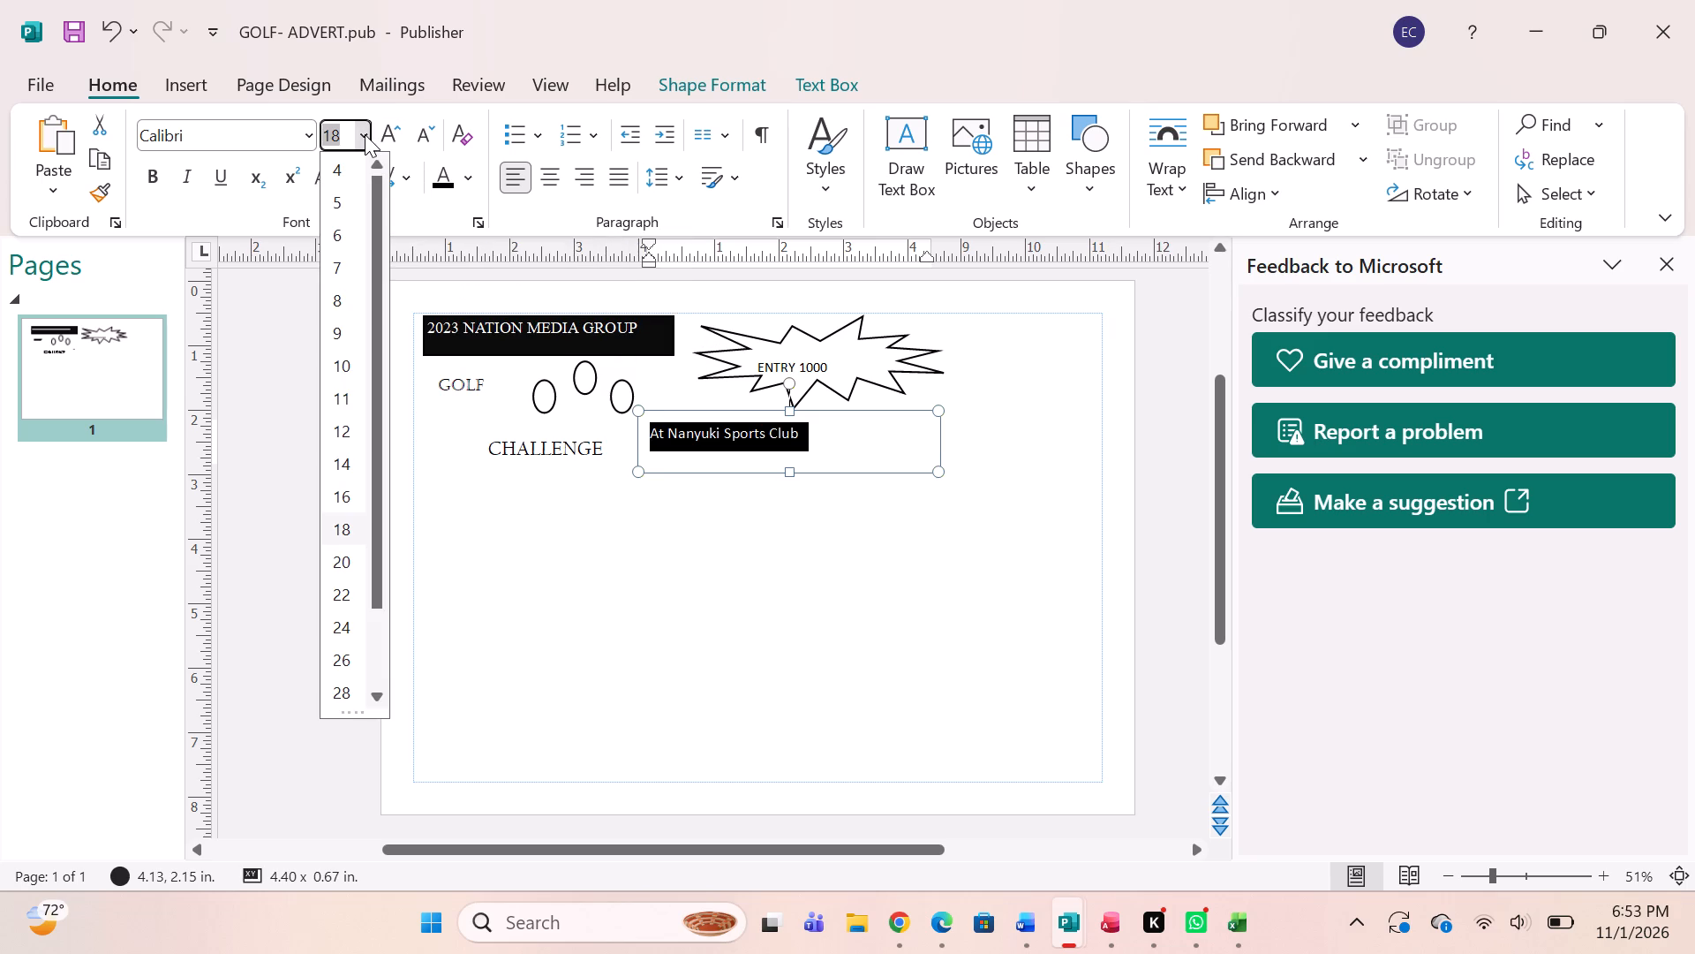
click(348, 555)
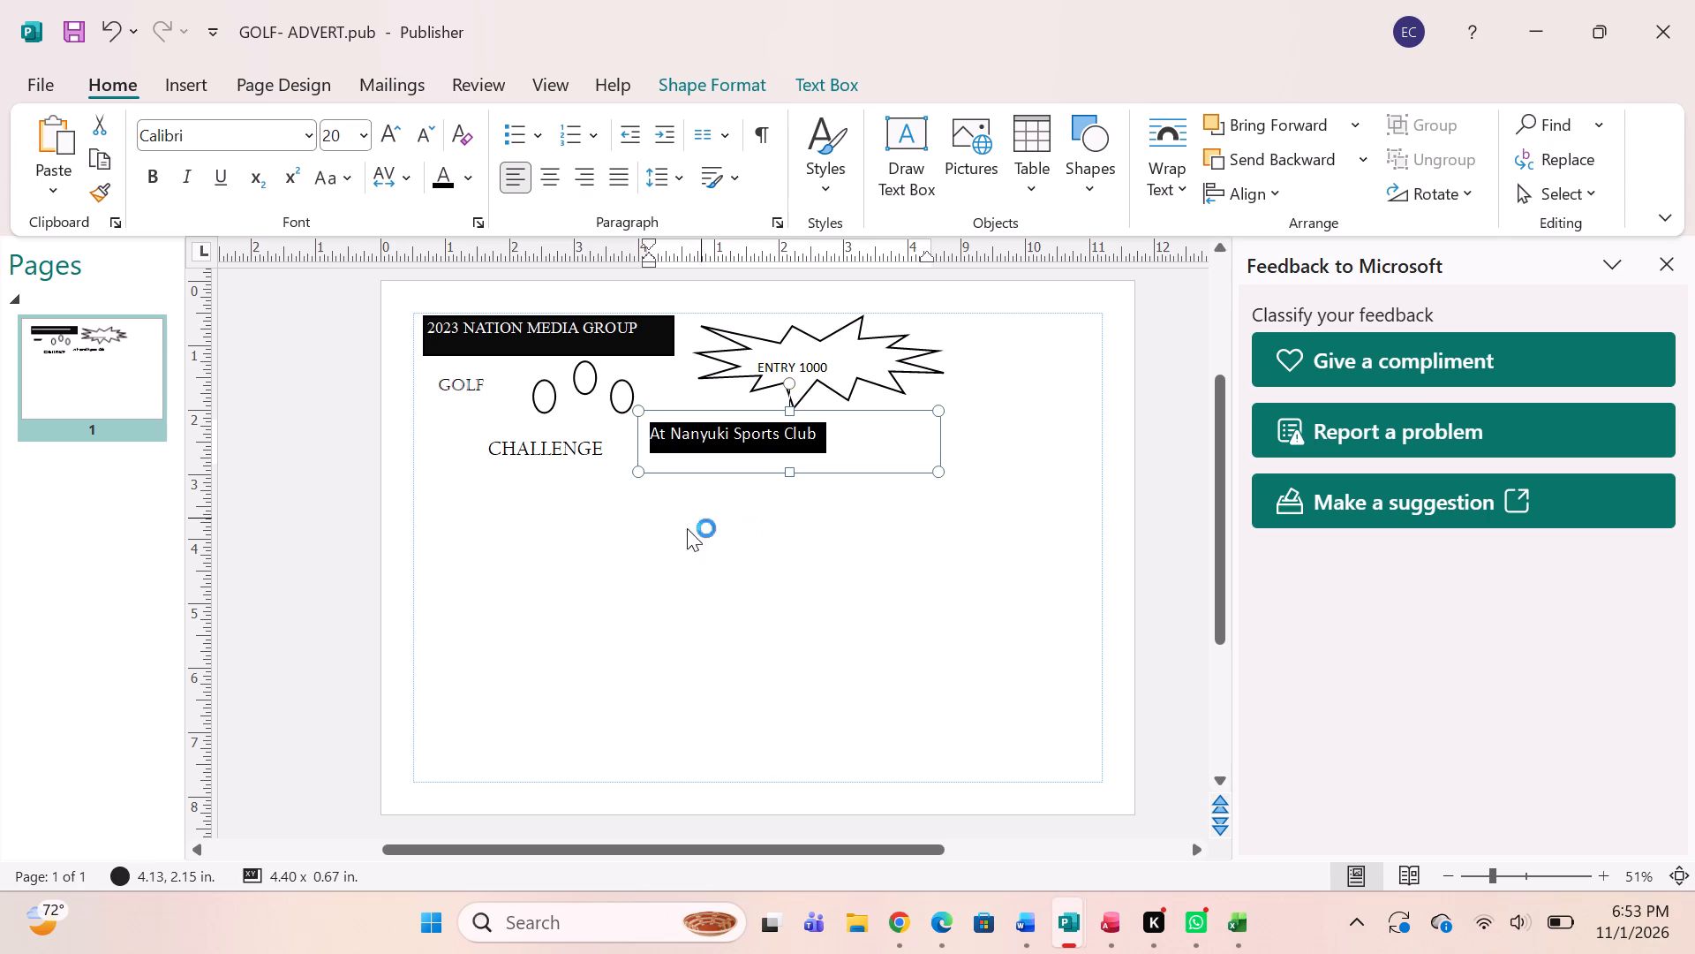
click(313, 132)
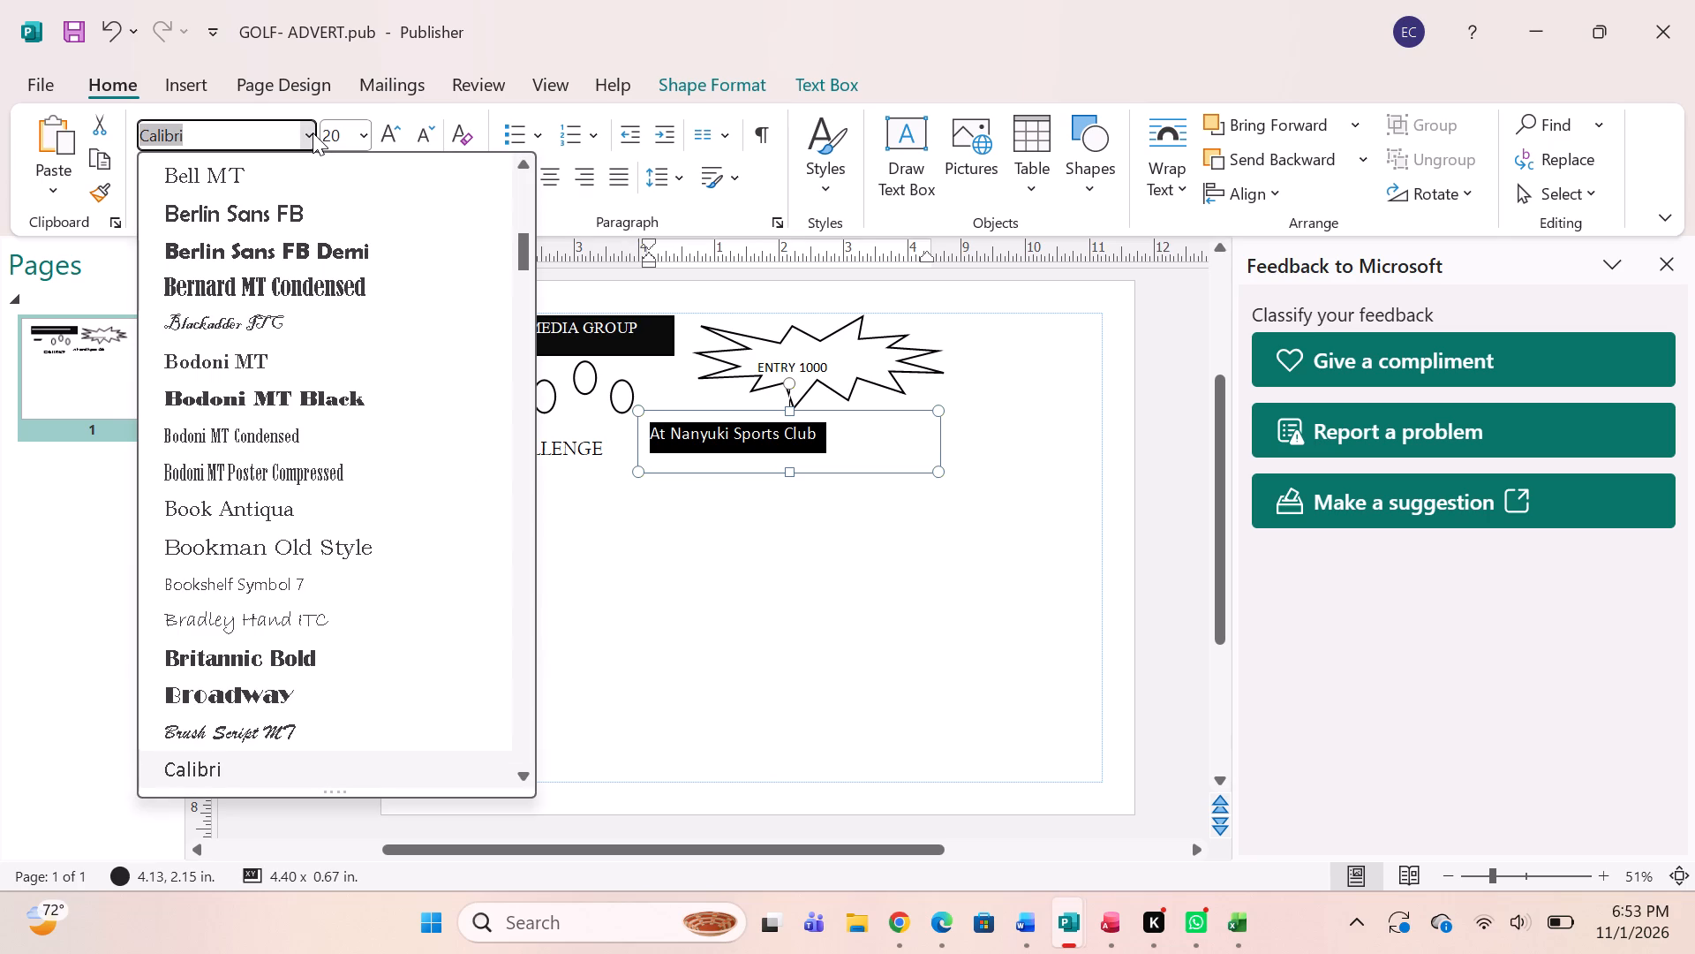
click(233, 672)
click(678, 611)
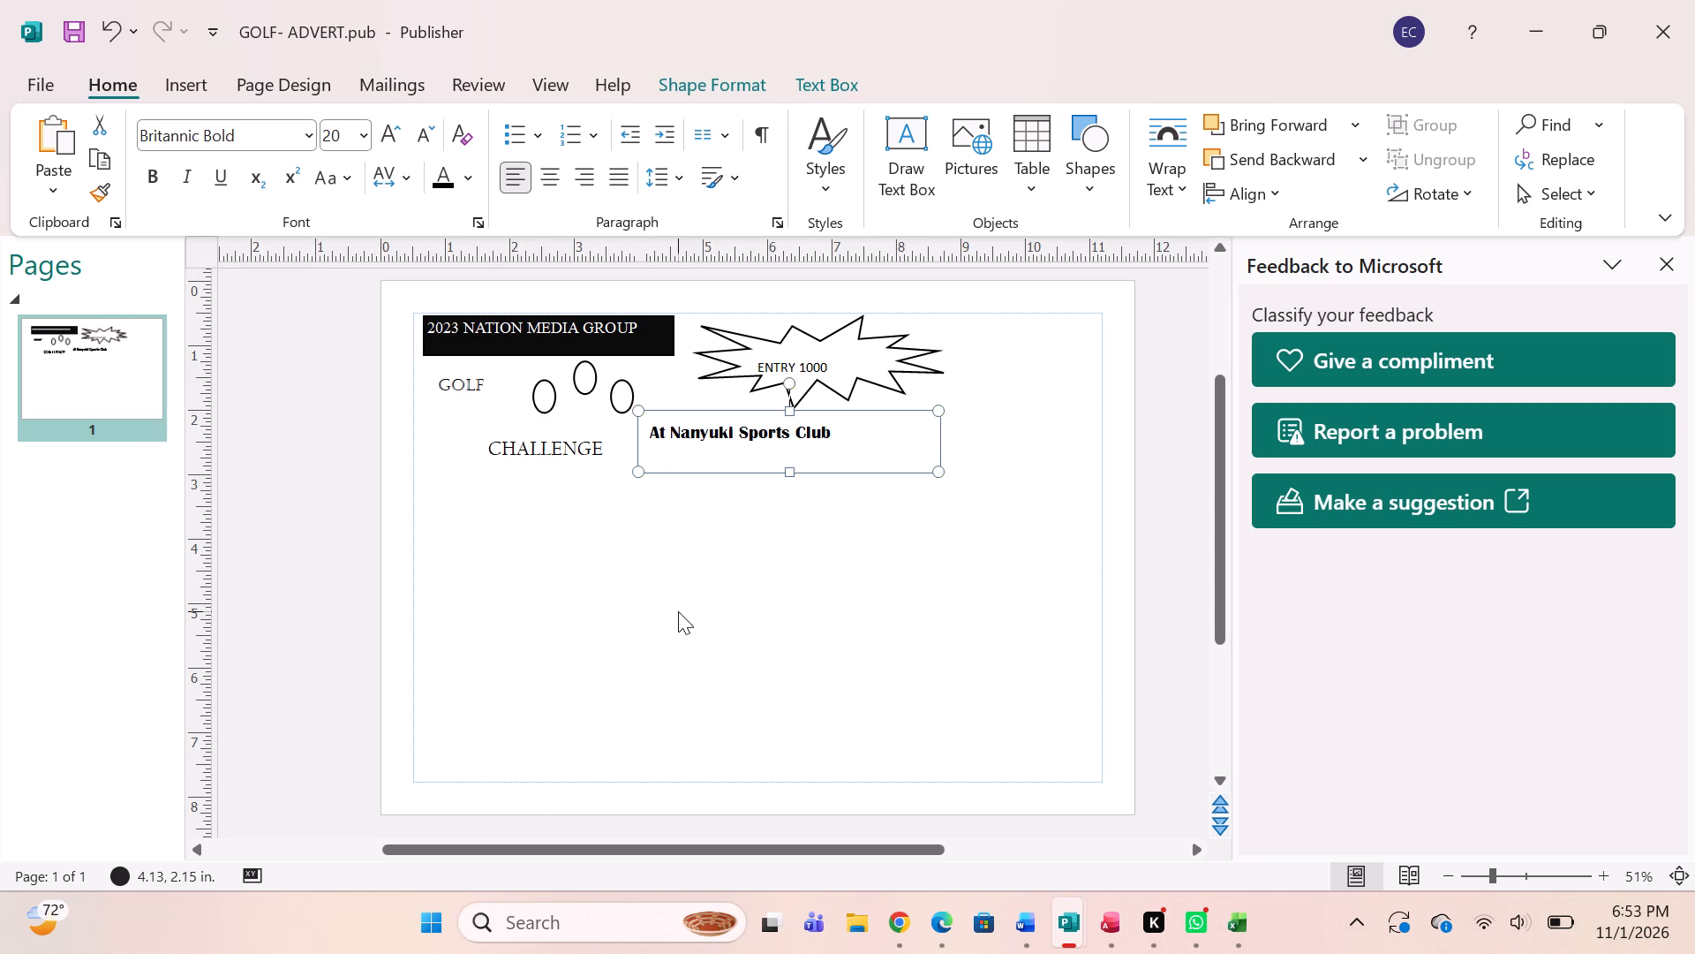
click(891, 404)
click(848, 478)
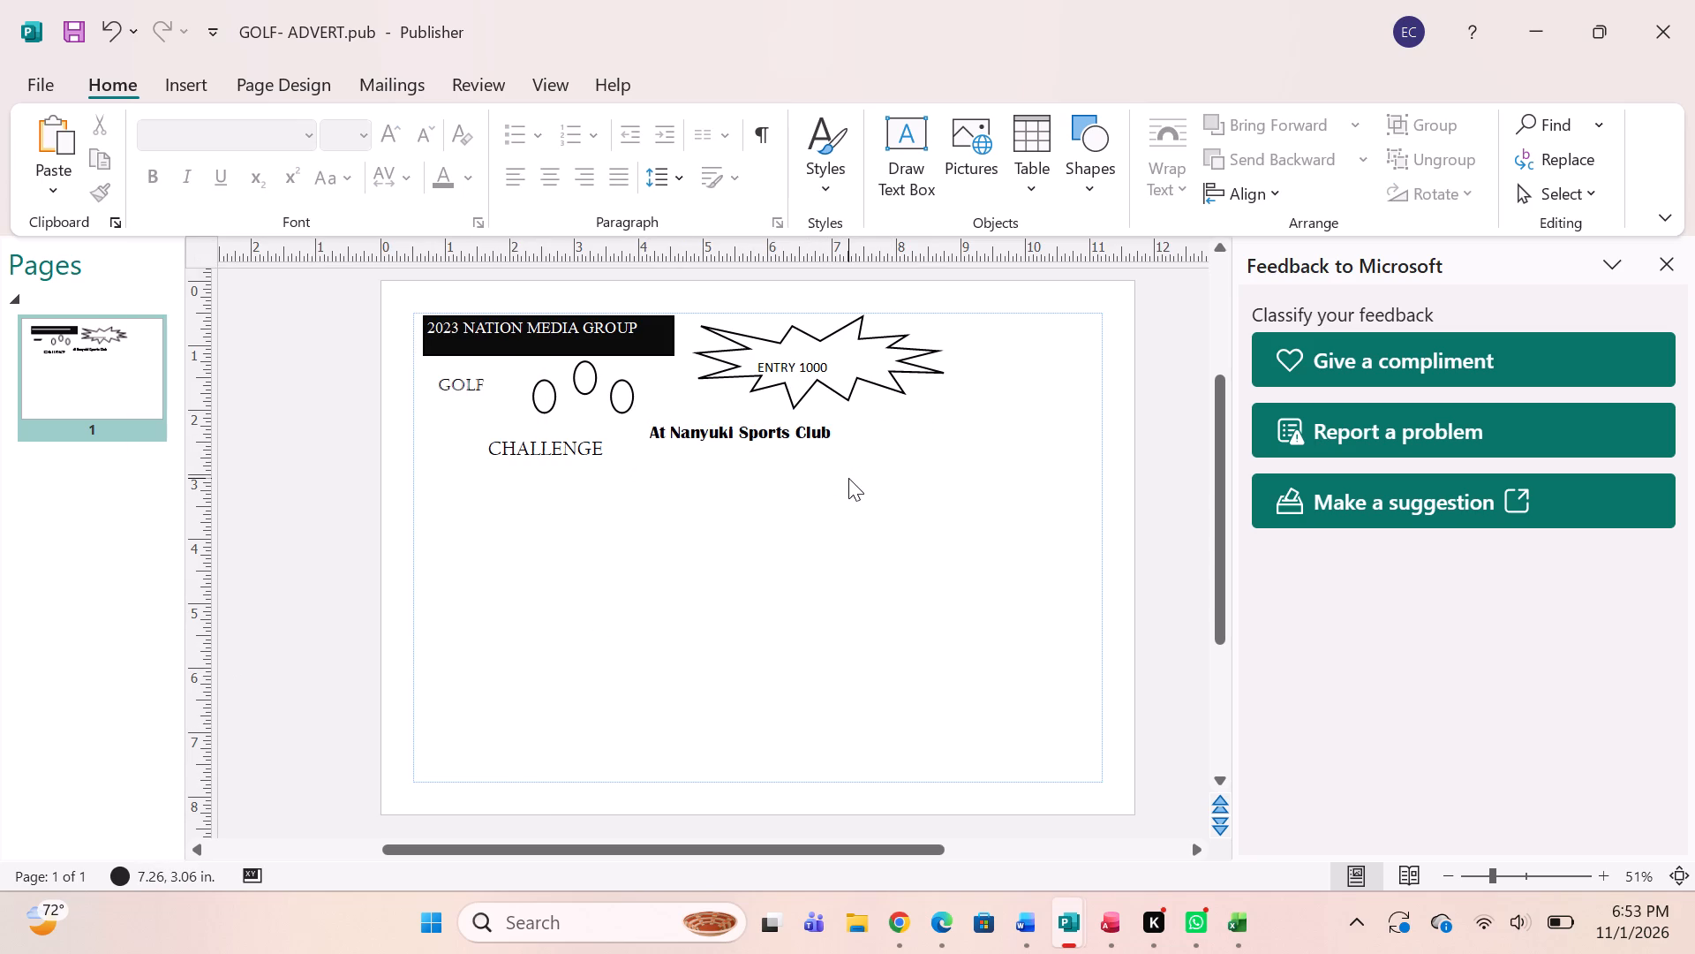
Shrink the "At Nanyuki Sports Club" text box from its bottom edge and lower-left corner to about 4.19 x 0.24 in.
click(835, 442)
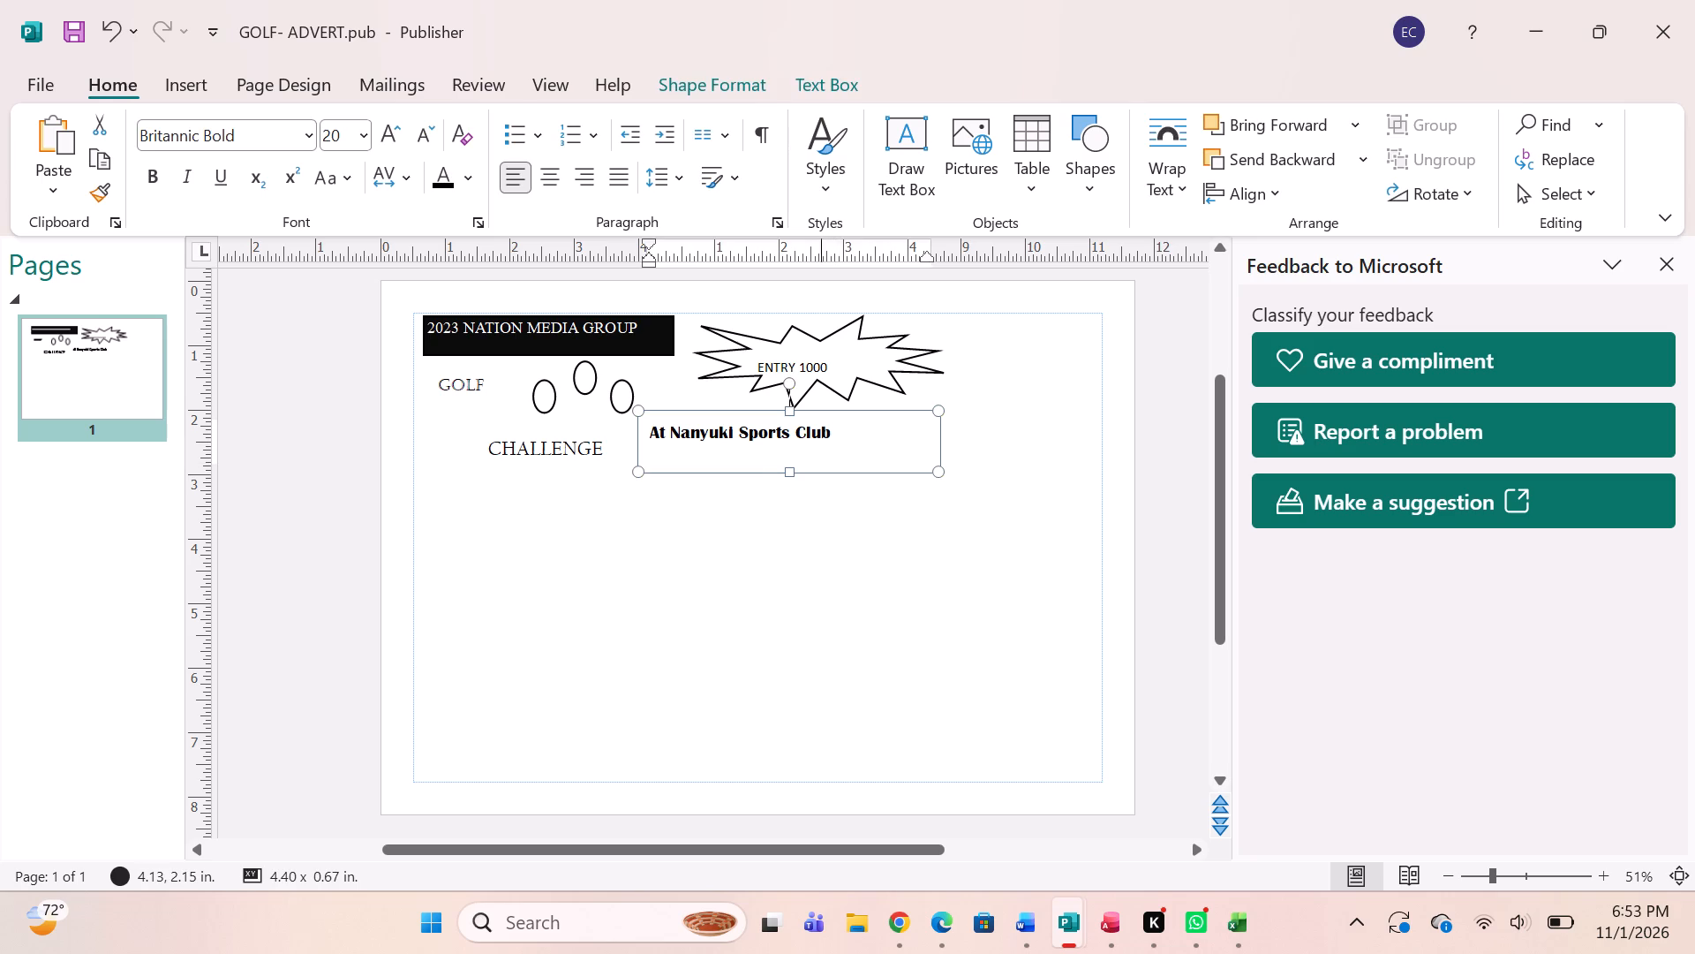
drag(795, 473, 794, 461)
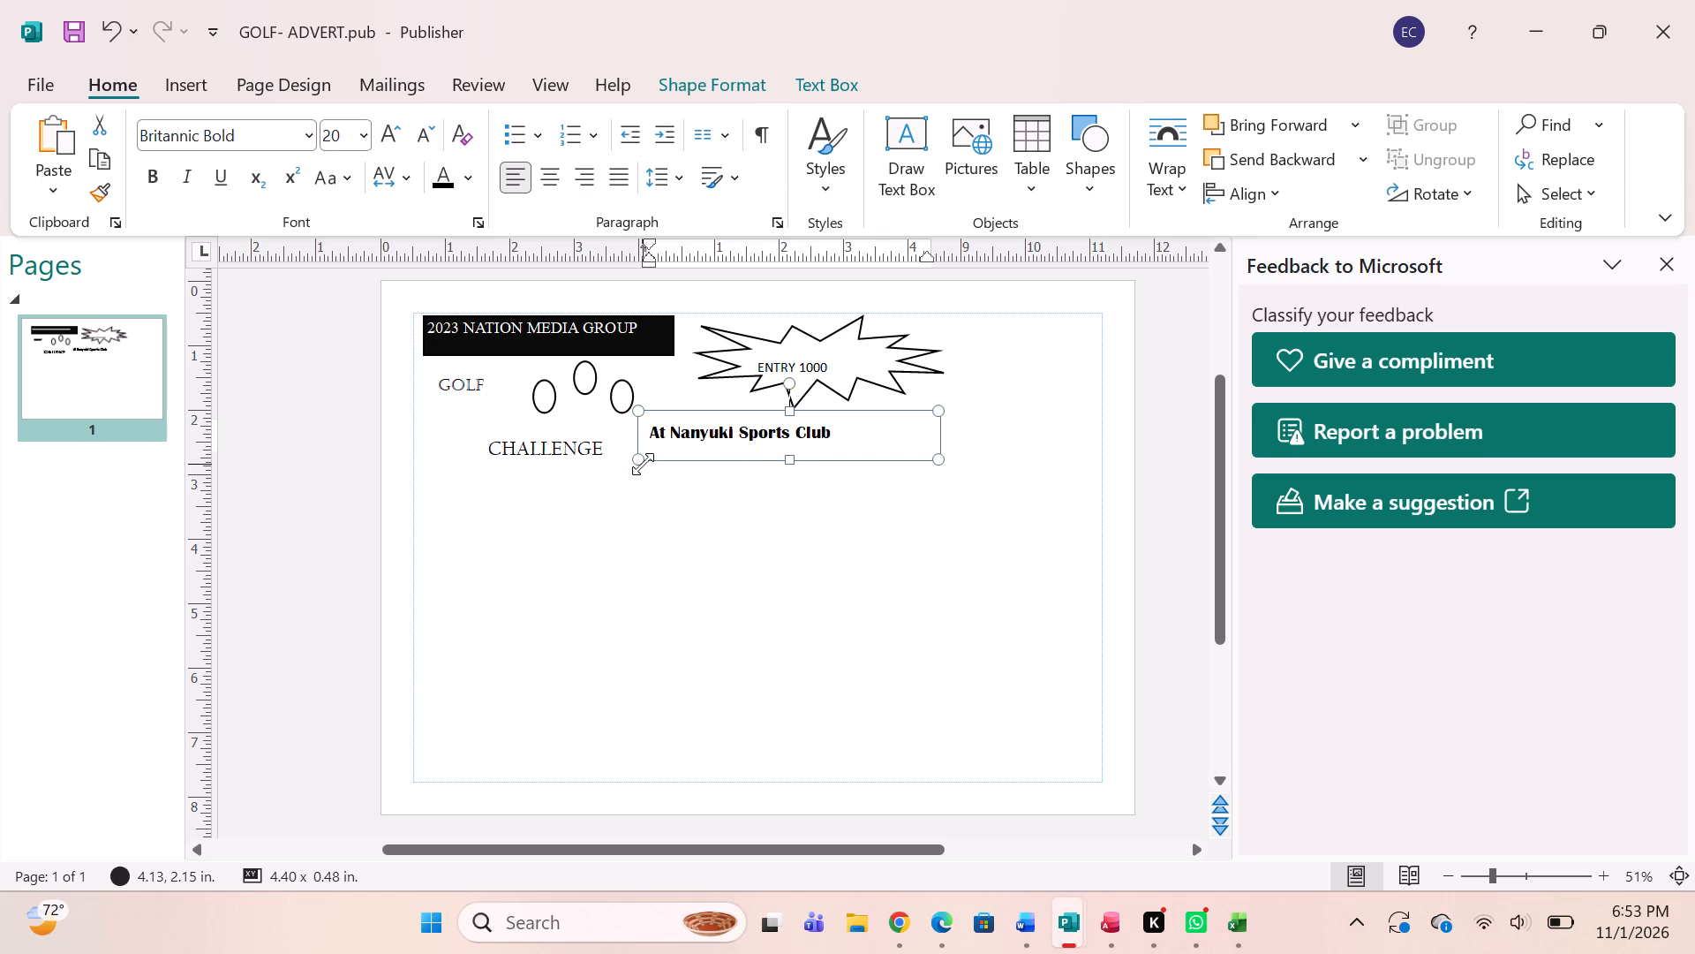
drag(643, 464, 655, 446)
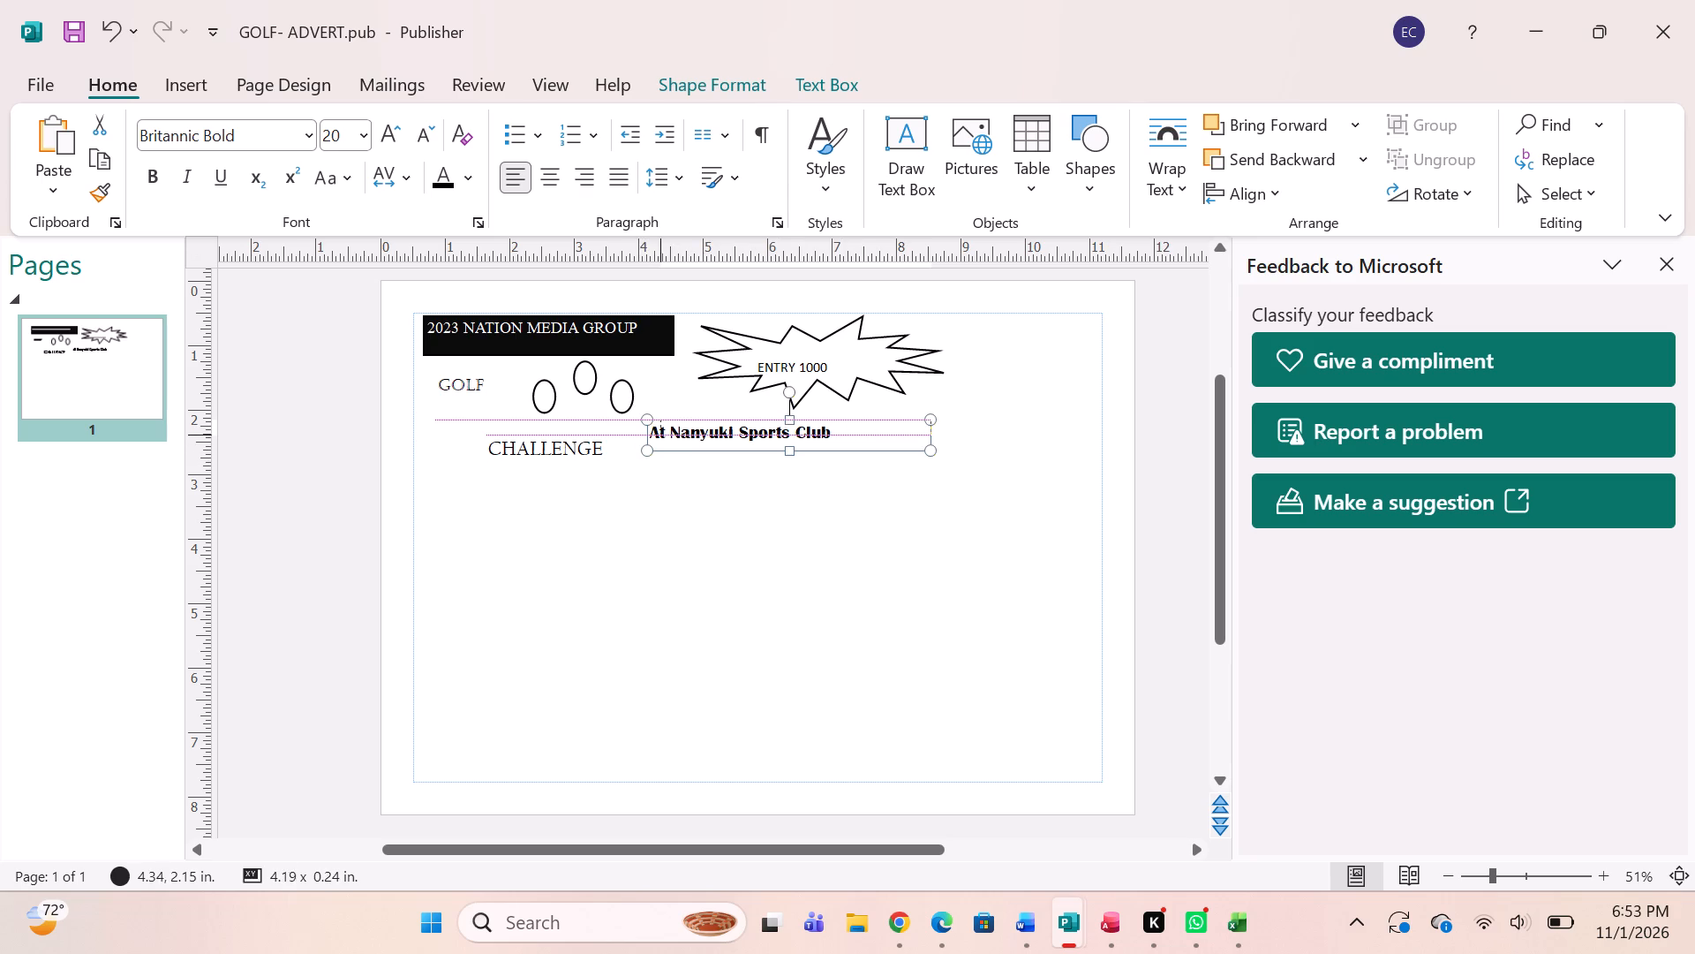
Enlarge the "At Nanyuki Sports Club" text box from its lower-left corner to about 4.33 x 0.49 in.
drag(655, 446, 652, 449)
drag(652, 450, 647, 466)
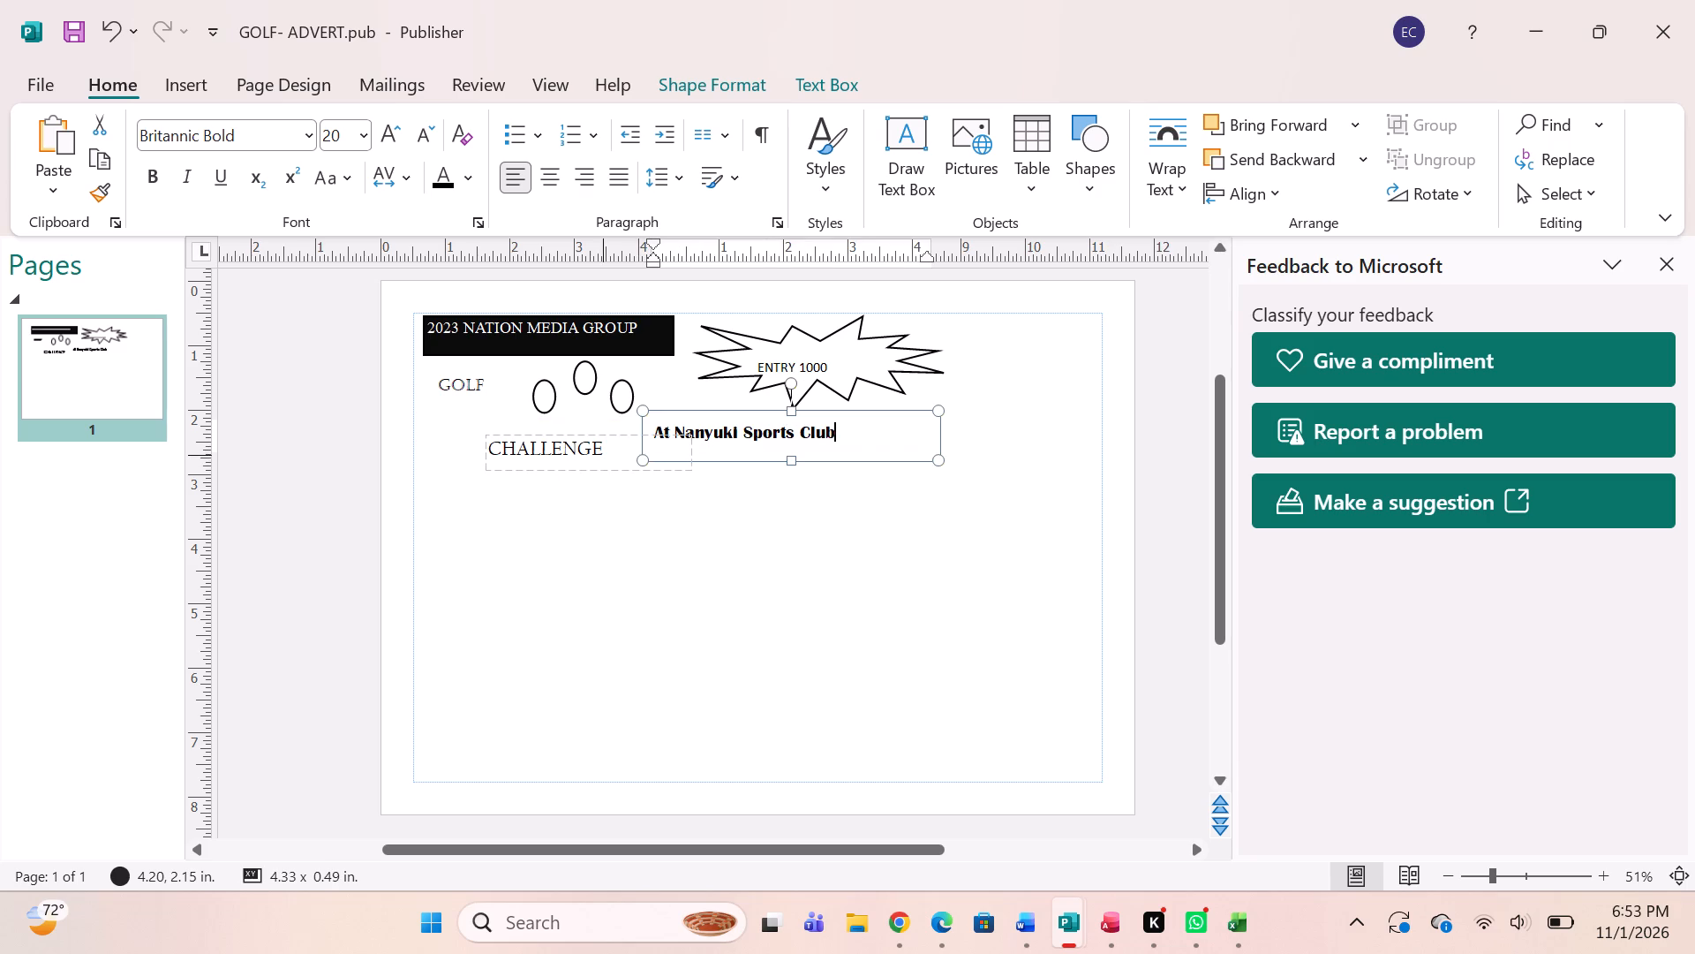
Shrink the "CHALLENGE" text box from its lower-right corner to about 2.29 x 0.47 in, clear of the venue line.
click(603, 455)
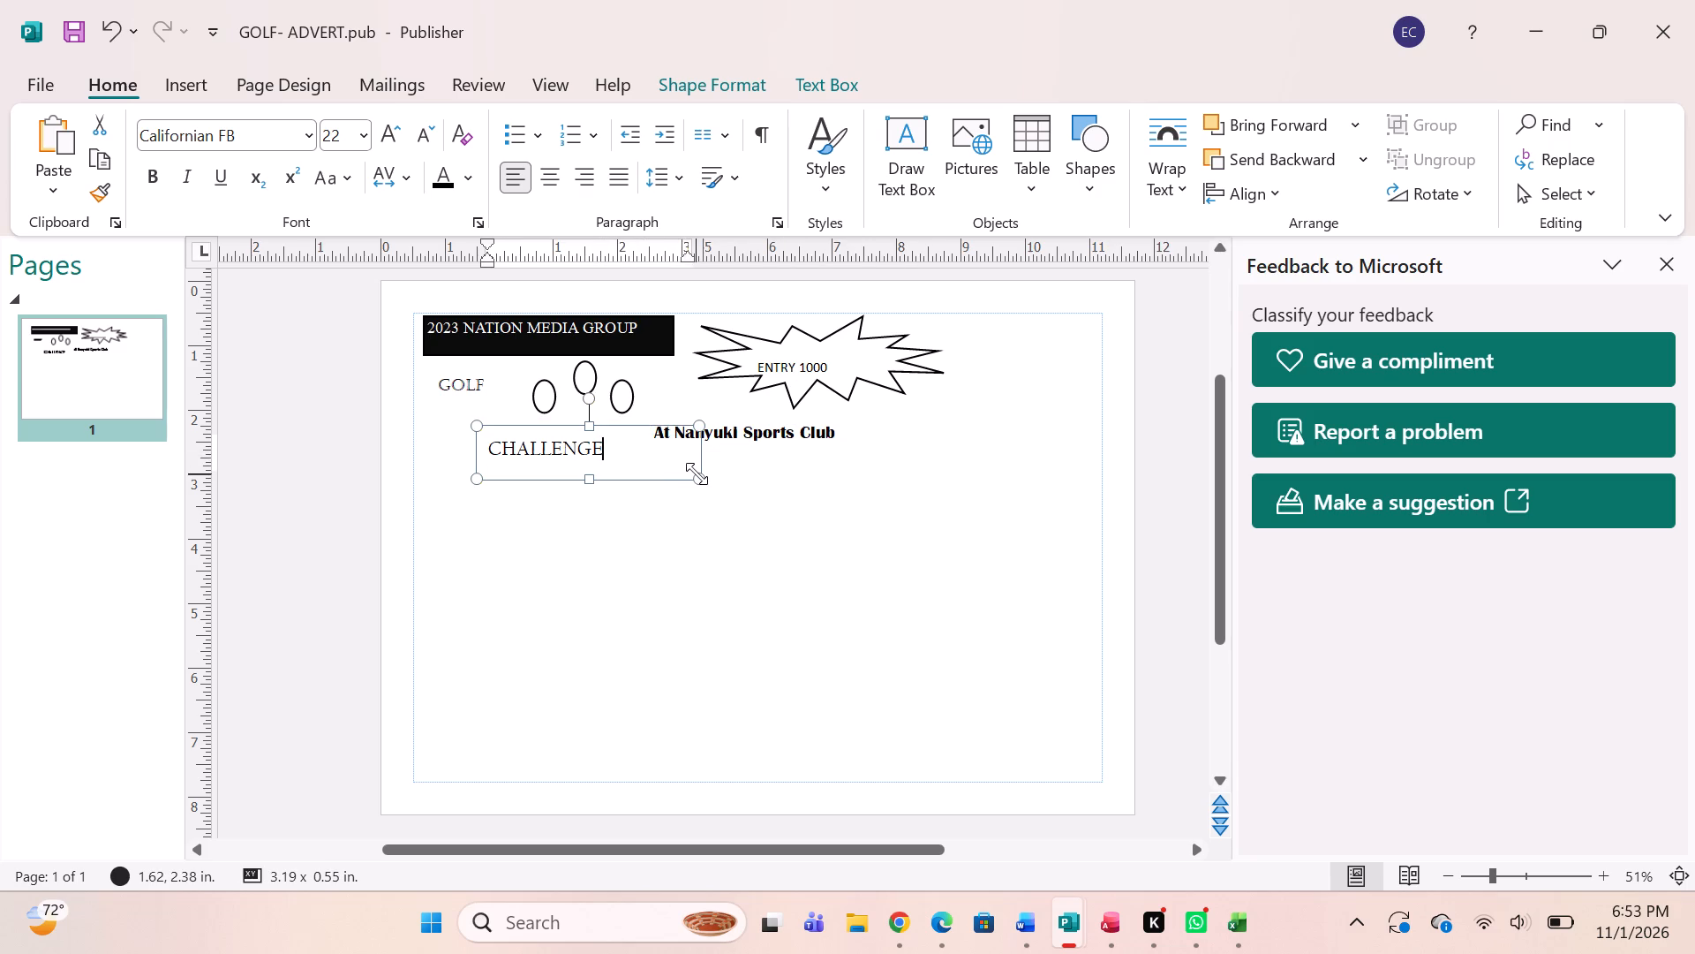
drag(697, 473, 637, 468)
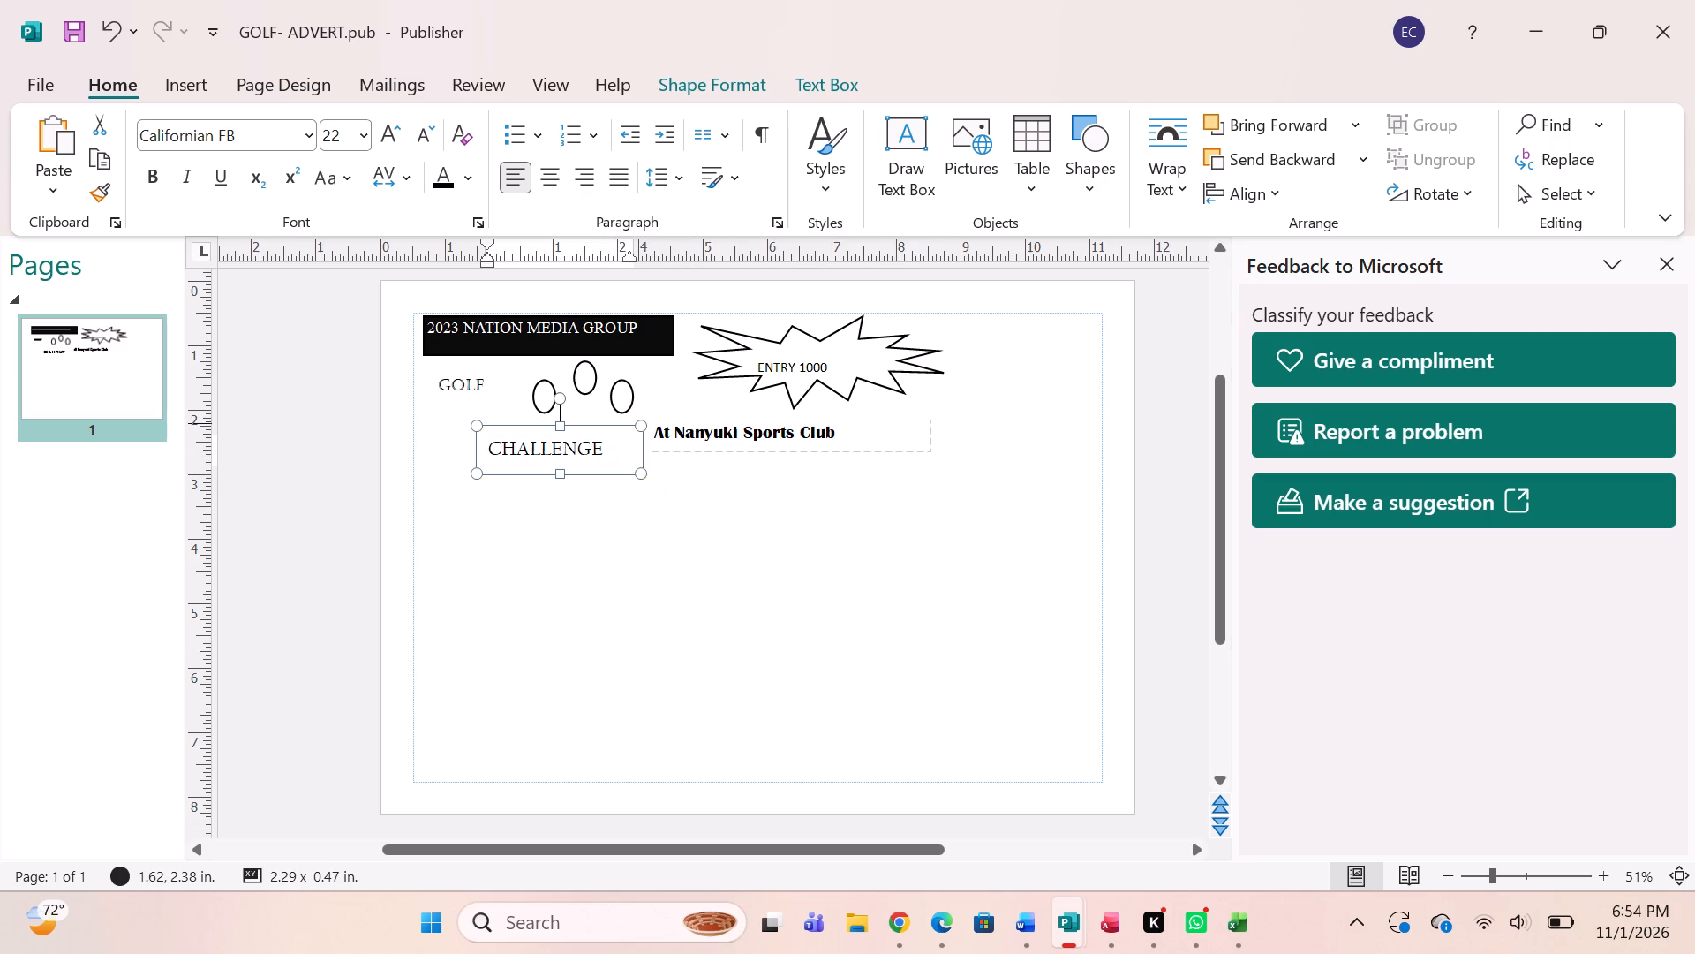
Shrink the "At Nanyuki Sports Club" text box from its lower-right corner to about 3.23 x 0.33 in.
click(841, 422)
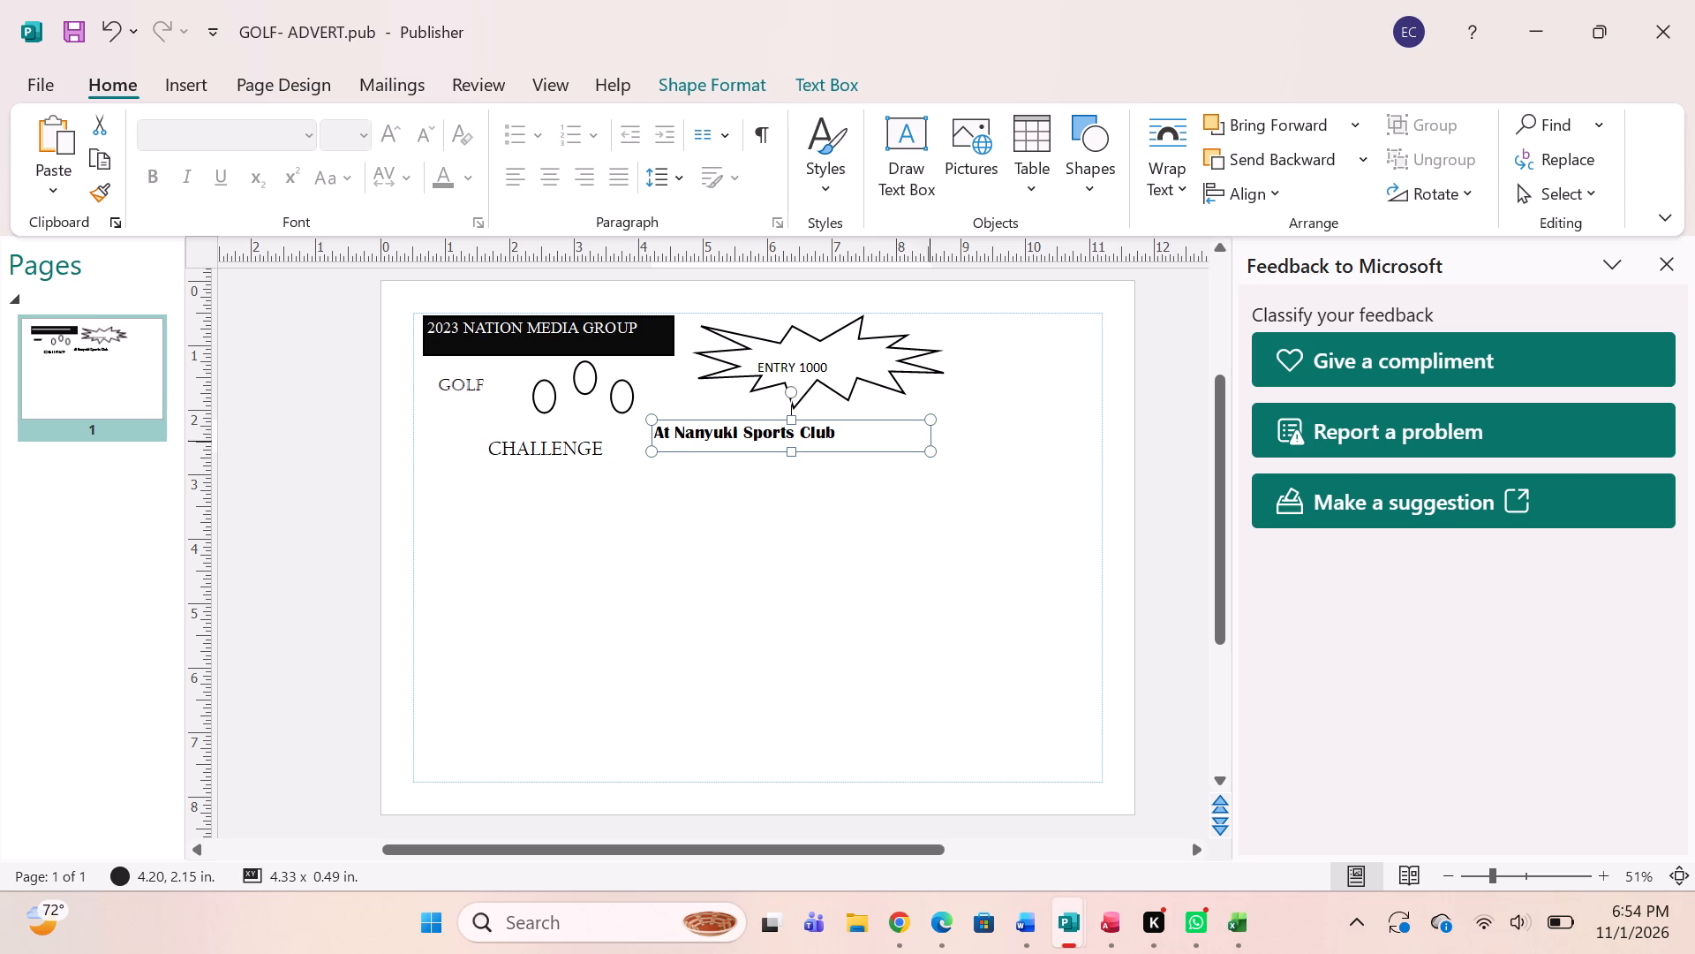
drag(937, 448, 868, 438)
drag(868, 438, 866, 437)
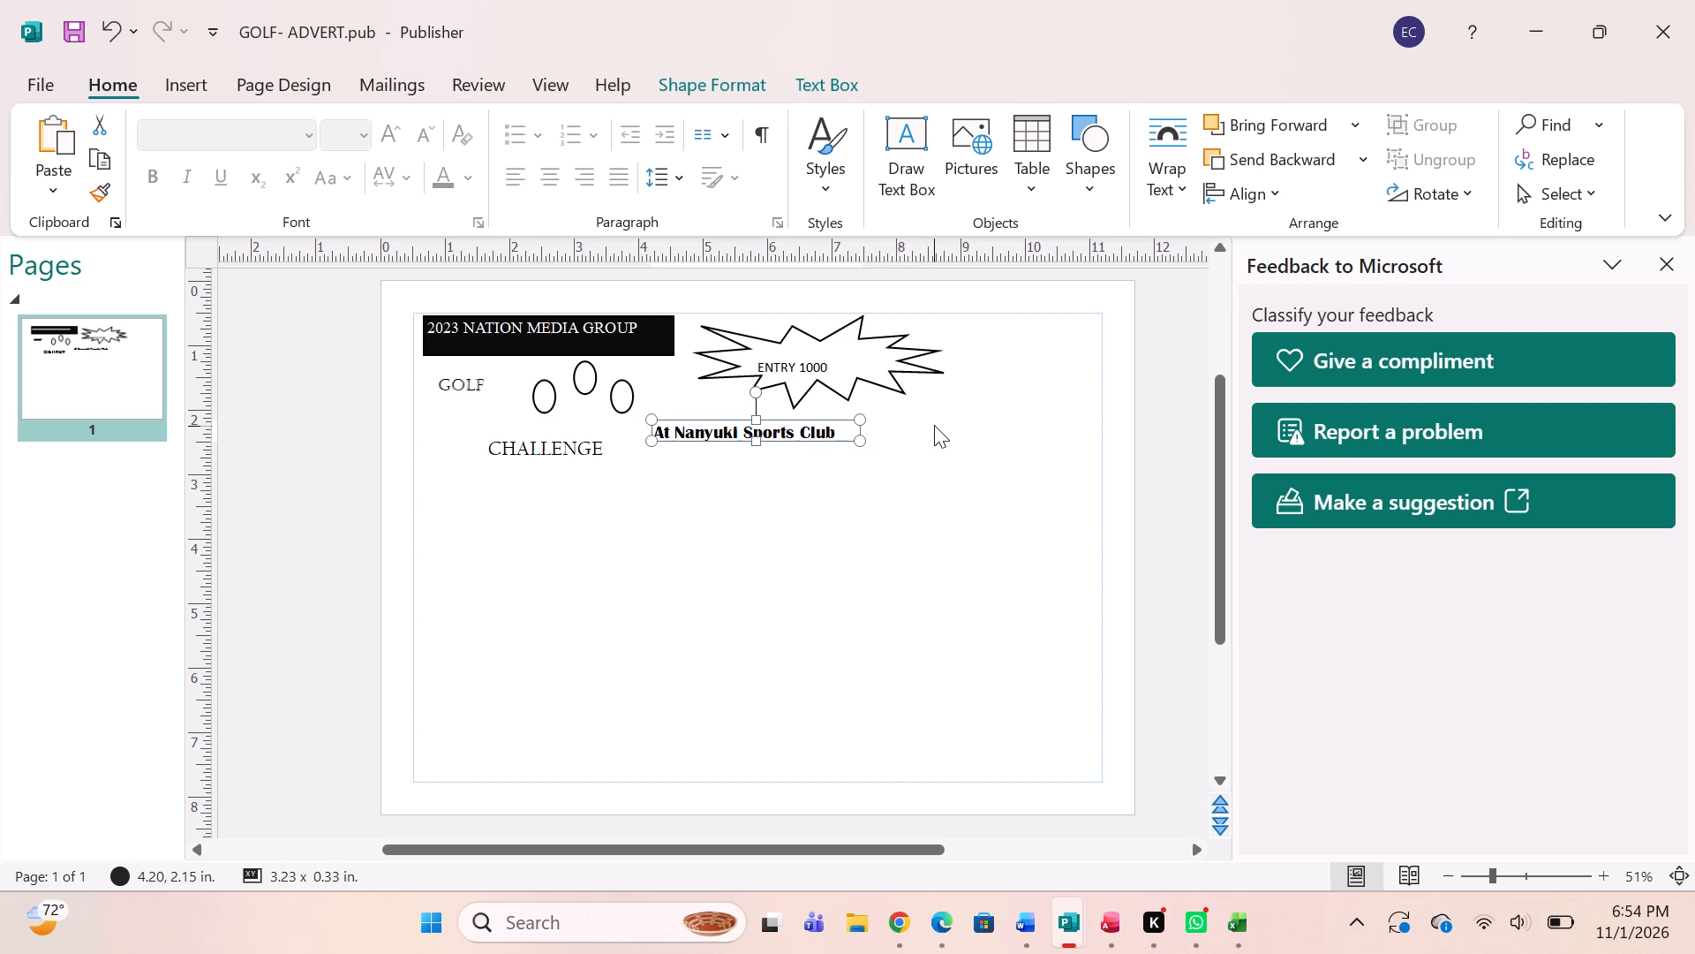
click(934, 425)
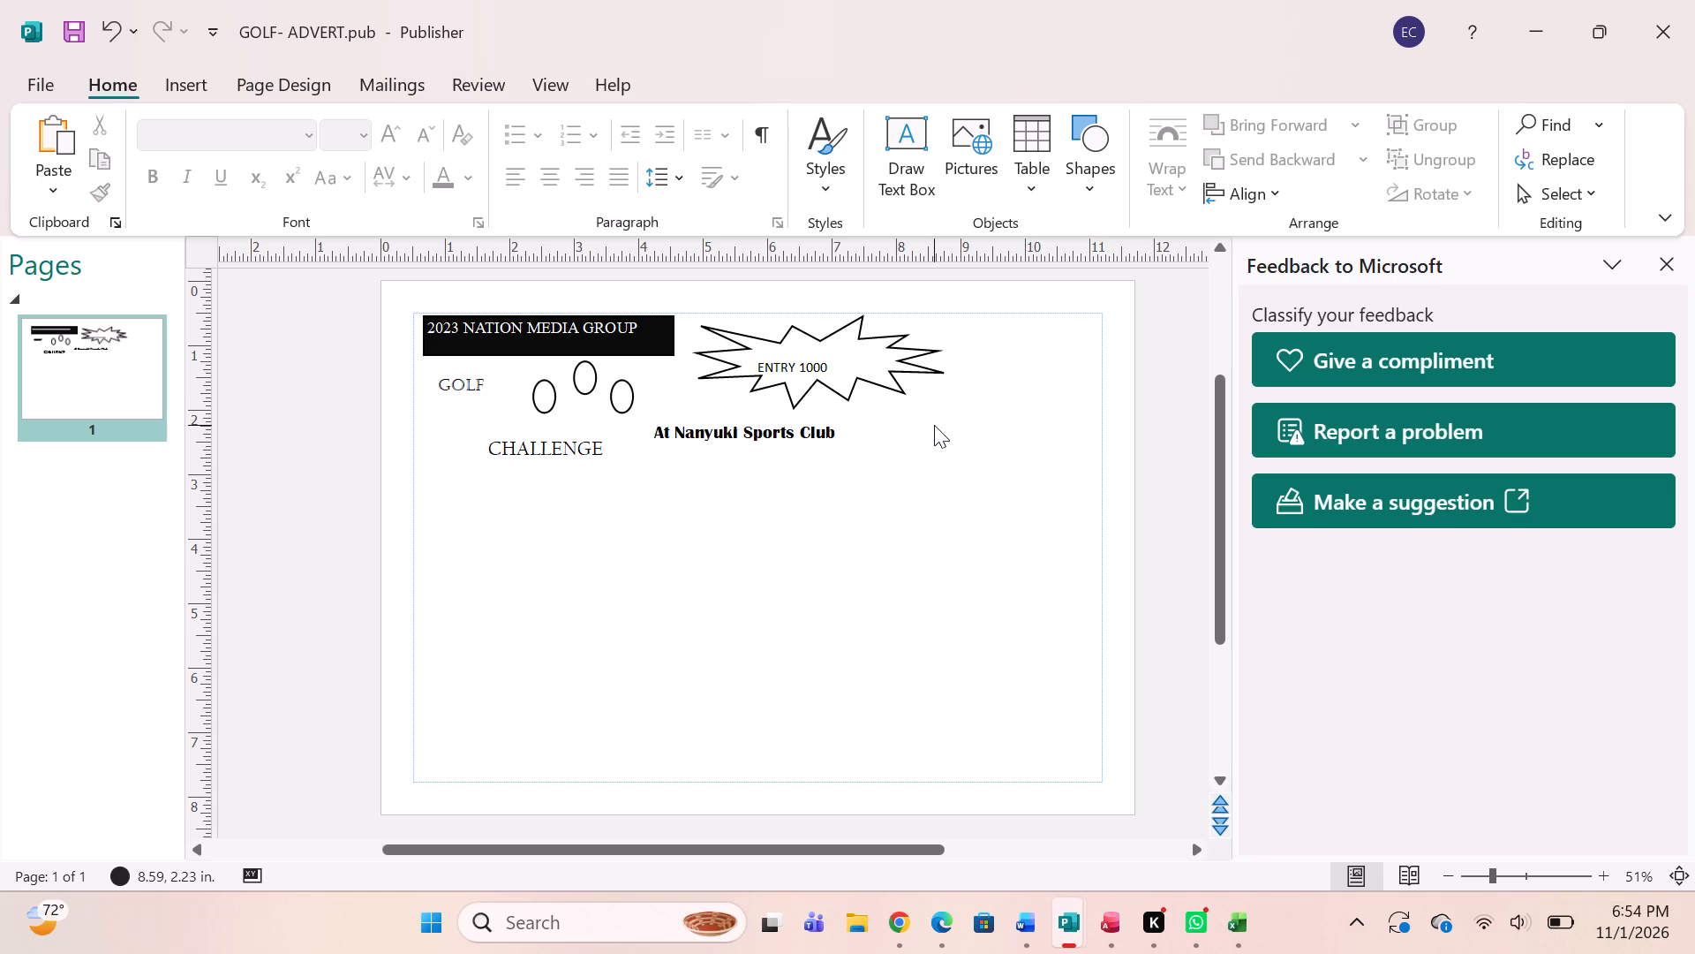
Draw a text box about 4.54 x 0.51 in below the venue line, with its corner at about 6.61, 2.55 in.
click(914, 125)
drag(807, 445, 812, 440)
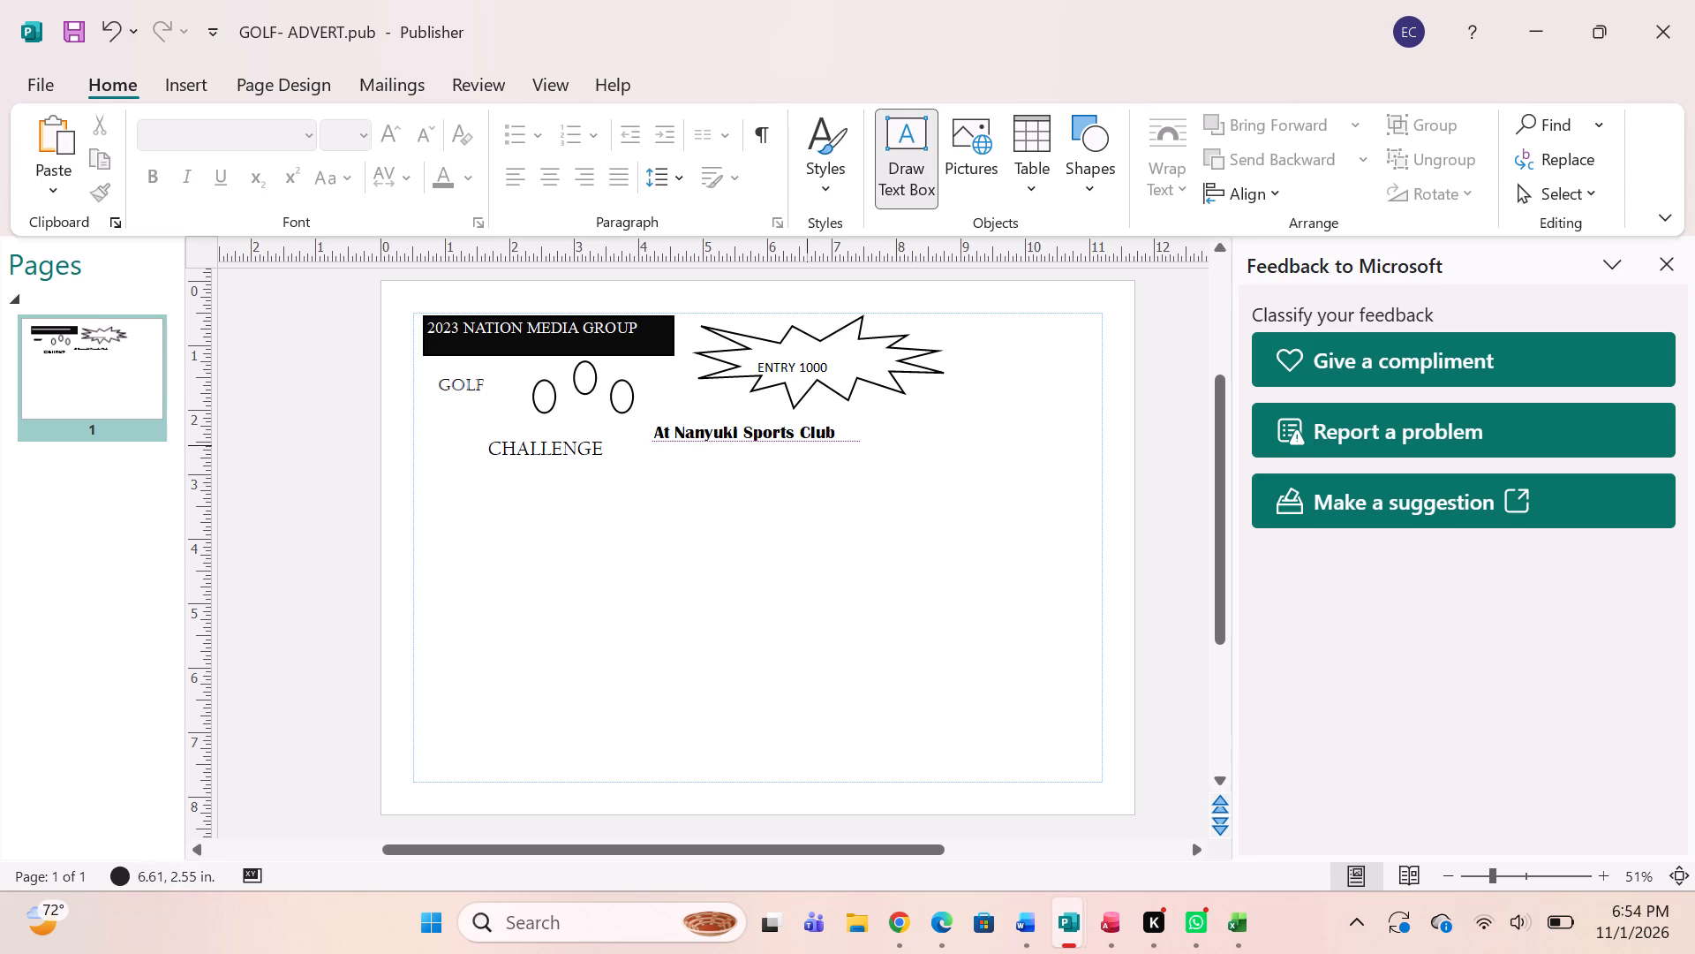
drag(812, 440, 960, 463)
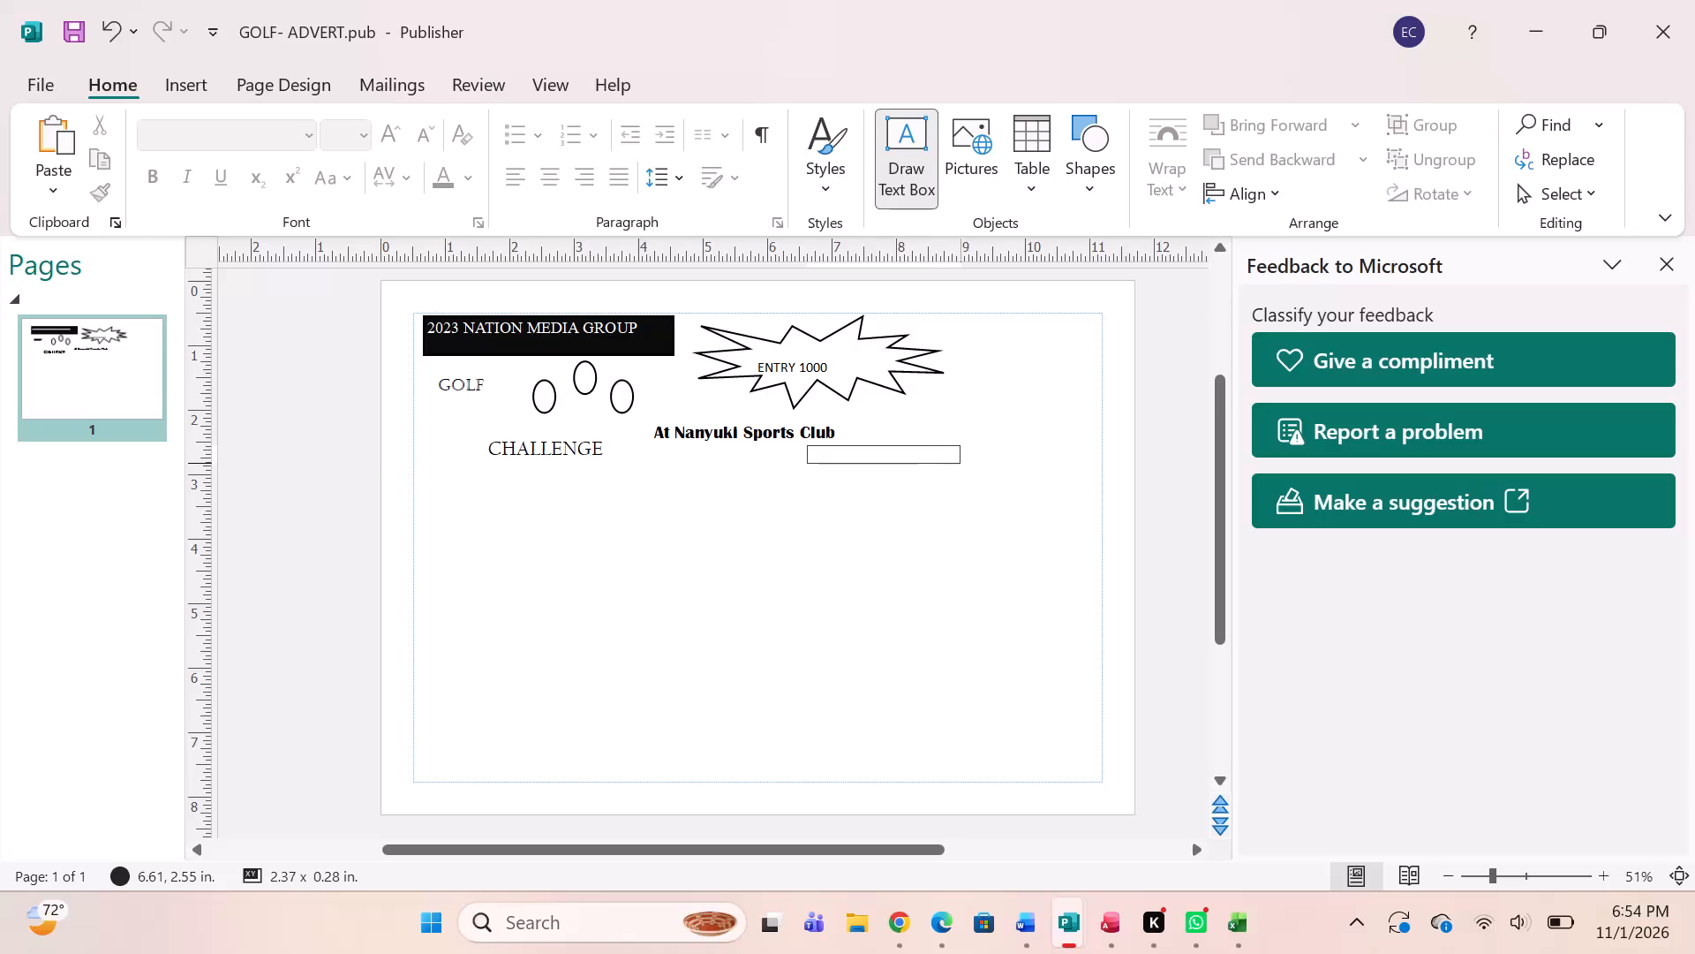
drag(960, 463, 1069, 473)
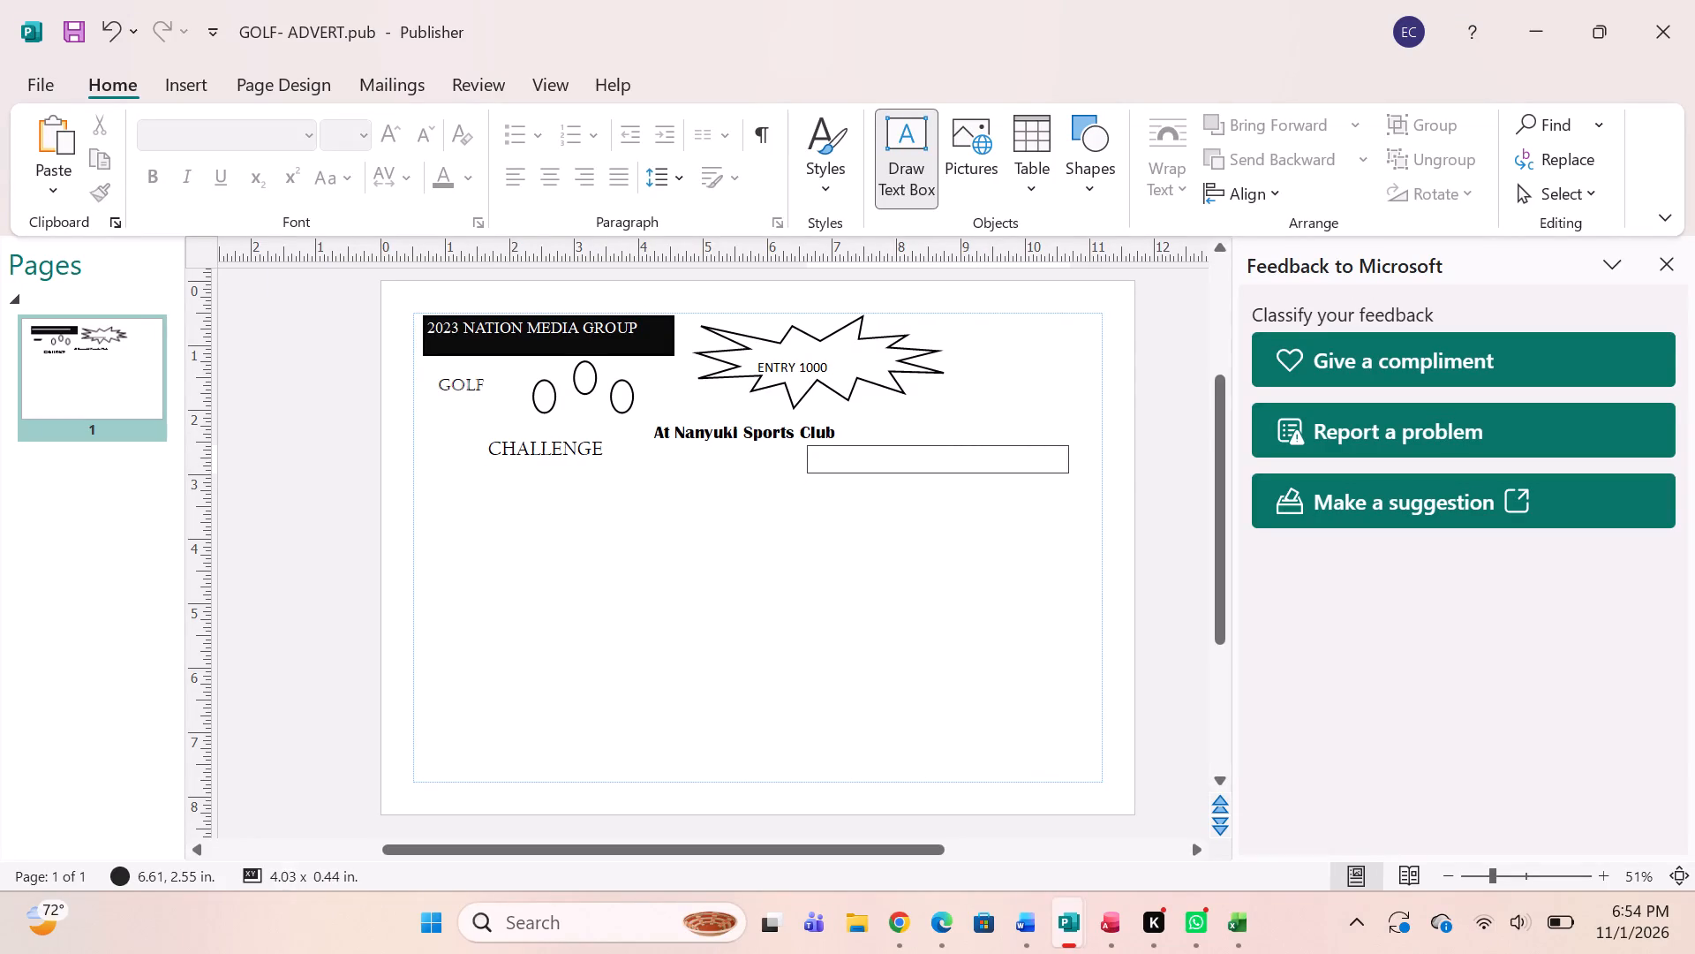
drag(1069, 473, 1100, 479)
drag(1100, 479, 1099, 478)
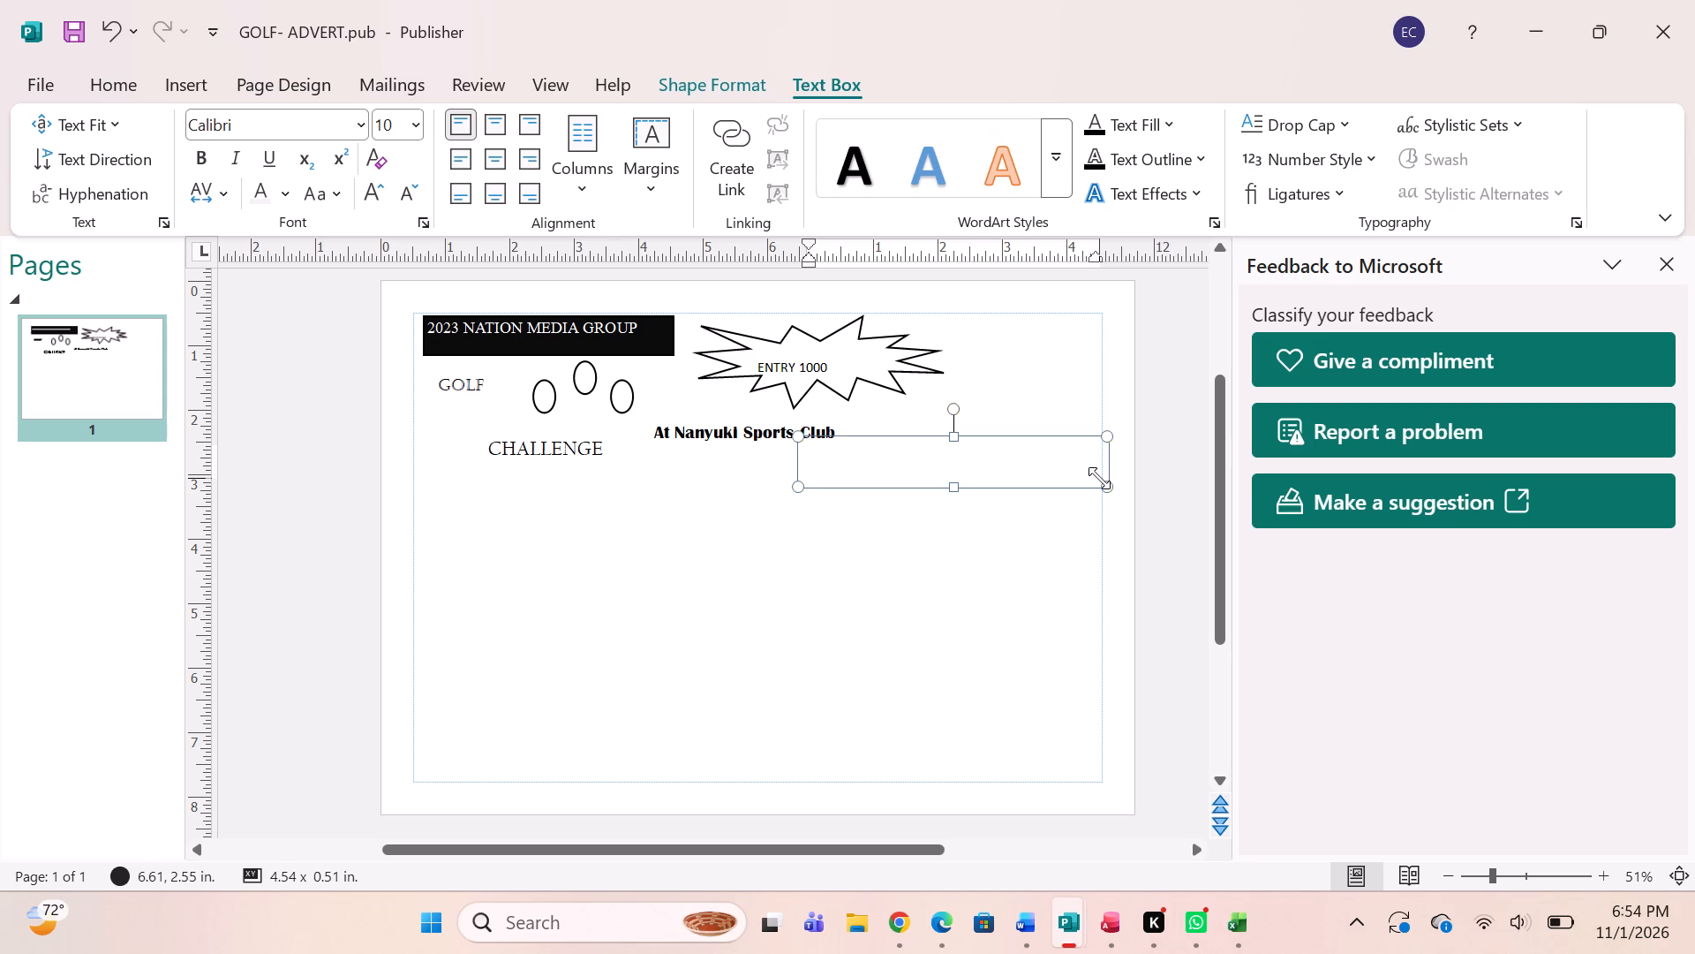
Enter "On satirday 27th February,2023" in the new text box below the venue line.
key(o)
key(n)
key(space)
text(sa)
text(tirda)
text(y 2)
key(7)
text(th)
key(space)
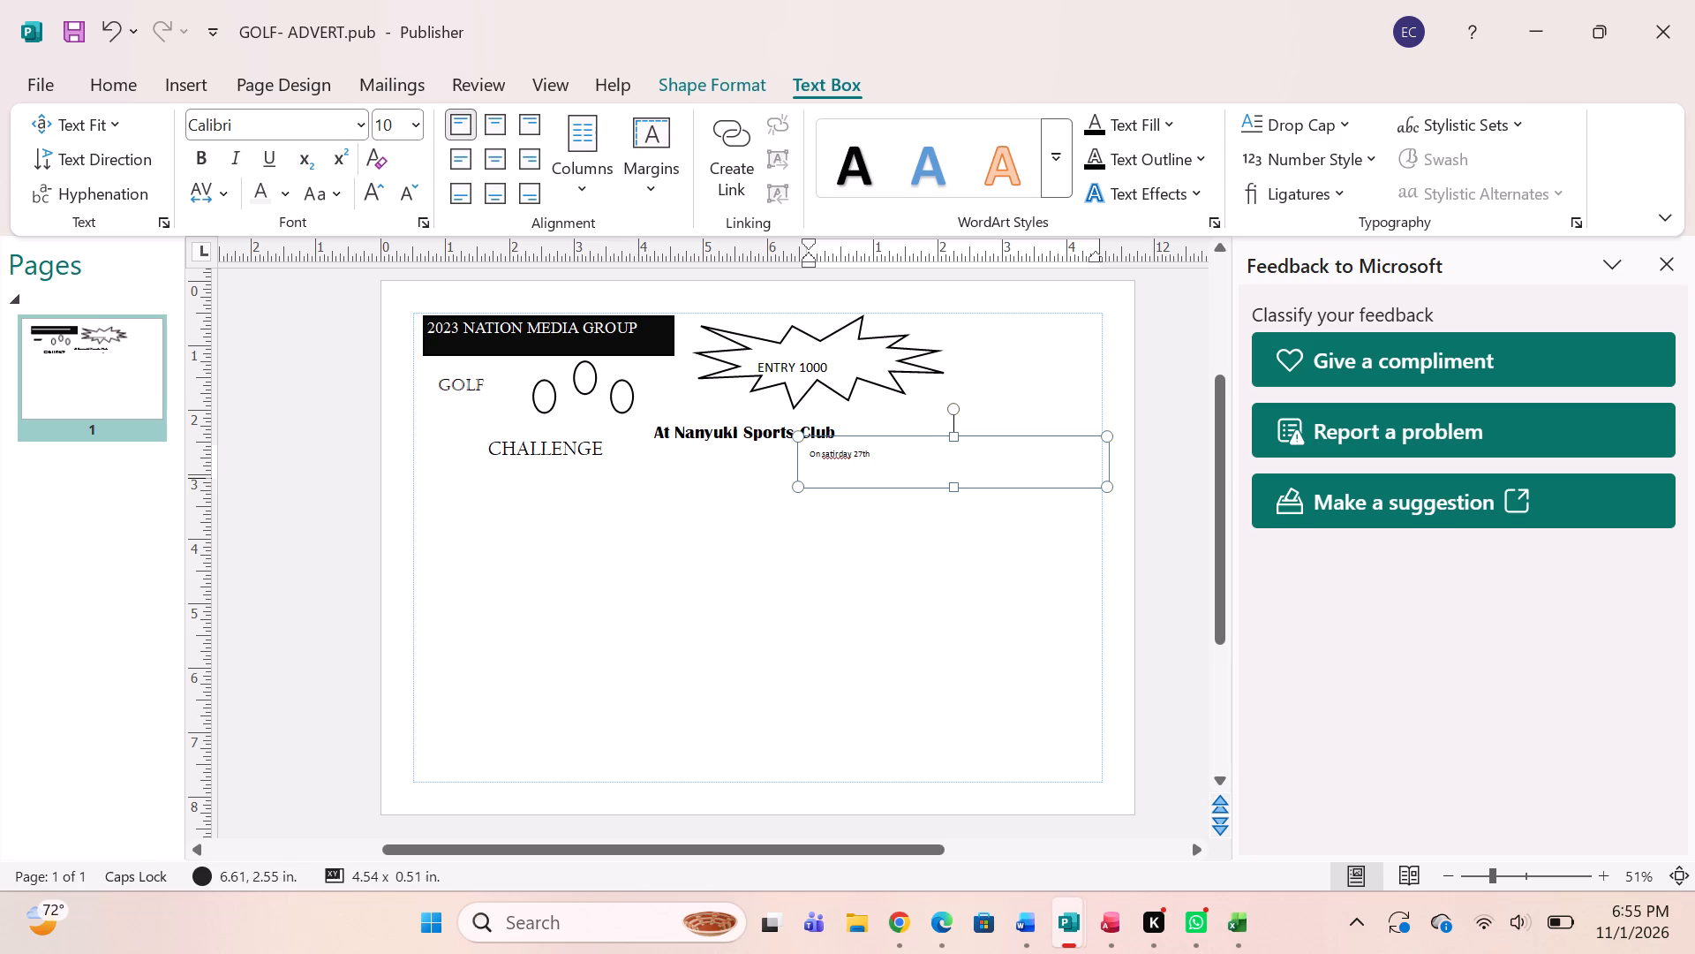
key(f)
key(e)
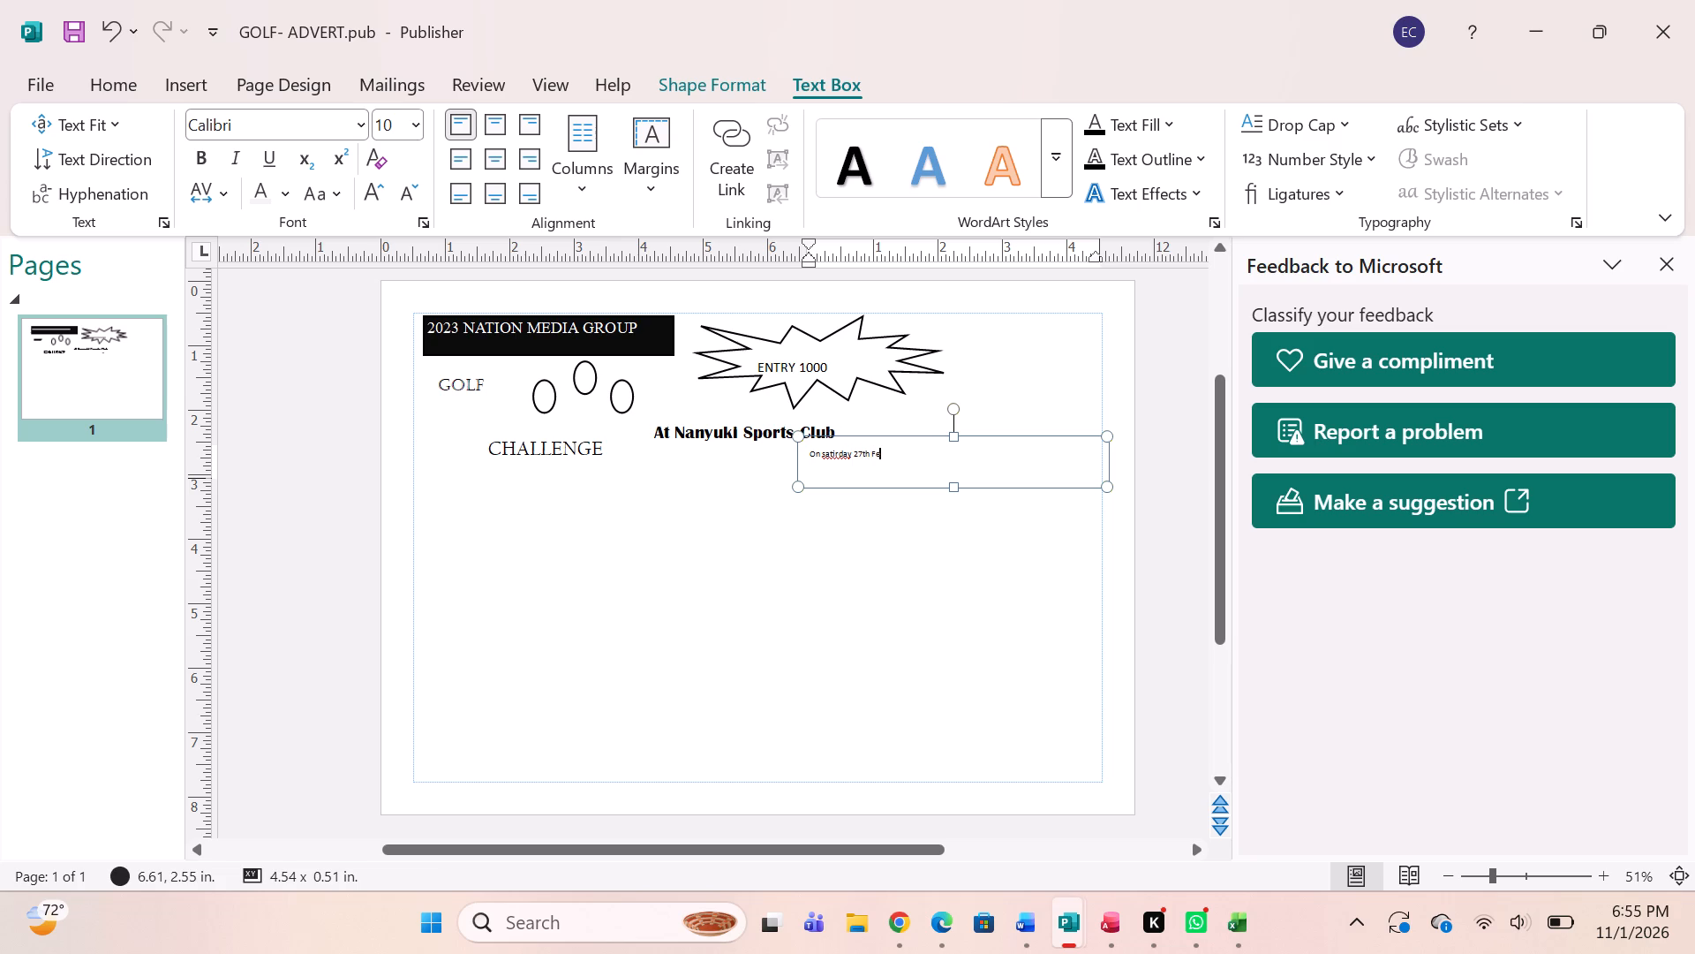
text(brua)
text(ry)
key(comma)
text(2023)
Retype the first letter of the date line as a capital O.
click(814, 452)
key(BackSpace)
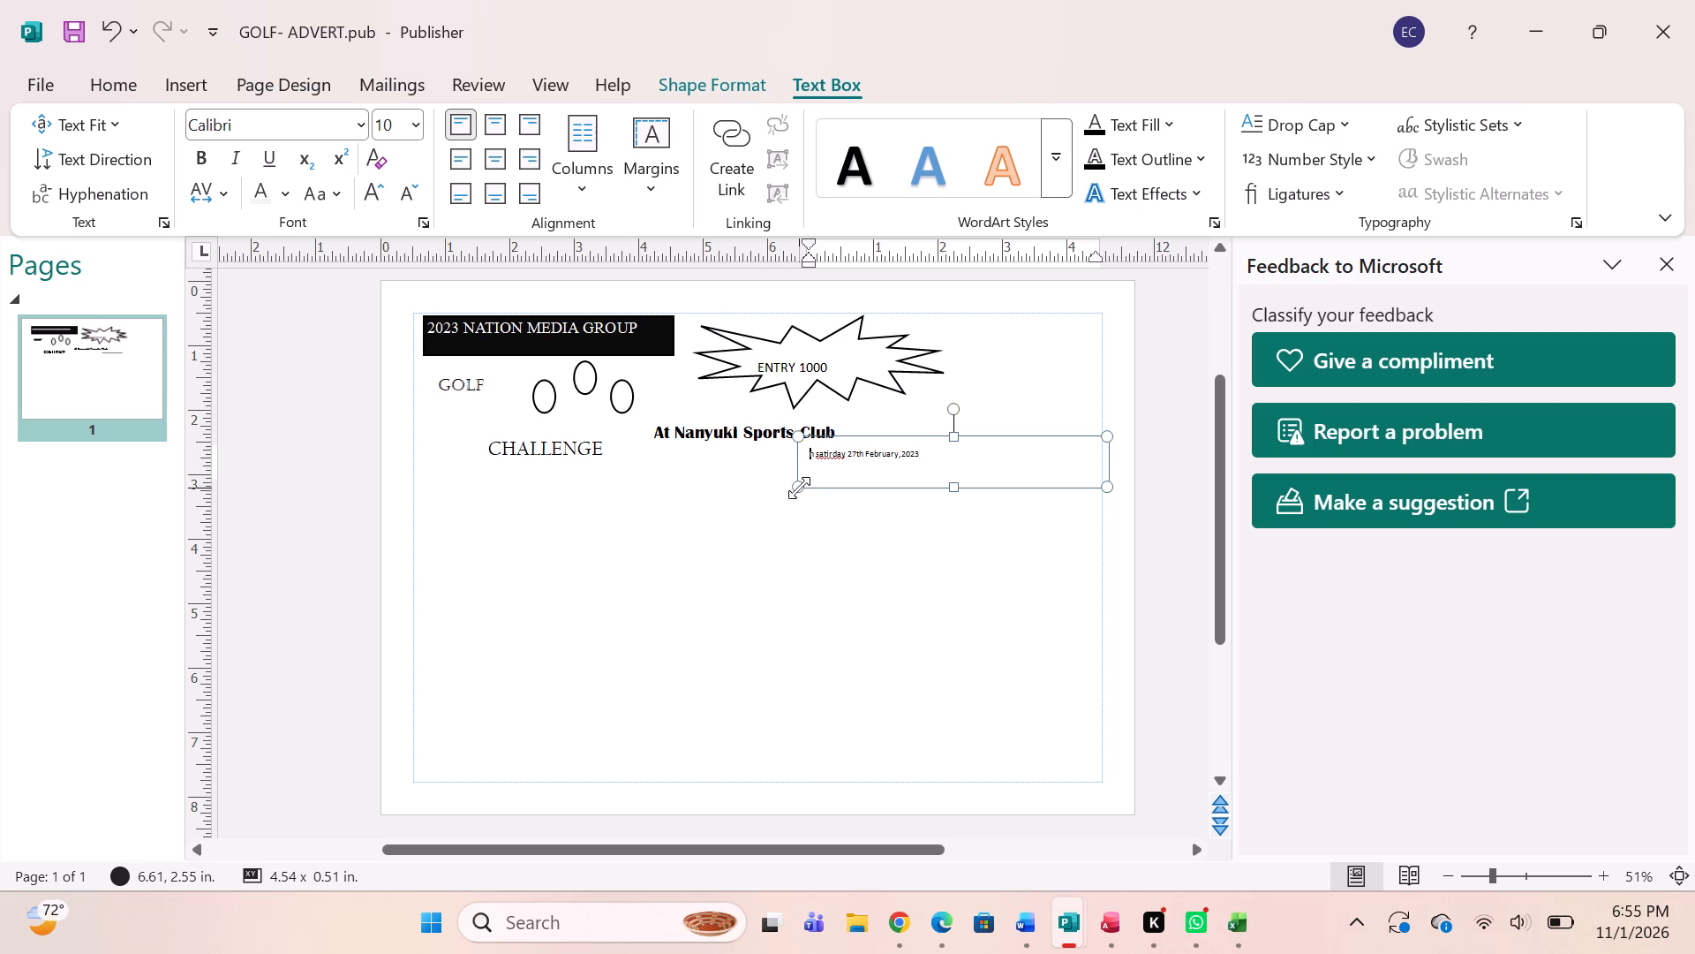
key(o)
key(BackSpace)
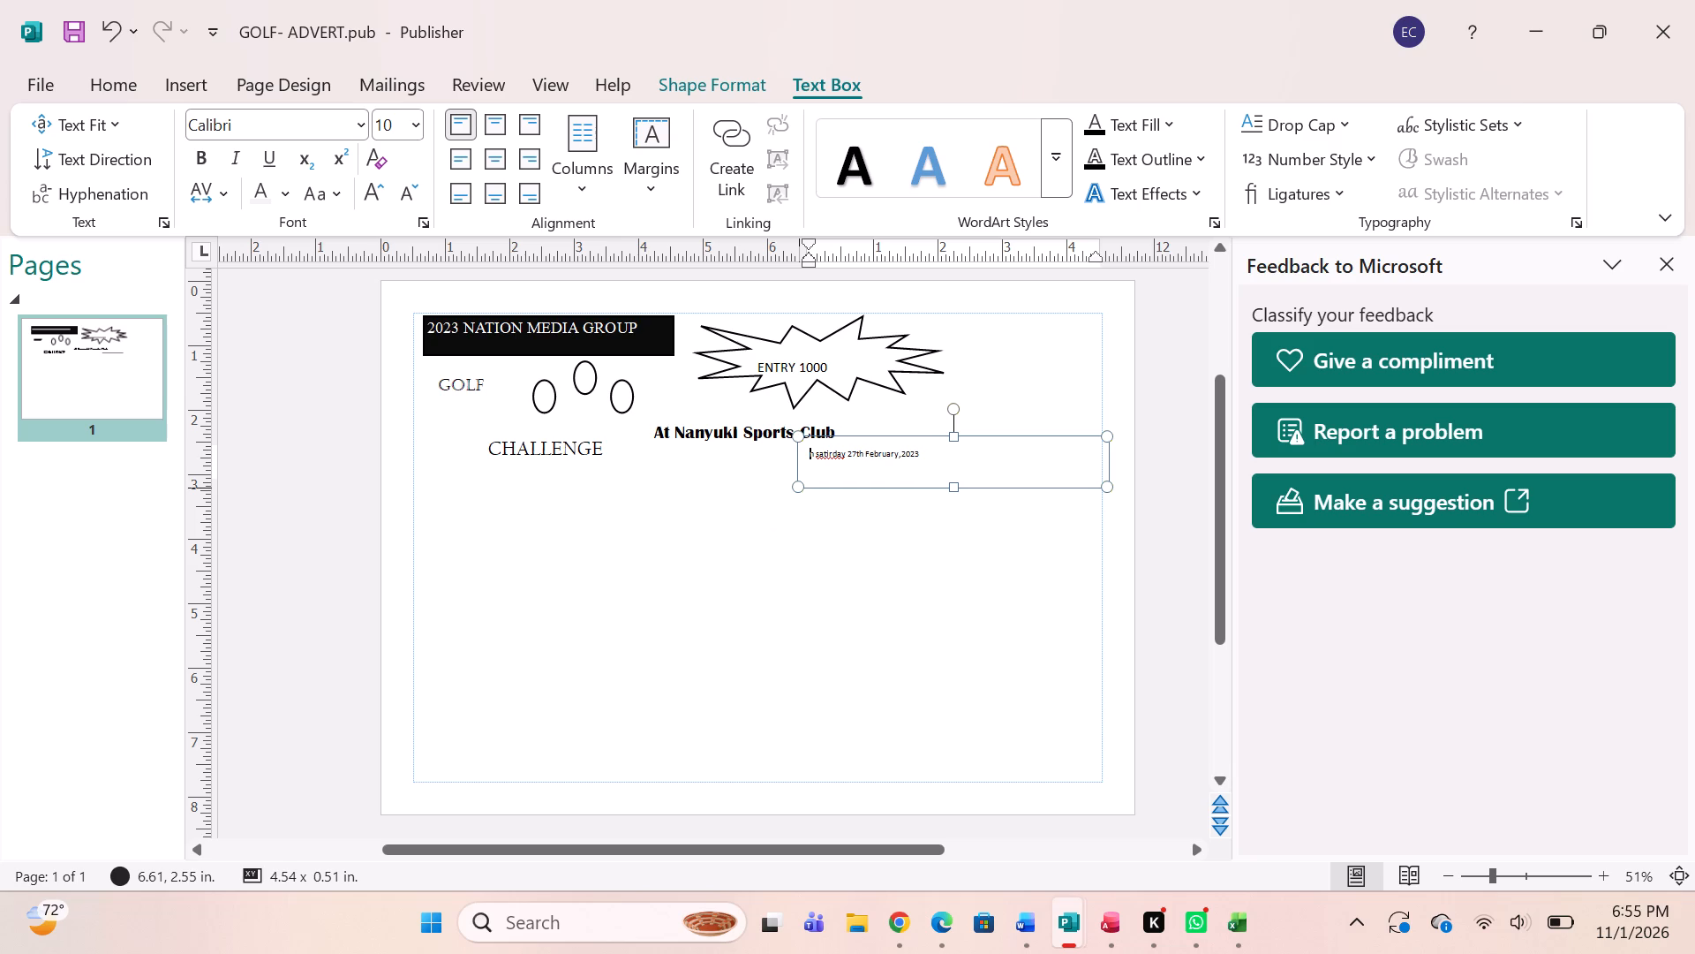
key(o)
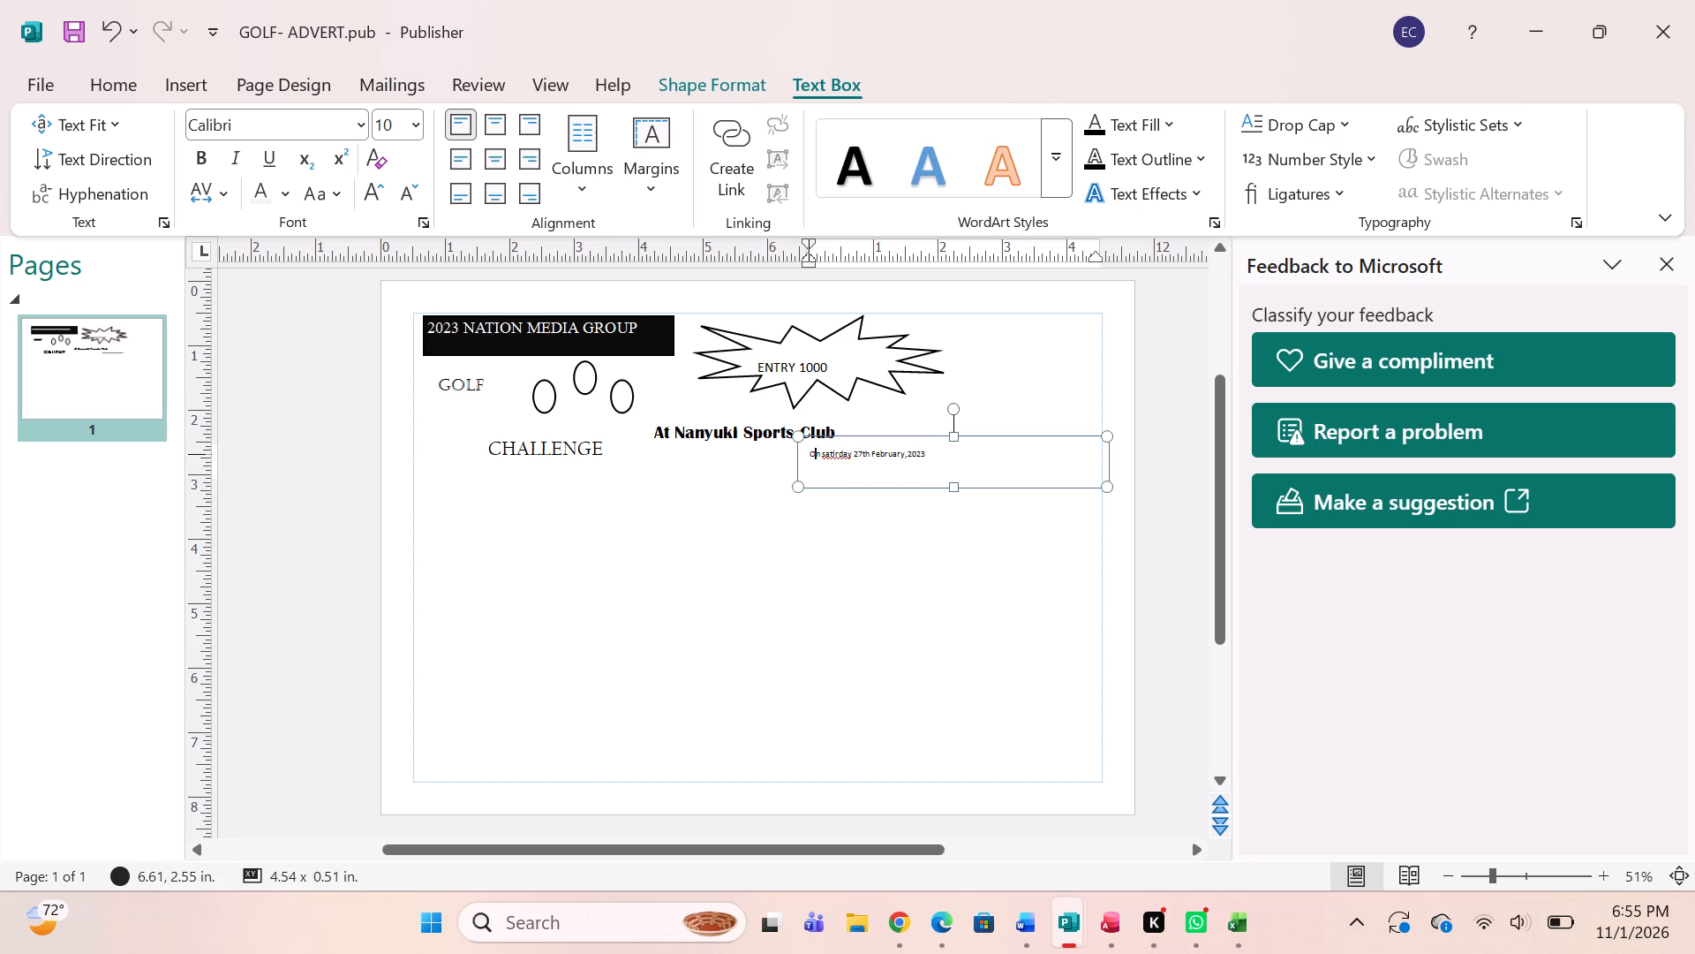
Format the "On satirday 27th February,2023" text as Britannic Bold at size 20.
click(809, 454)
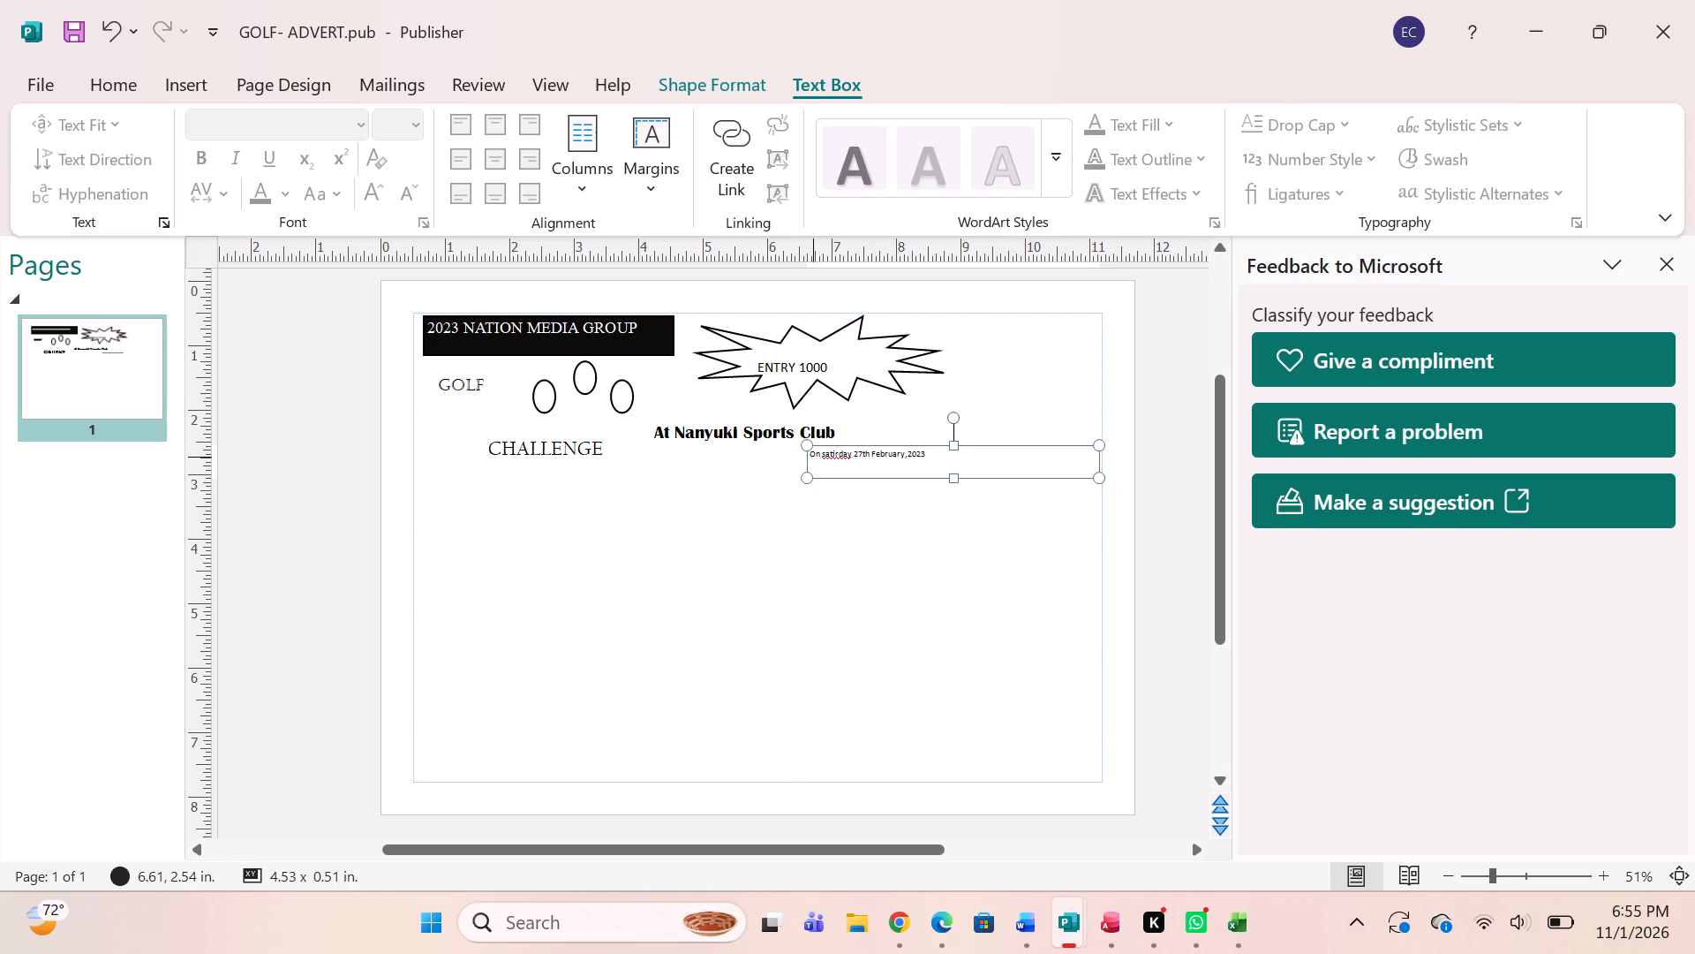
drag(813, 457, 968, 447)
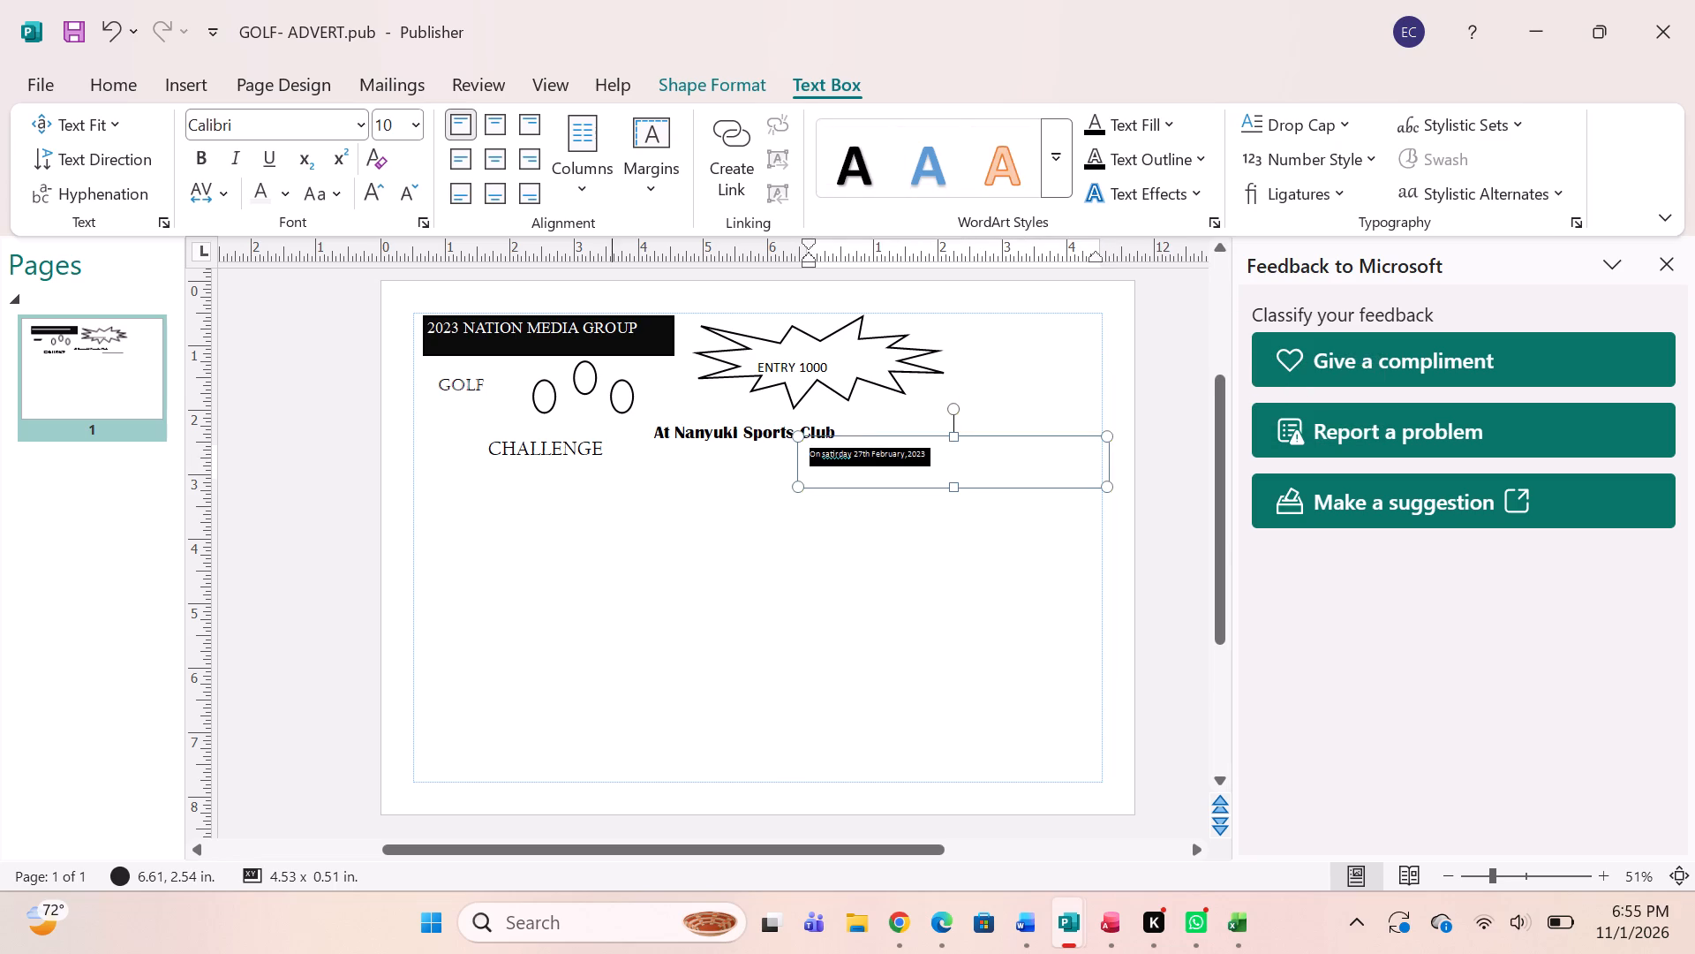
click(408, 123)
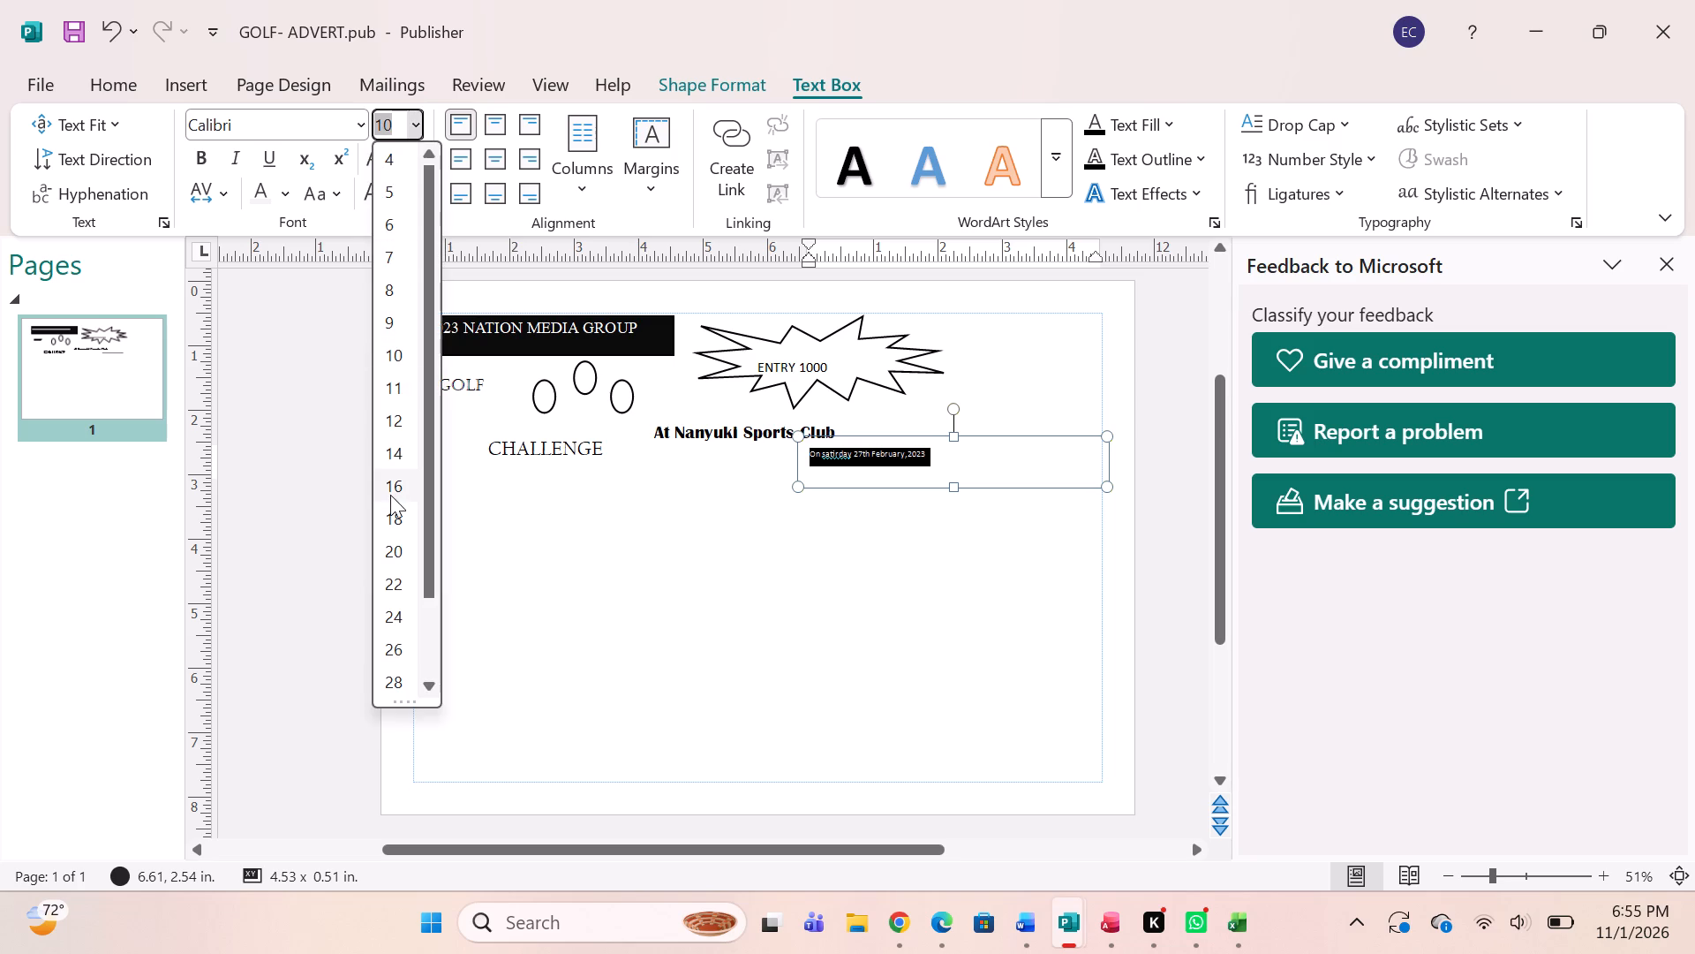
click(398, 551)
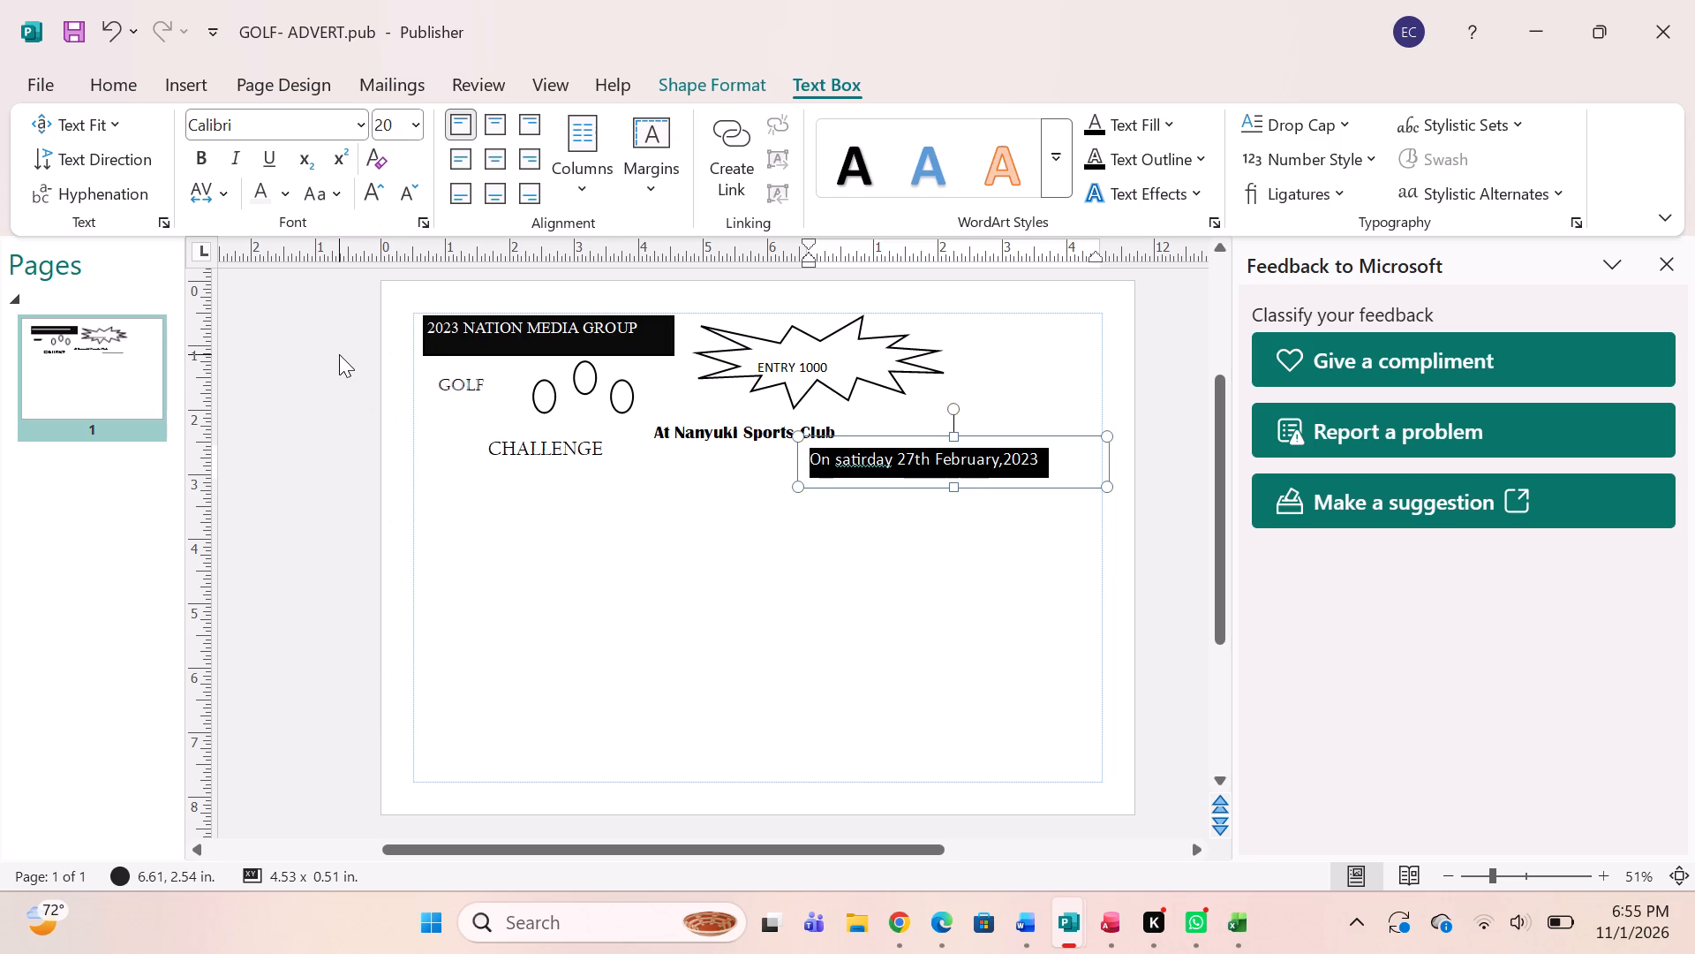
click(355, 128)
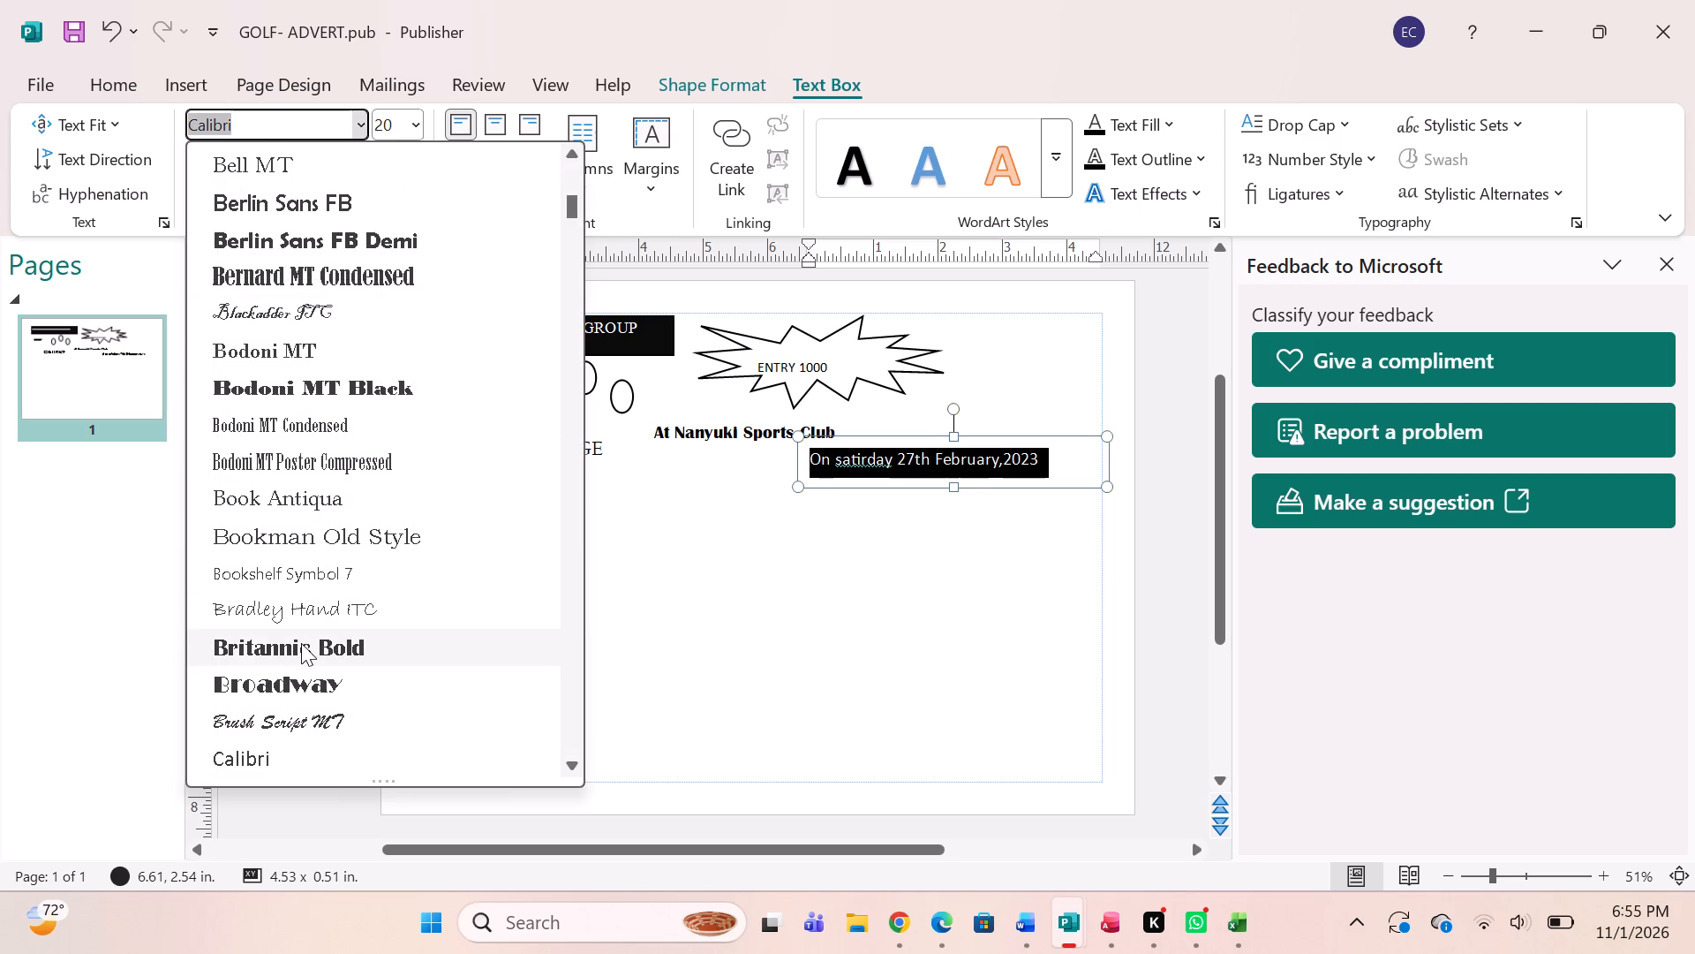
click(301, 643)
click(680, 586)
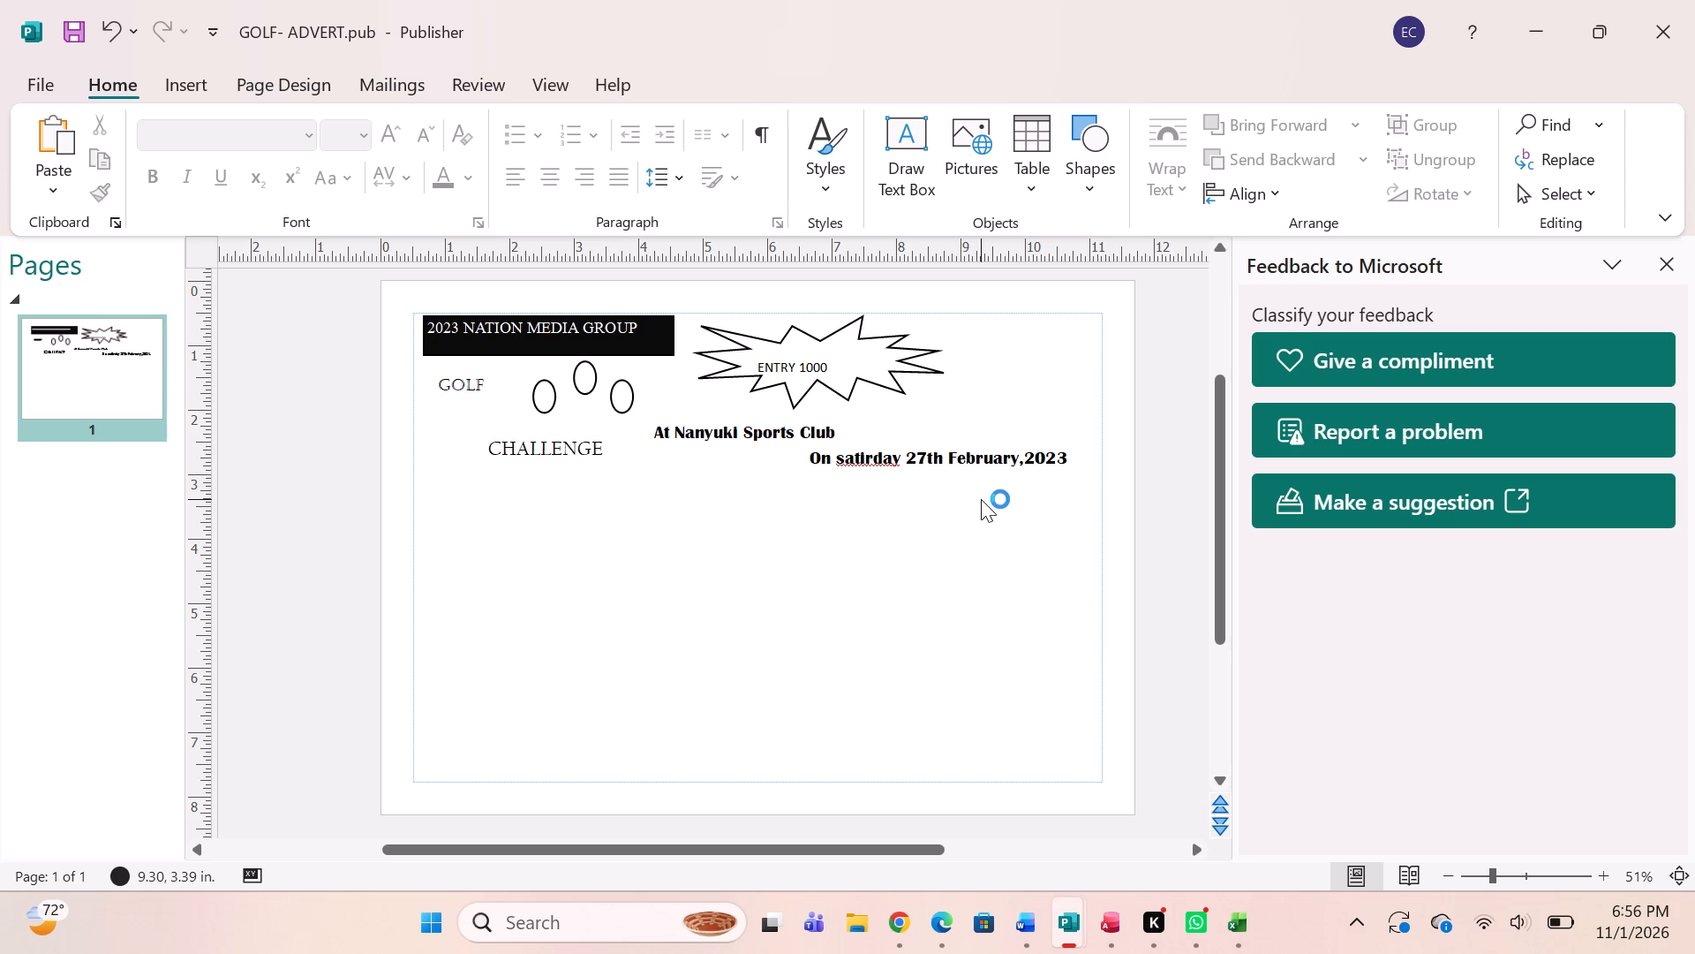
Save the golf advert publication.
key(ctrl+s)
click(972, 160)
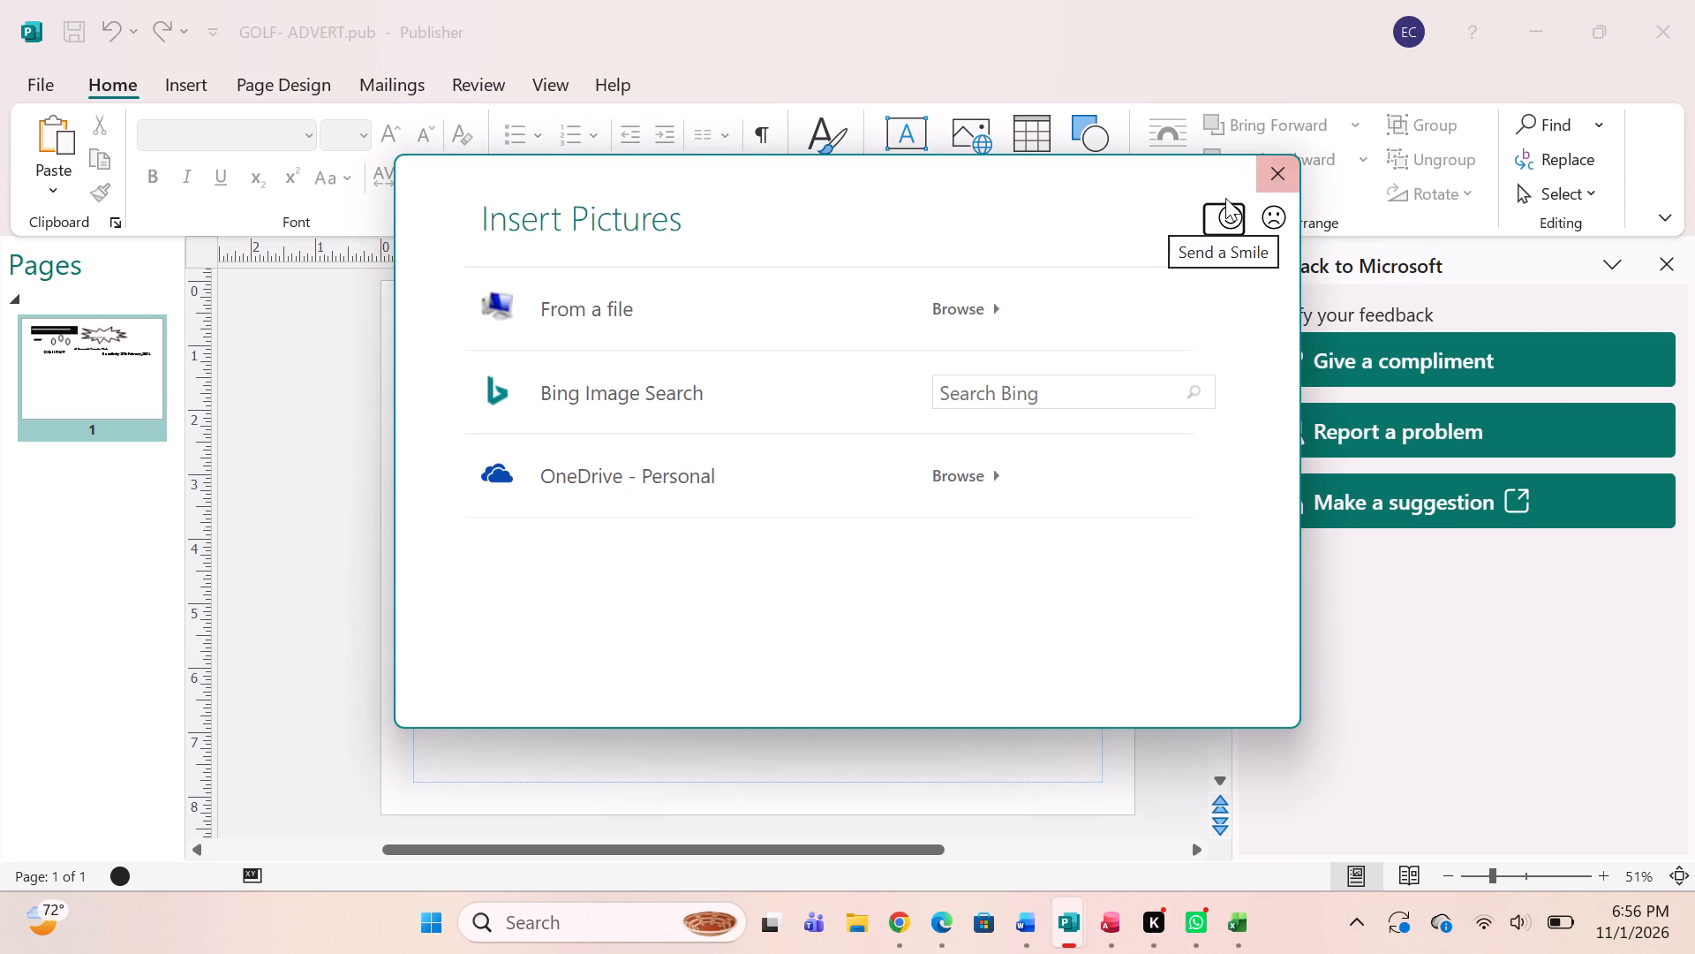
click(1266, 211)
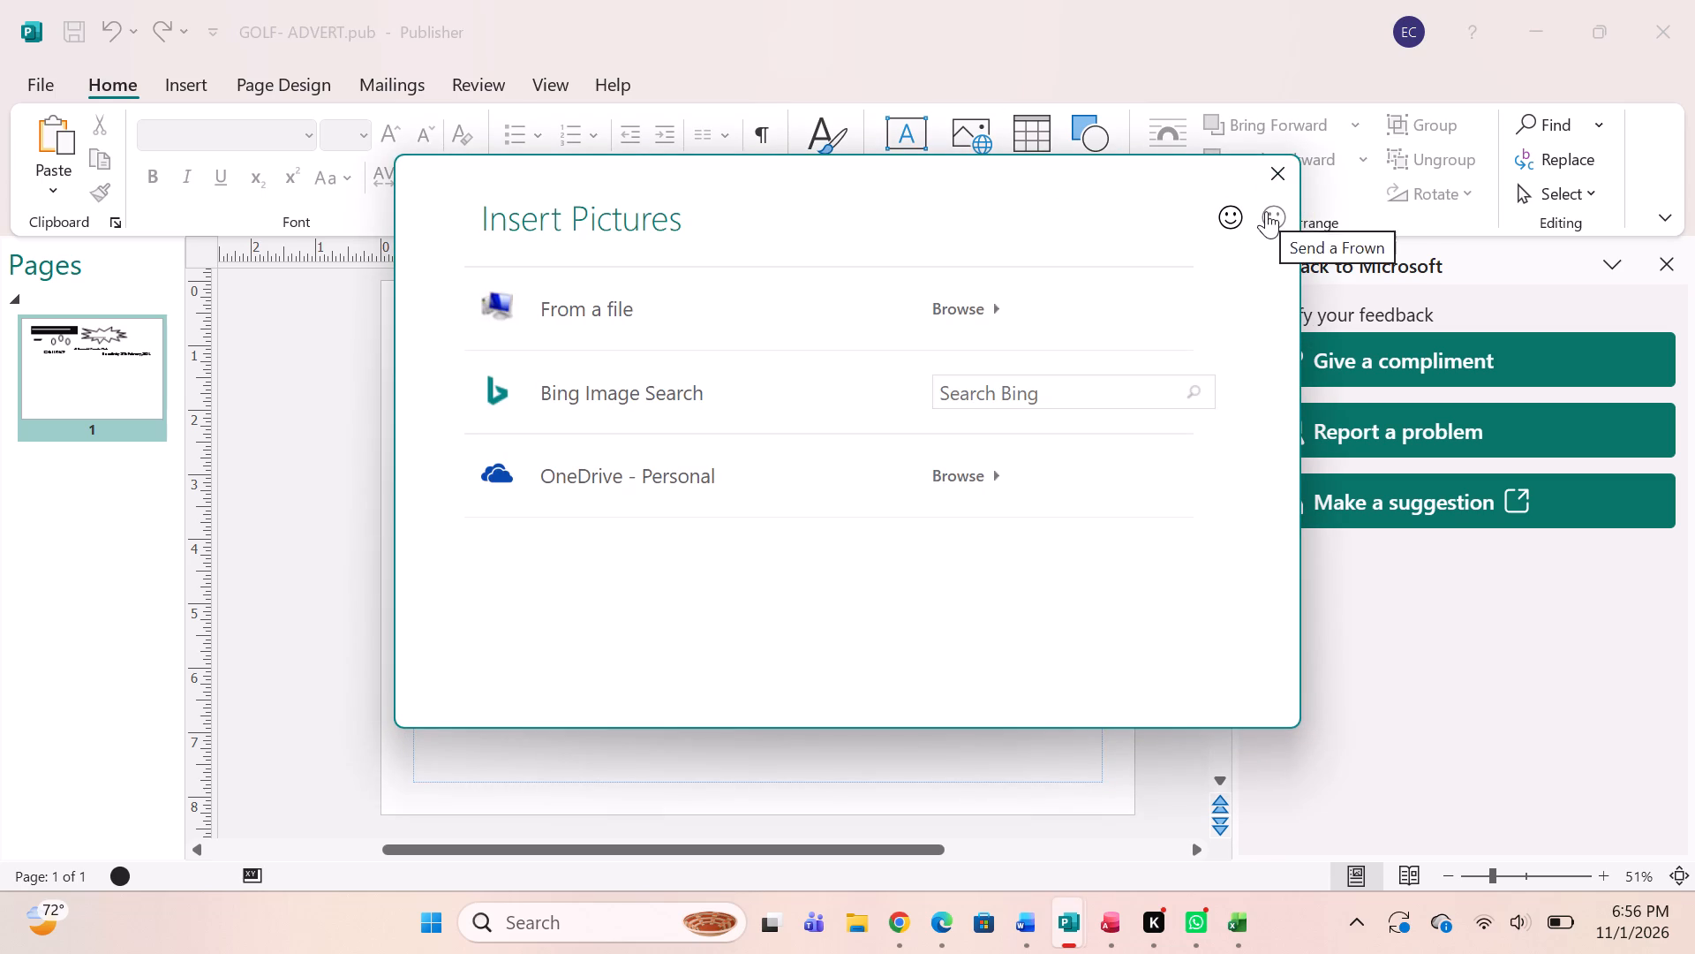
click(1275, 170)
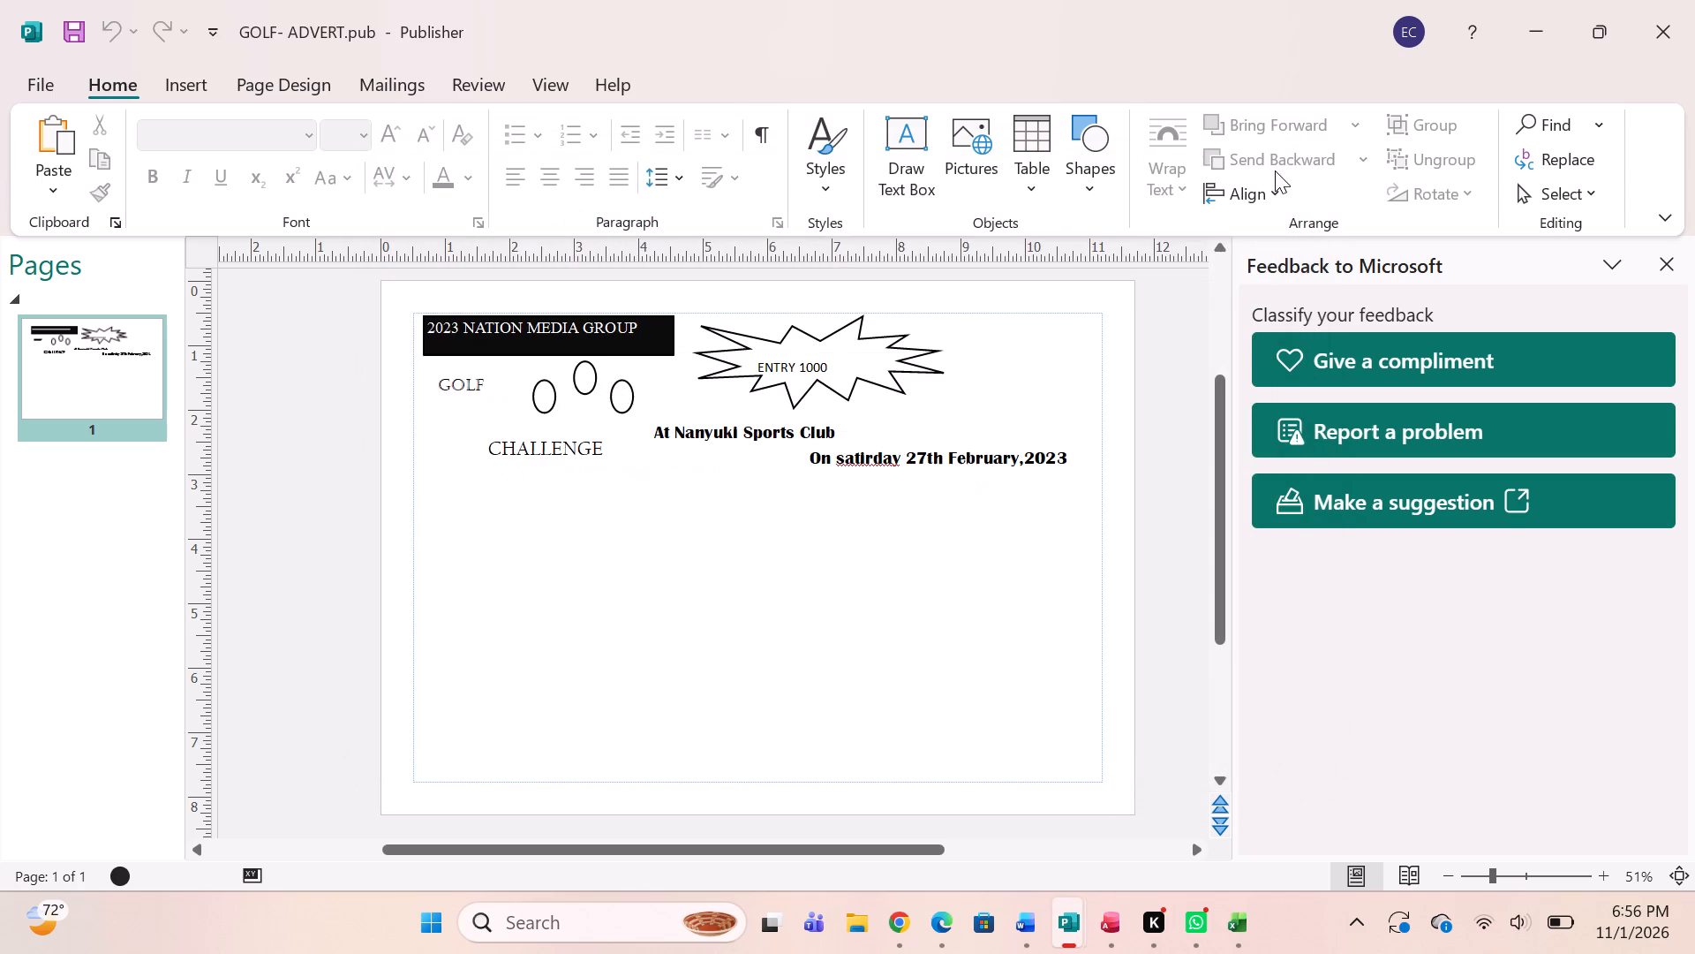